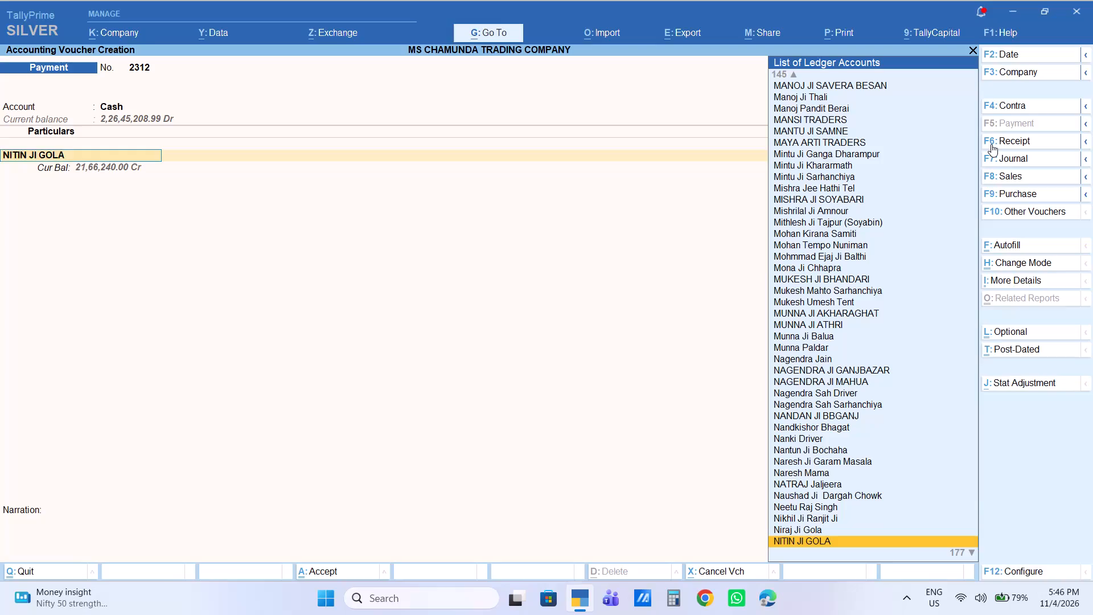
Abandon the unfinished payment voucher and return to the Gateway of Tally.
{"action": "key", "text": "Escape"}
{"action": "key", "text": "Escape"}
{"action": "key", "text": "Escape"}
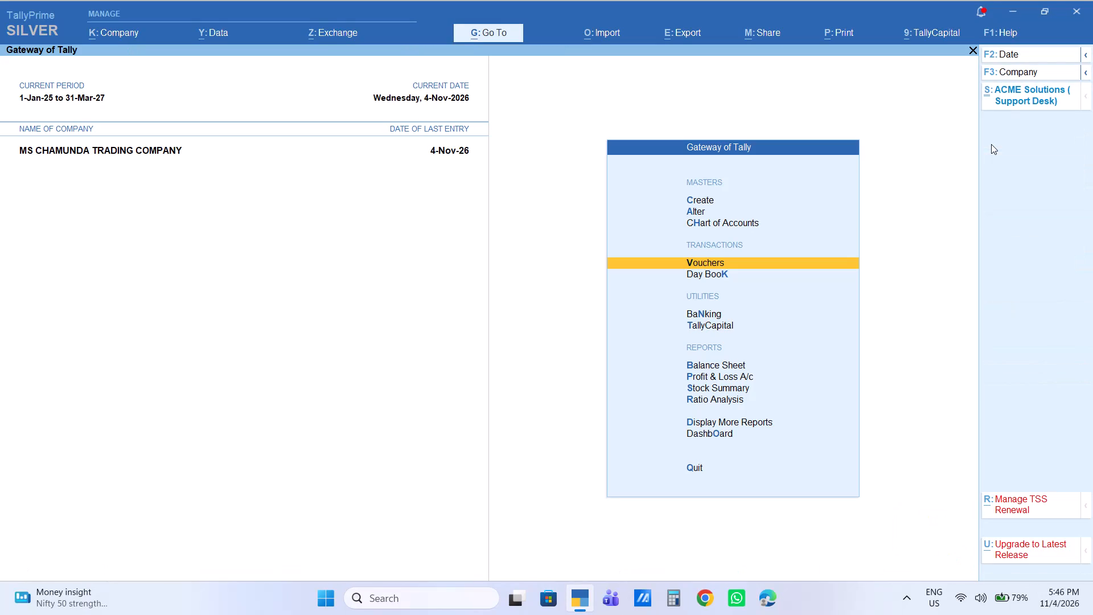
{"action": "key", "text": "Return"}
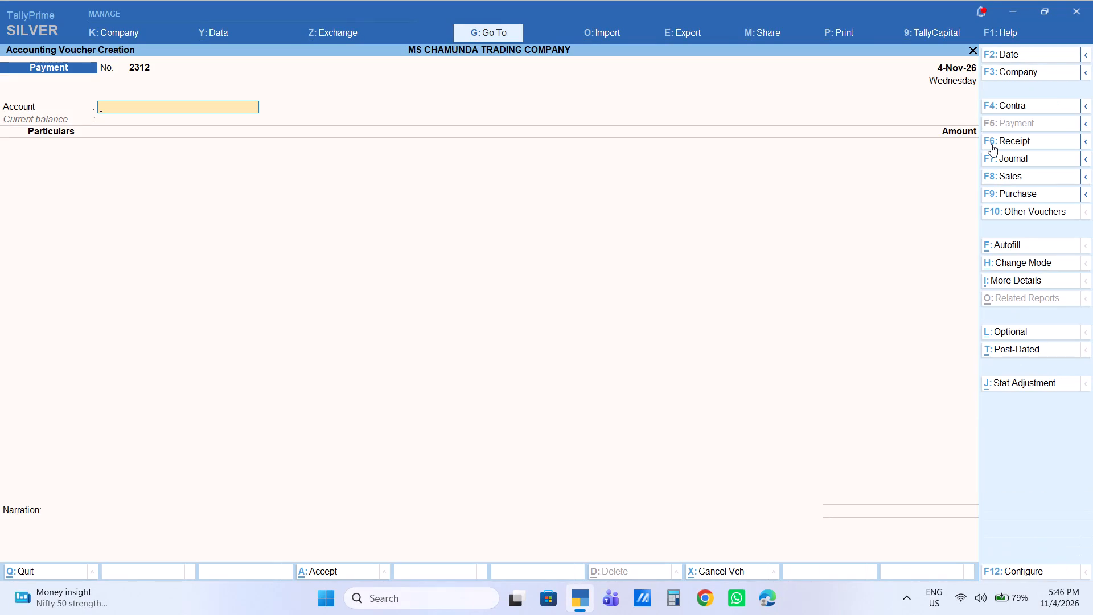
{"action": "key", "text": "F9"}
{"action": "key", "text": "Return"}
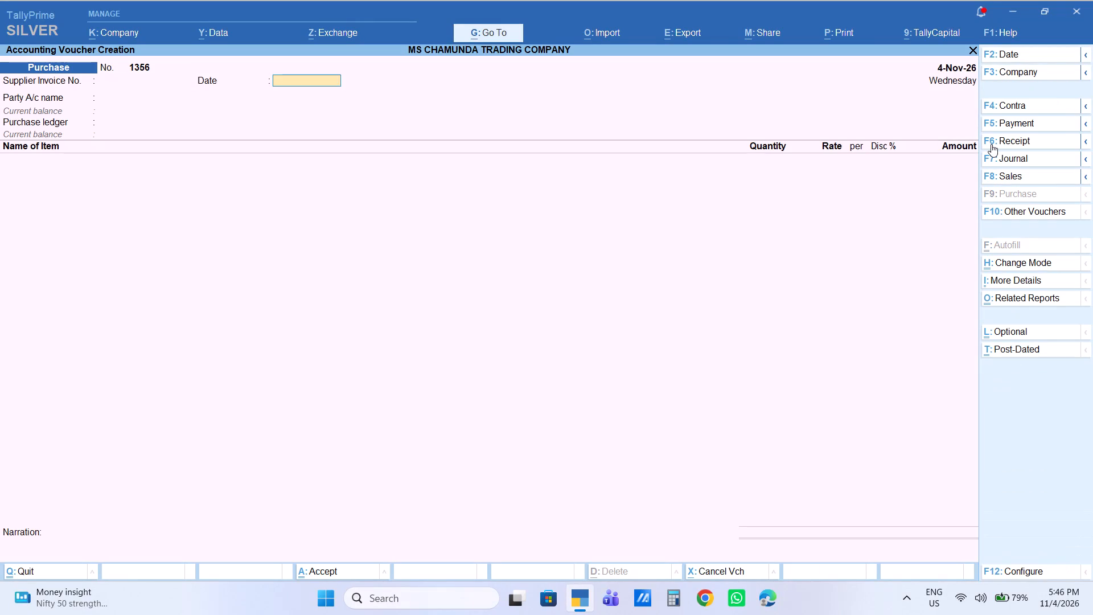
{"action": "key", "text": "Return"}
{"action": "type", "text": "RAJES"}
{"action": "key", "text": "Down"}
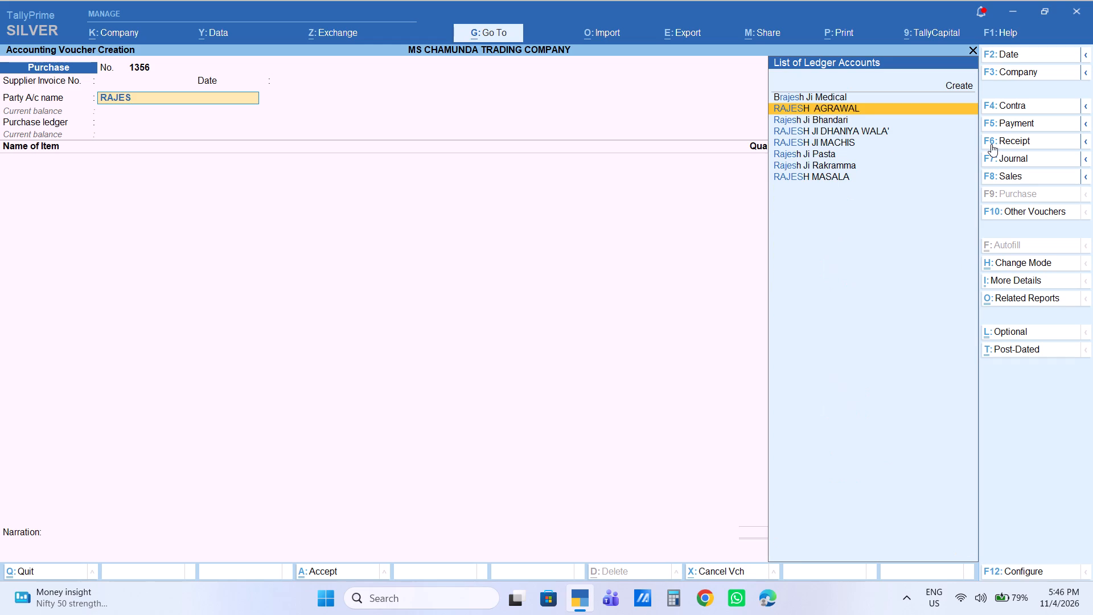
{"action": "key", "text": "Return"}
{"action": "key", "text": "Return"}
{"action": "key", "text": "Return"}
{"action": "key", "text": "Return"}
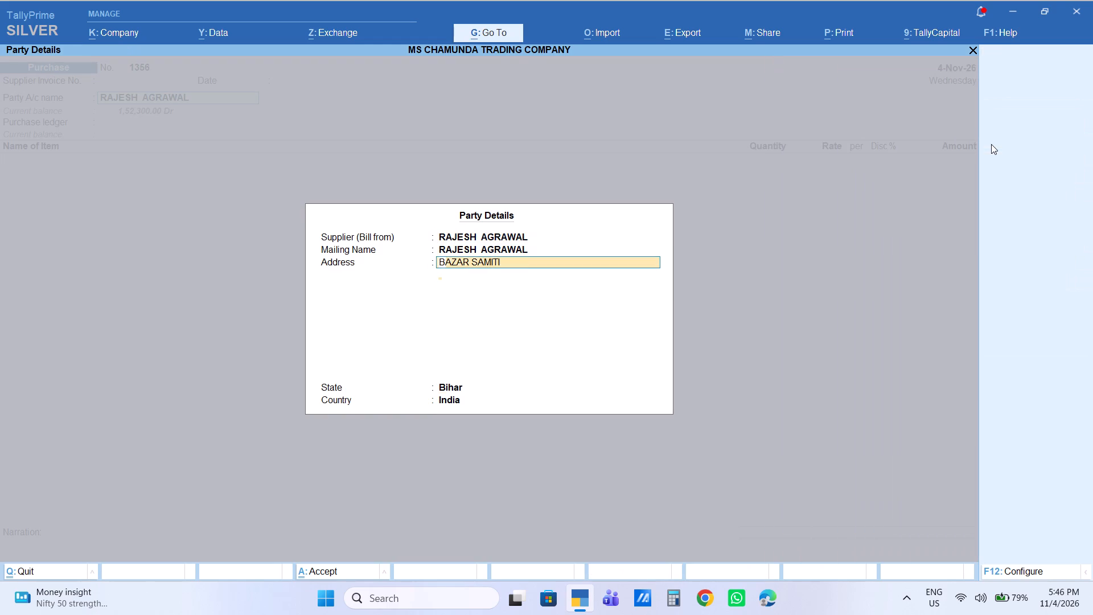
{"action": "key", "text": "Return"}
{"action": "key", "text": "Return"}
{"action": "key", "text": "Return"}
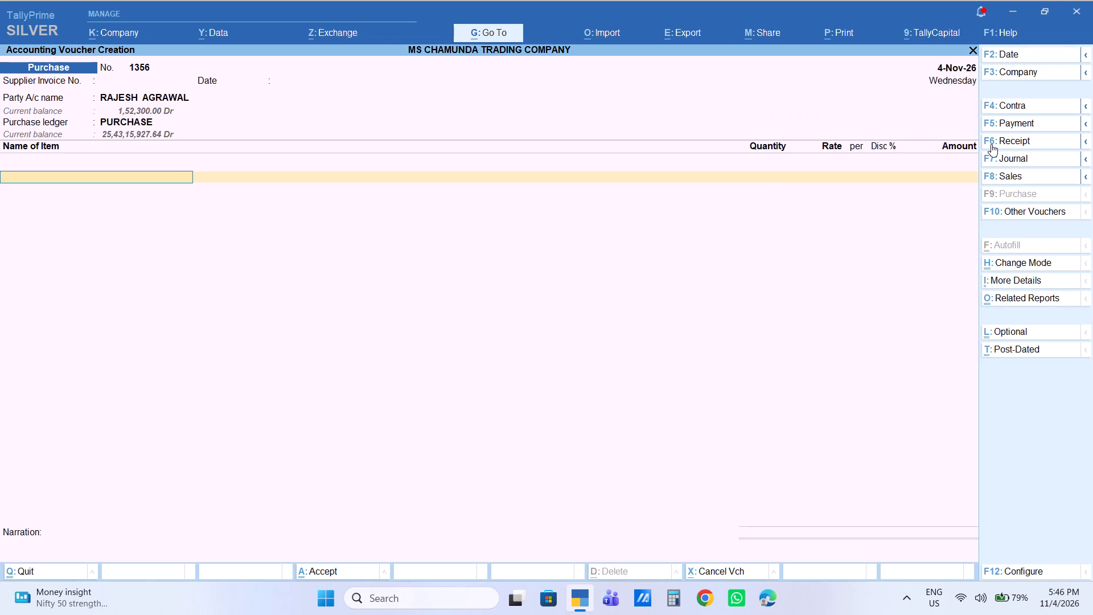
Add the stock item CHANA 30KG with a quantity of 50 bags at 2,340.00 per bag and no discount.
{"action": "key", "text": "c"}
{"action": "type", "text": "HANA"}
{"action": "key", "text": "Down"}
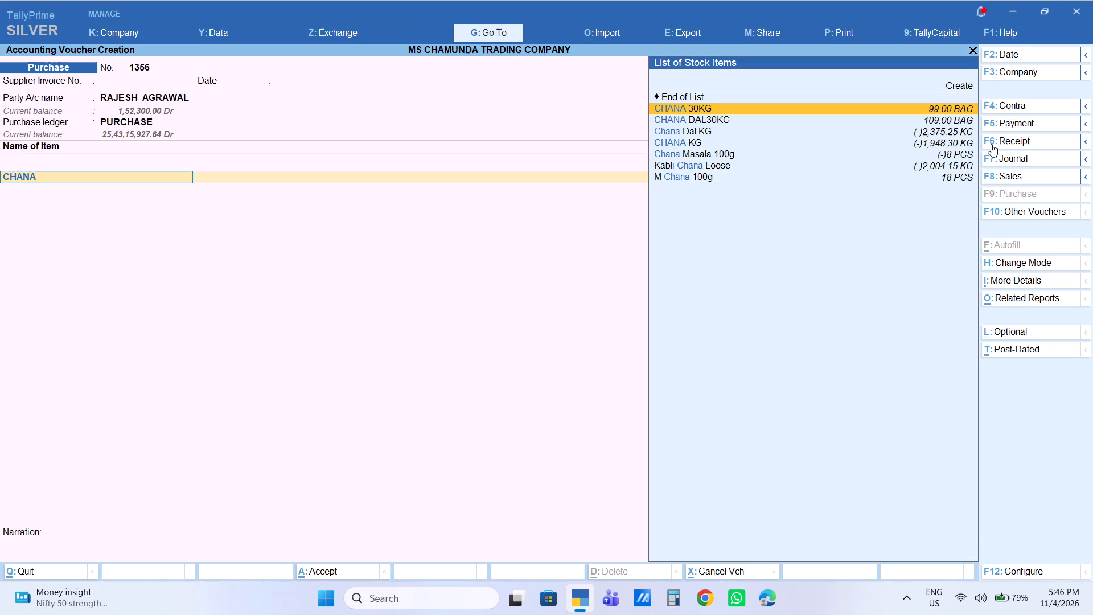
{"action": "key", "text": "Return"}
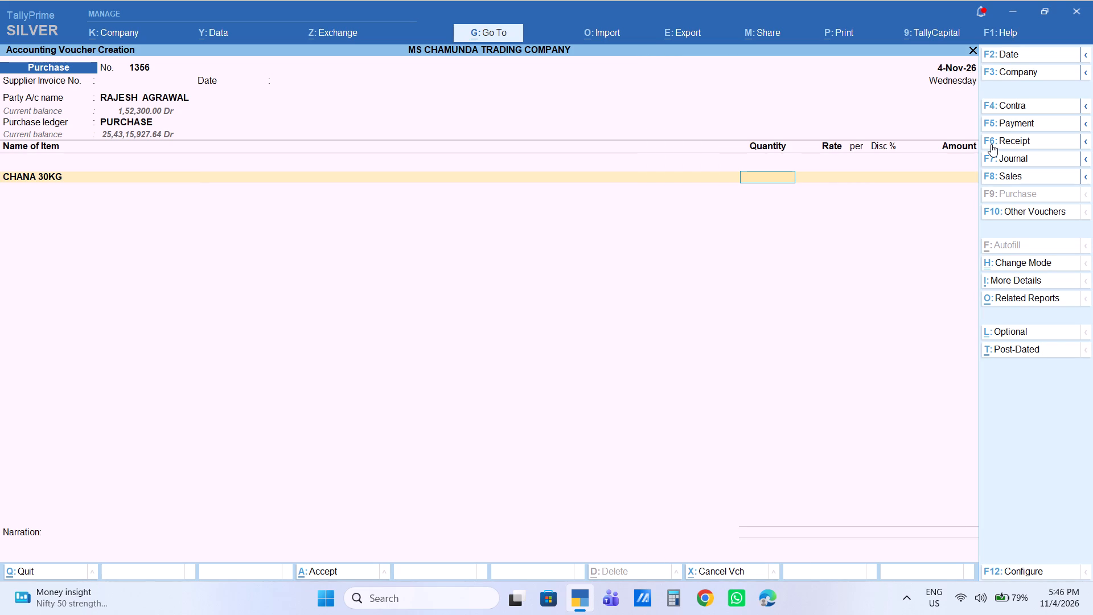
{"action": "type", "text": "50"}
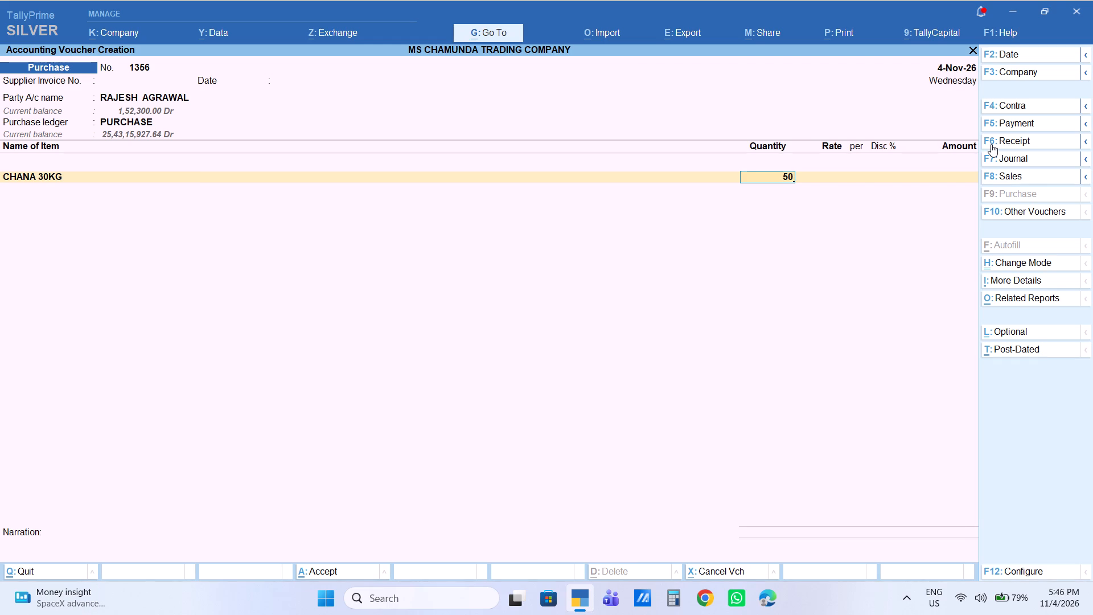
{"action": "key", "text": "Return"}
{"action": "key", "text": "Return"}
{"action": "key", "text": "Return"}
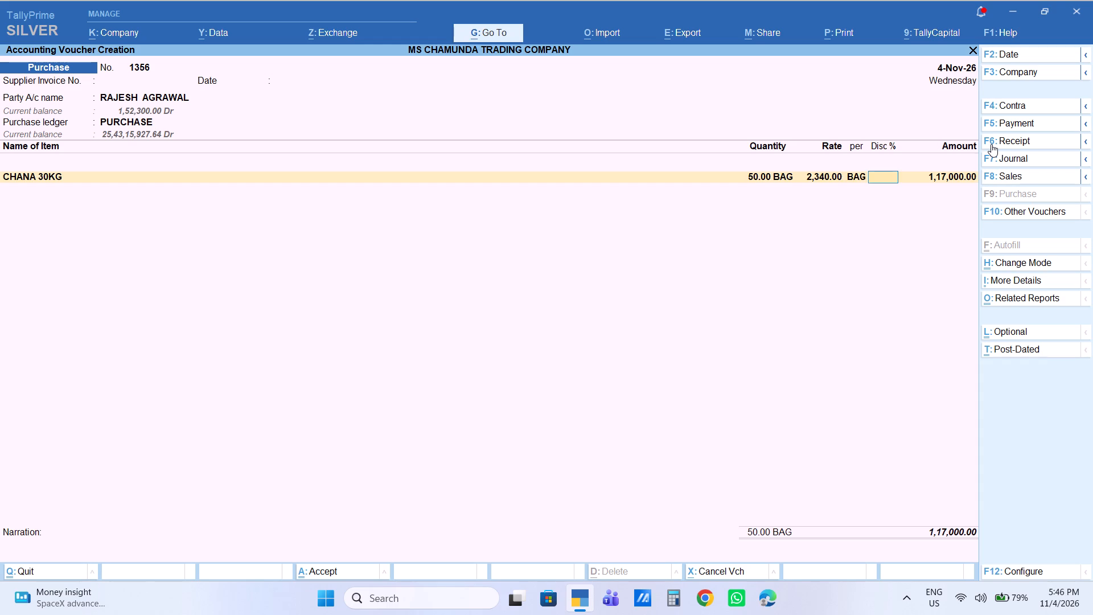
{"action": "key", "text": "Return"}
Allocate the full purchase amount to a new bill reference, save the voucher without narration, and leave voucher entry.
{"action": "key", "text": "Return"}
{"action": "key", "text": "Return"}
{"action": "key", "text": "Return"}
{"action": "key", "text": "Return"}
{"action": "key", "text": "Return"}
{"action": "key", "text": "Return"}
{"action": "key", "text": "Return"}
{"action": "key", "text": "Return"}
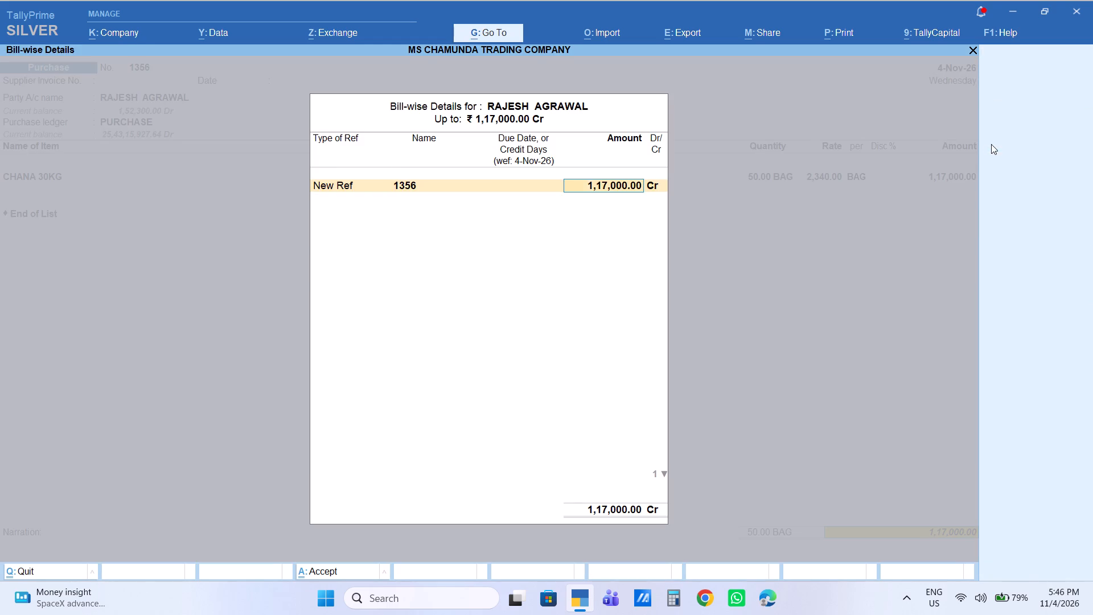
{"action": "key", "text": "Return"}
{"action": "key", "text": "Return"}
{"action": "key", "text": "Return"}
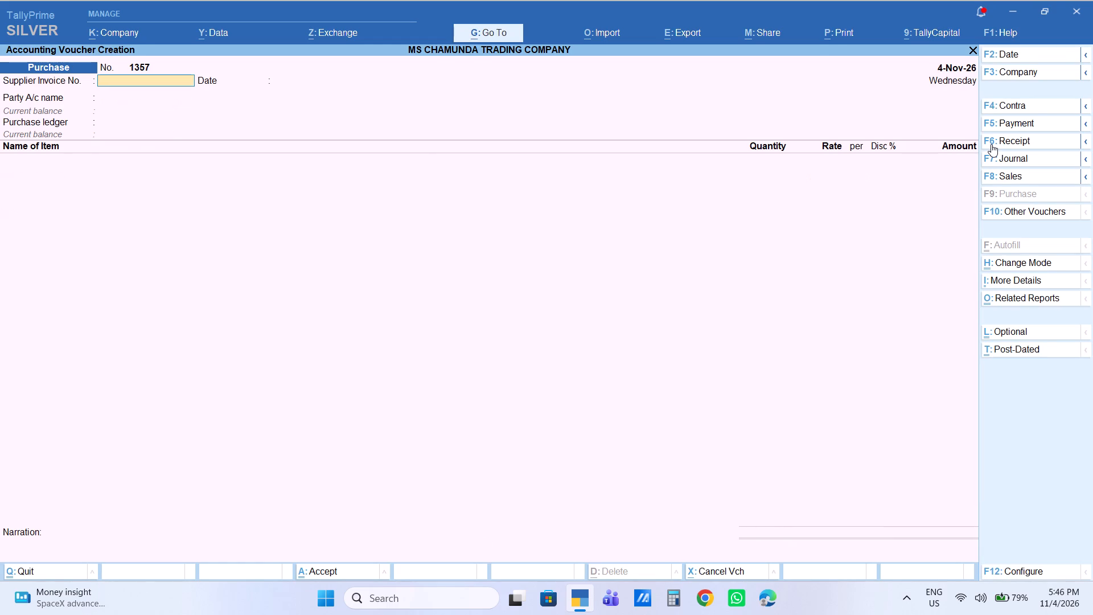
{"action": "key", "text": "Escape"}
{"action": "key", "text": "Escape"}
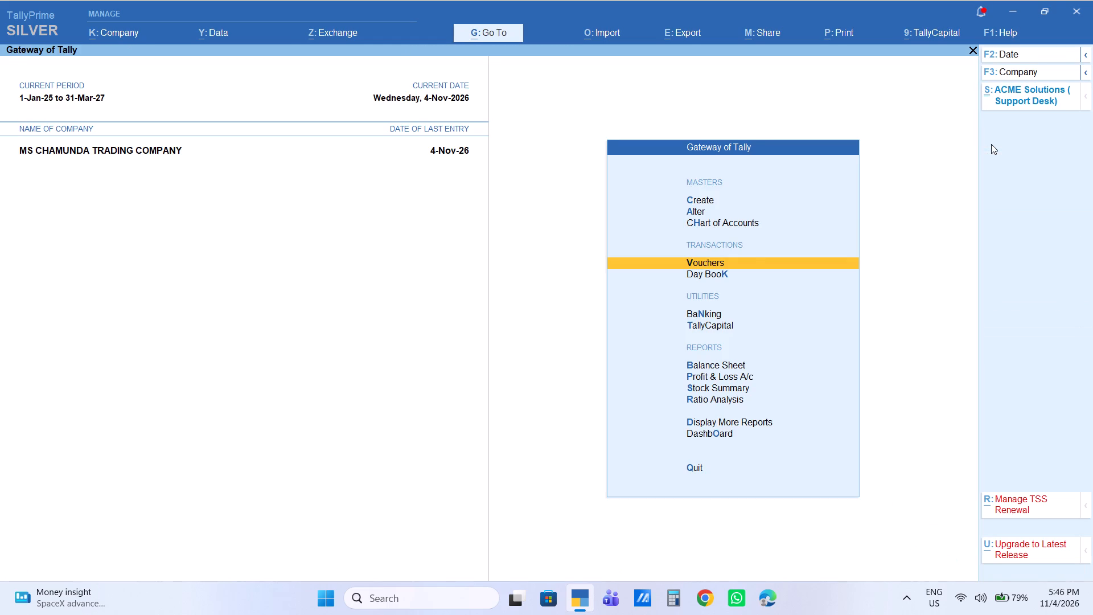
{"action": "type", "text": "DA"}
{"action": "key", "text": "l"}
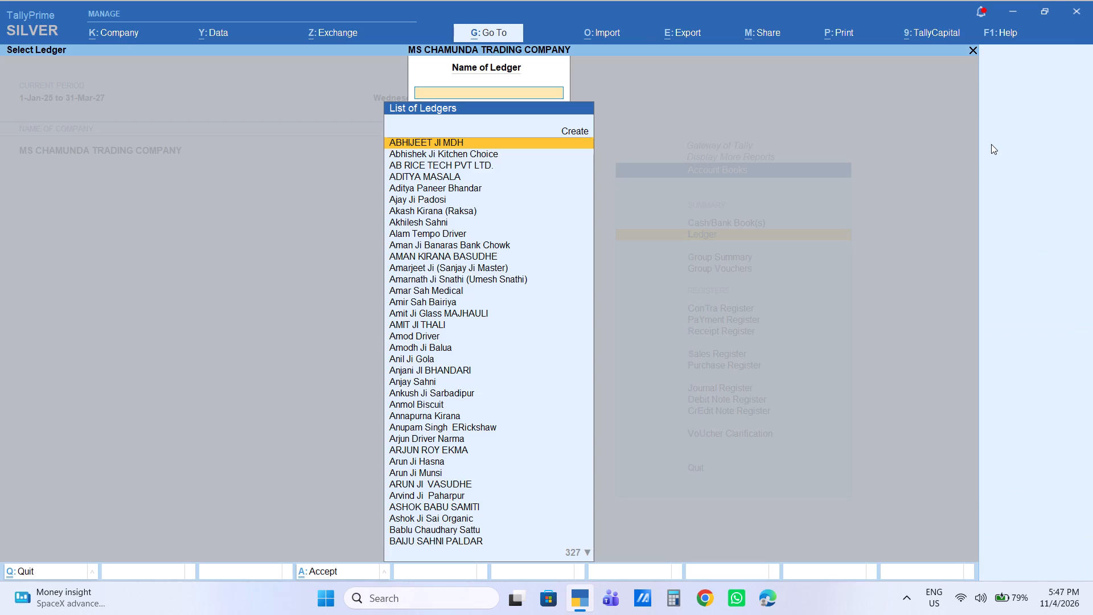
{"action": "type", "text": "RAJES"}
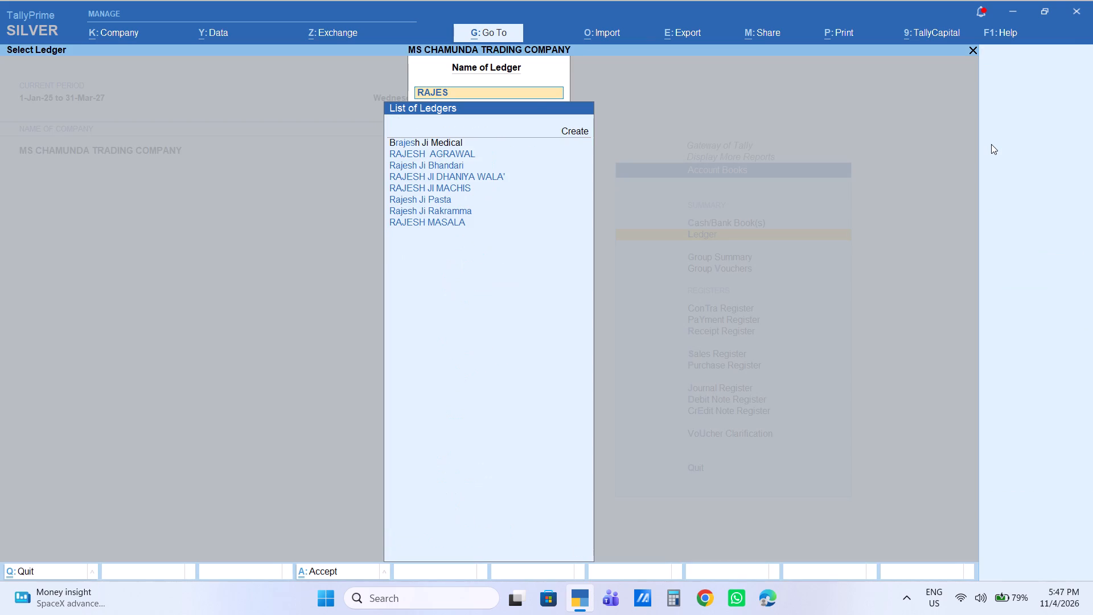
{"action": "key", "text": "Down"}
{"action": "key", "text": "Down"}
{"action": "key", "text": "Up"}
{"action": "key", "text": "Return"}
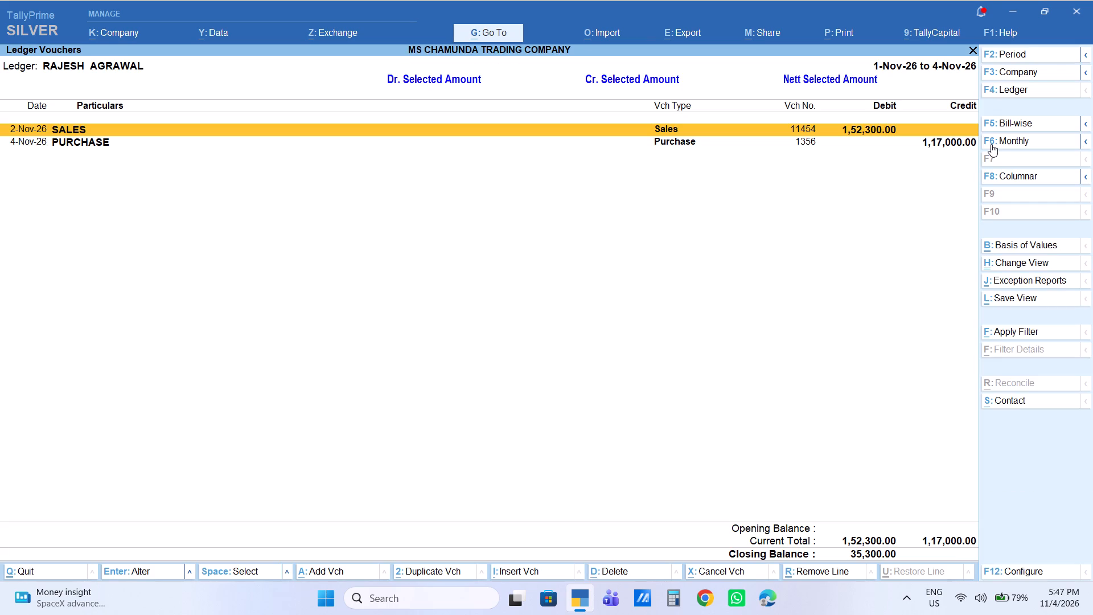
Print the invoice for the party's 2-Nov-26 sales voucher 11454 and return to the ledger vouchers.
{"action": "key", "text": "Return"}
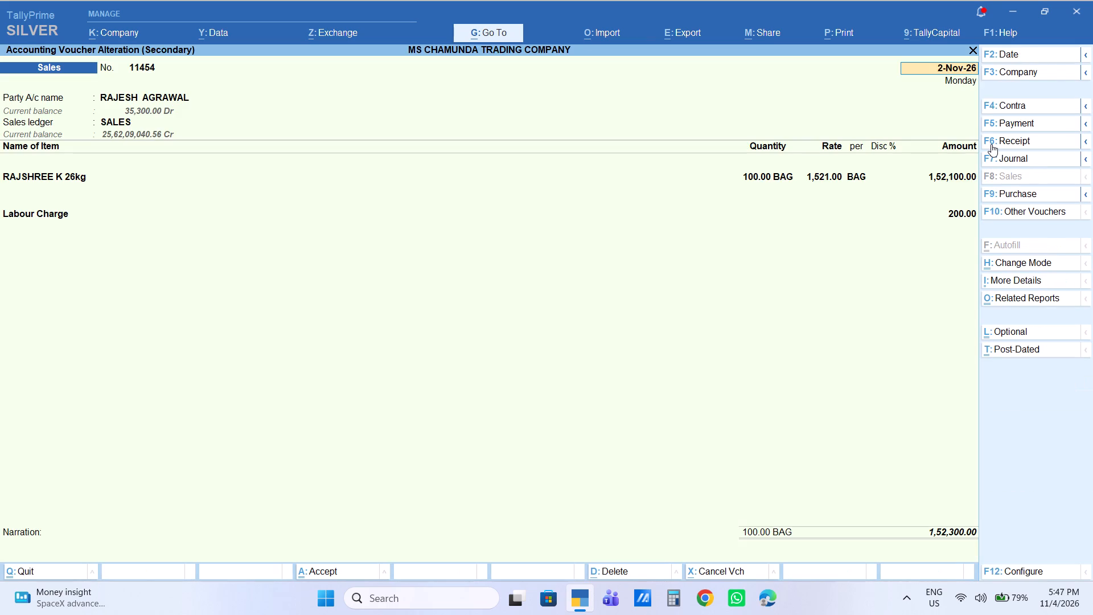
{"action": "key", "text": "ctrl+p"}
{"action": "key", "text": "Right"}
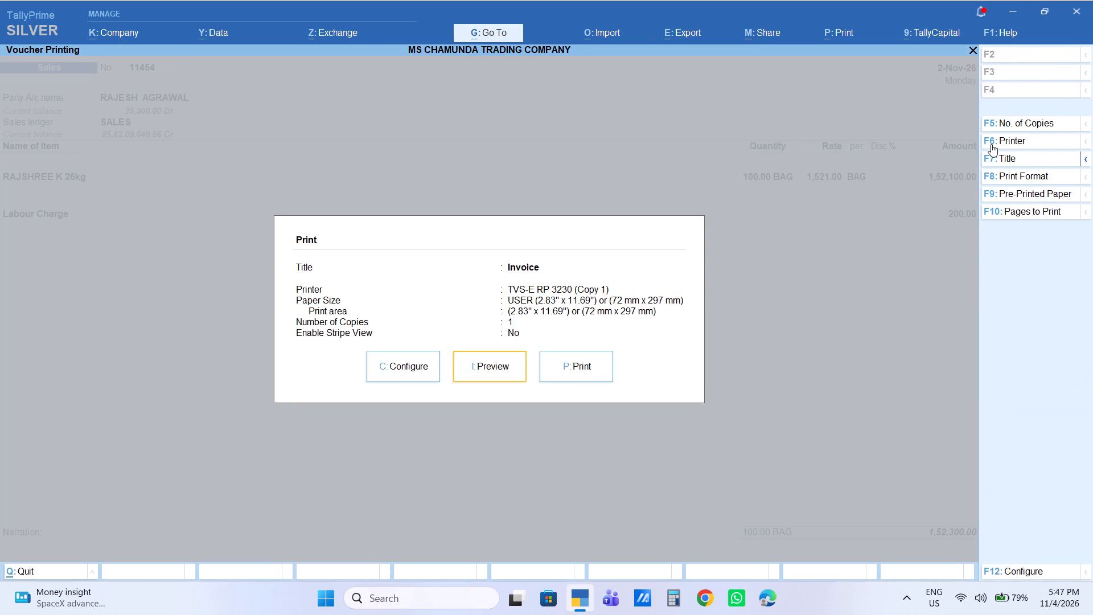
{"action": "key", "text": "Return"}
{"action": "key", "text": "Escape"}
{"action": "key", "text": "Escape"}
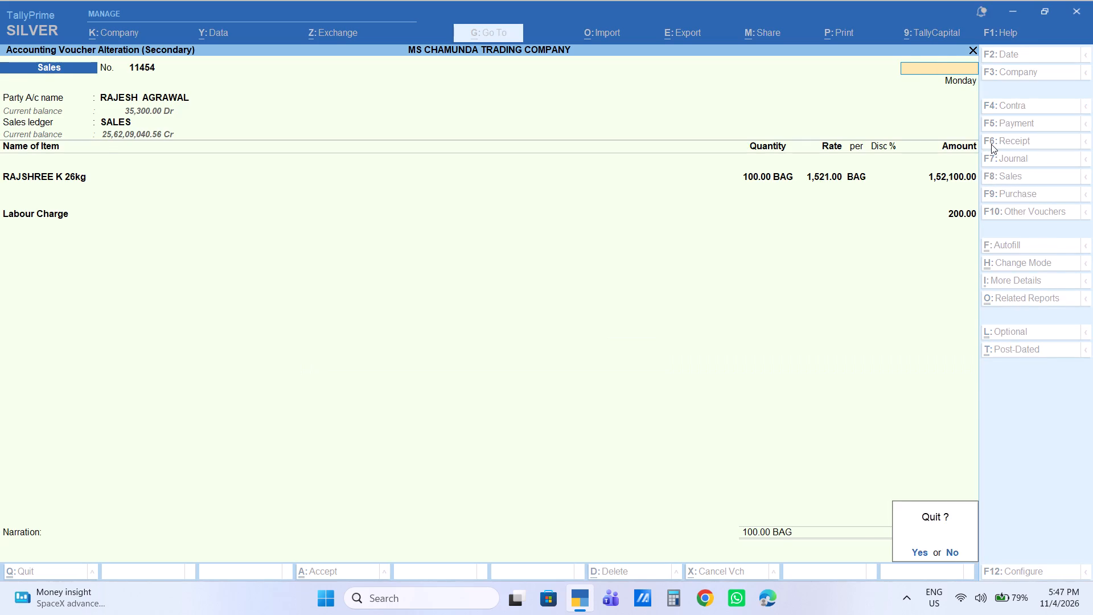
{"action": "key", "text": "Escape"}
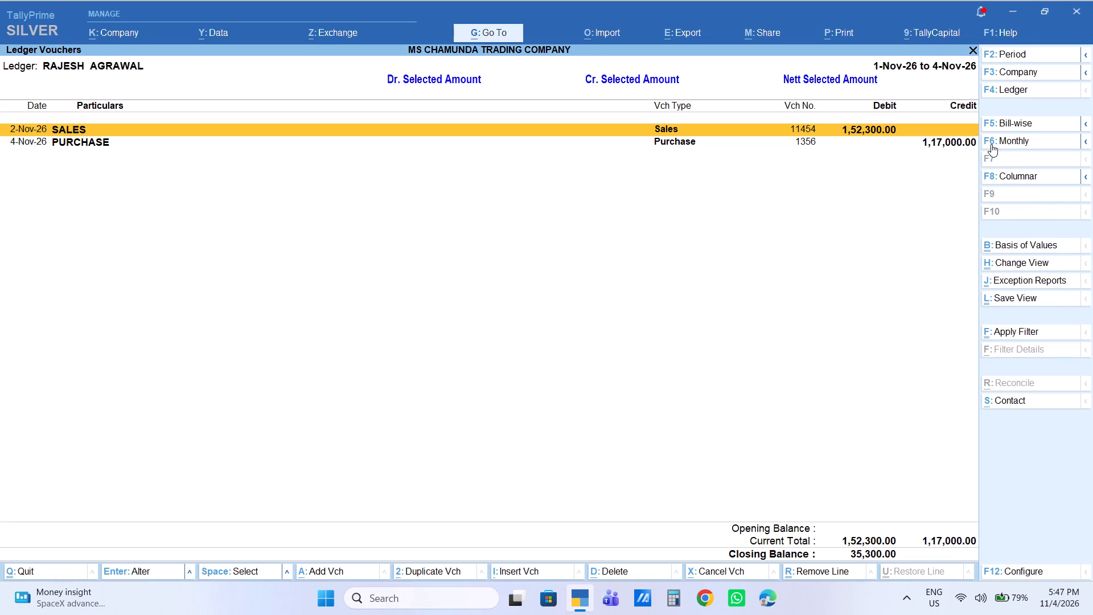
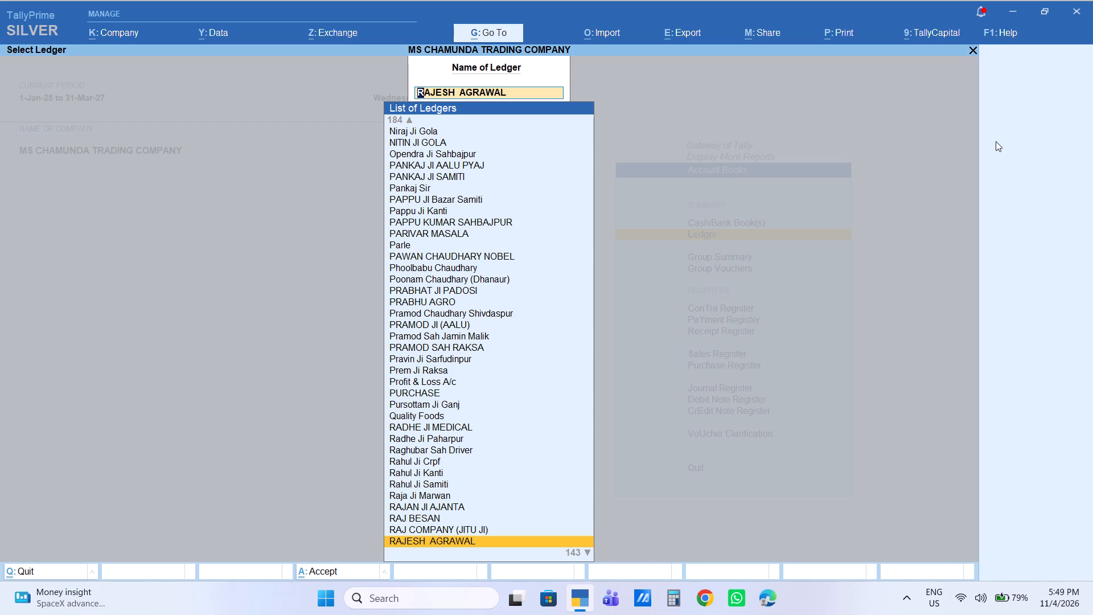
Leave the ledger selection and account books, returning to the Gateway of Tally.
{"action": "key", "text": "Escape"}
{"action": "key", "text": "Escape"}
{"action": "key", "text": "Escape"}
{"action": "key", "text": "Escape"}
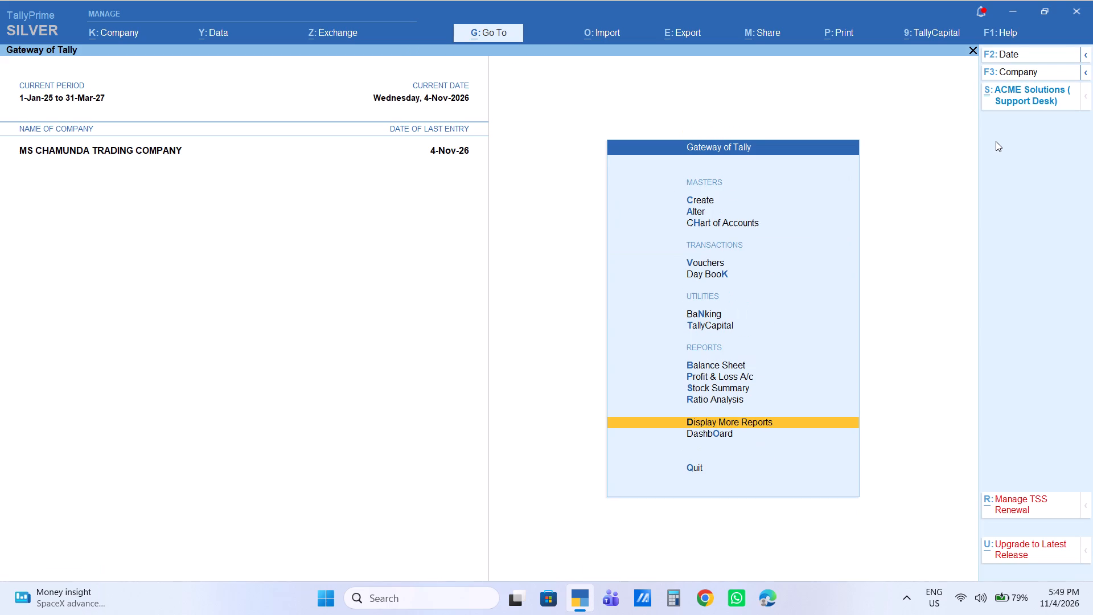
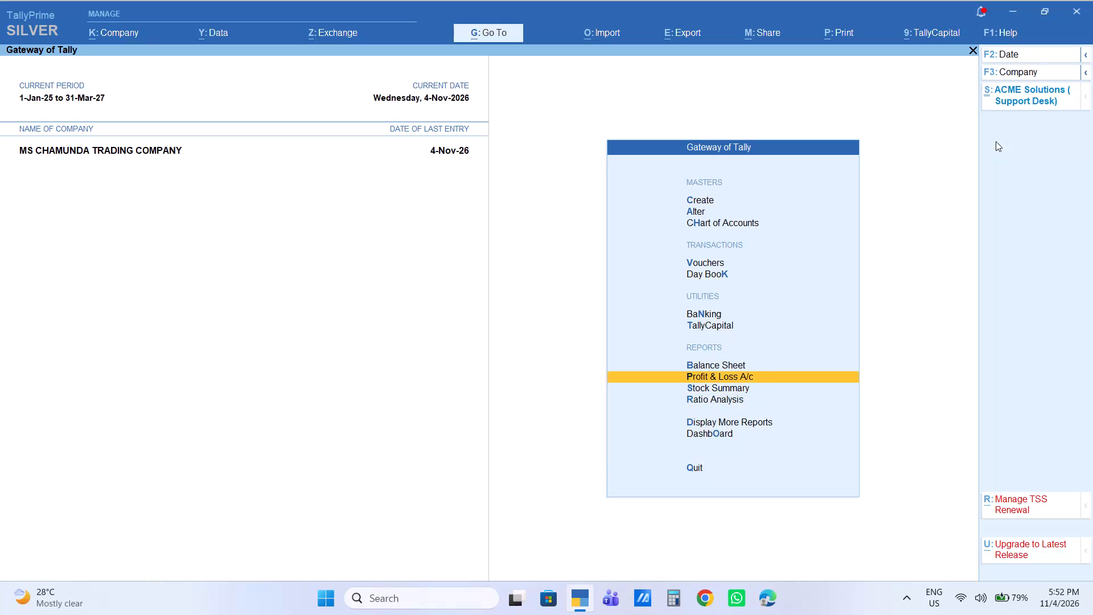
Start a new sales voucher with Cash as the party account and SALES as the sales ledger.
{"action": "key", "text": "Up"}
{"action": "key", "text": "Up"}
{"action": "key", "text": "Up"}
{"action": "key", "text": "Up"}
{"action": "key", "text": "Up"}
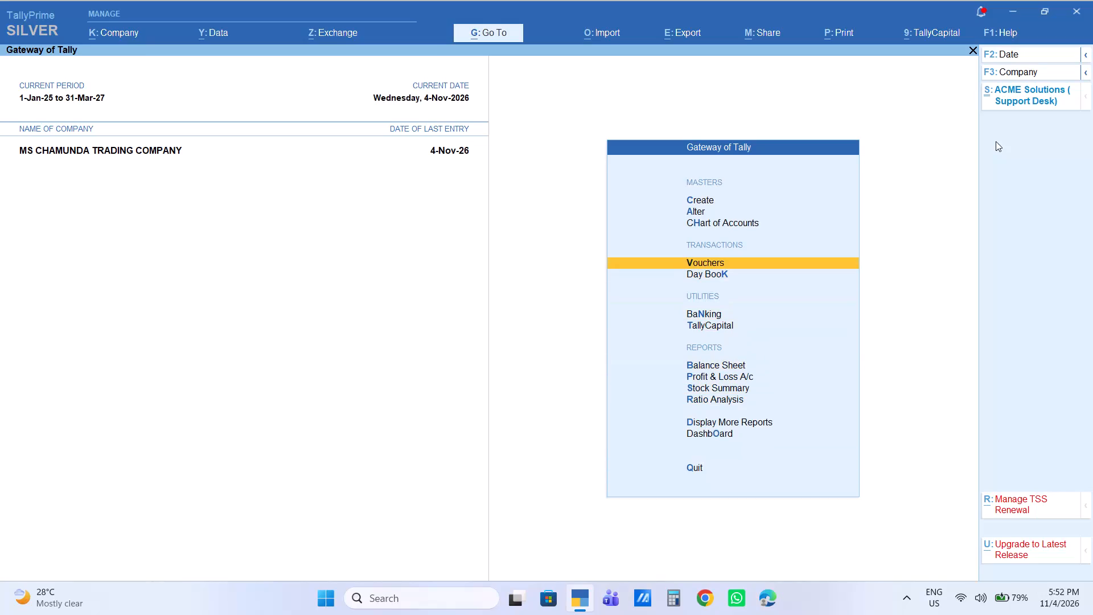
{"action": "key", "text": "Return"}
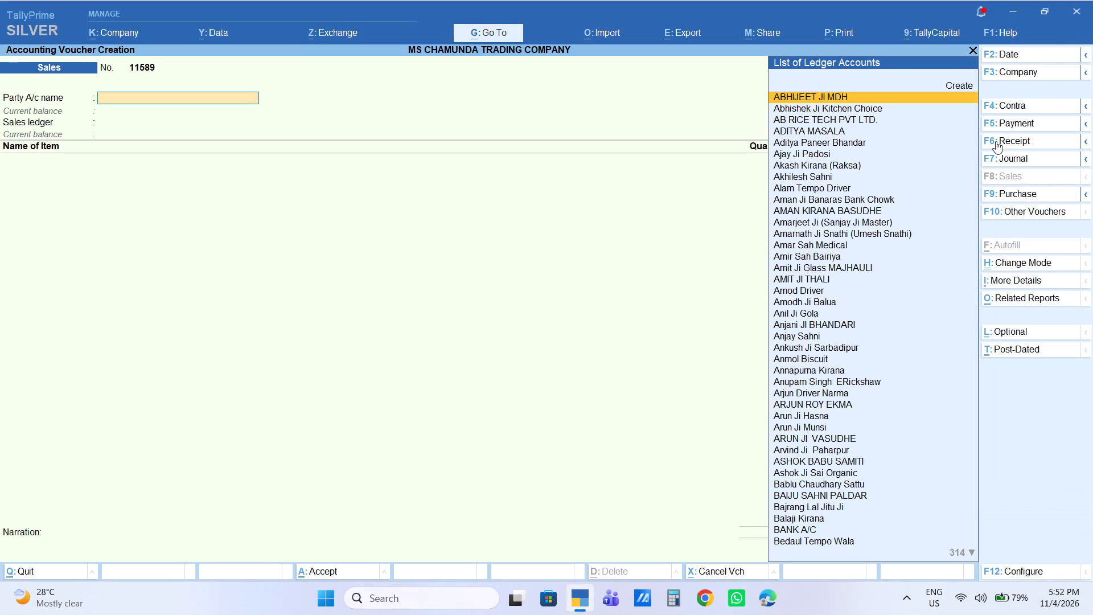
{"action": "type", "text": "CAS"}
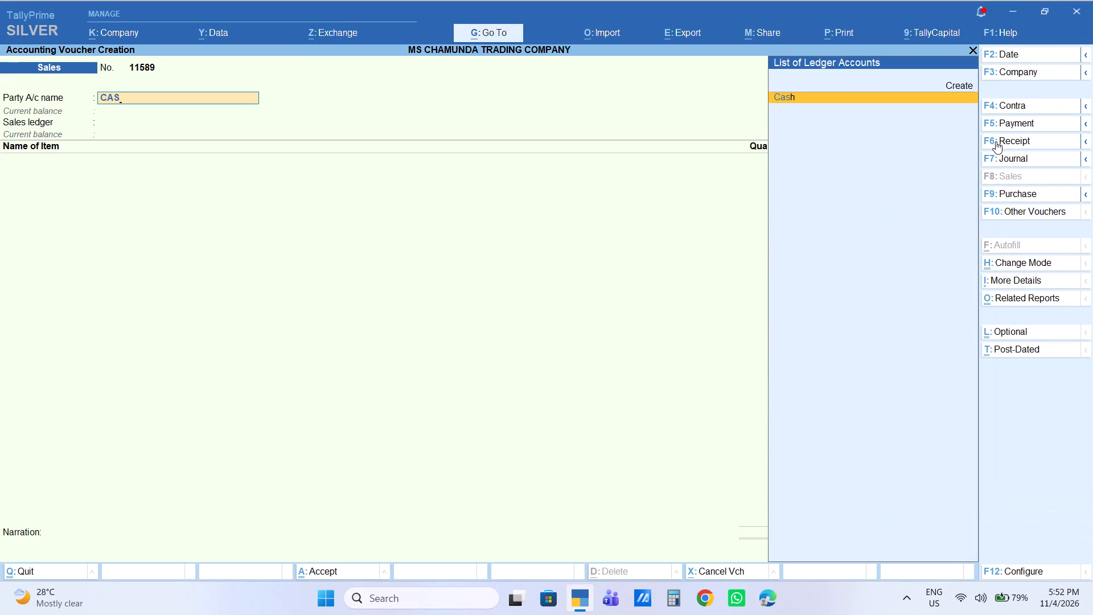
{"action": "key", "text": "Return"}
{"action": "key", "text": "Return"}
{"action": "key", "text": "Return"}
{"action": "key", "text": "Return"}
{"action": "key", "text": "Return"}
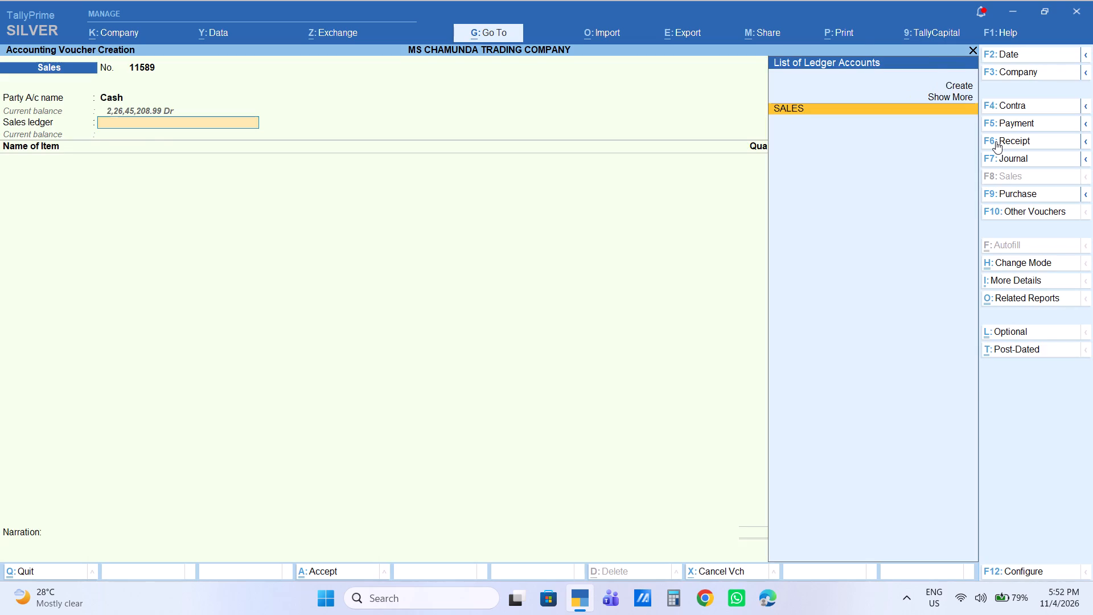
{"action": "key", "text": "Return"}
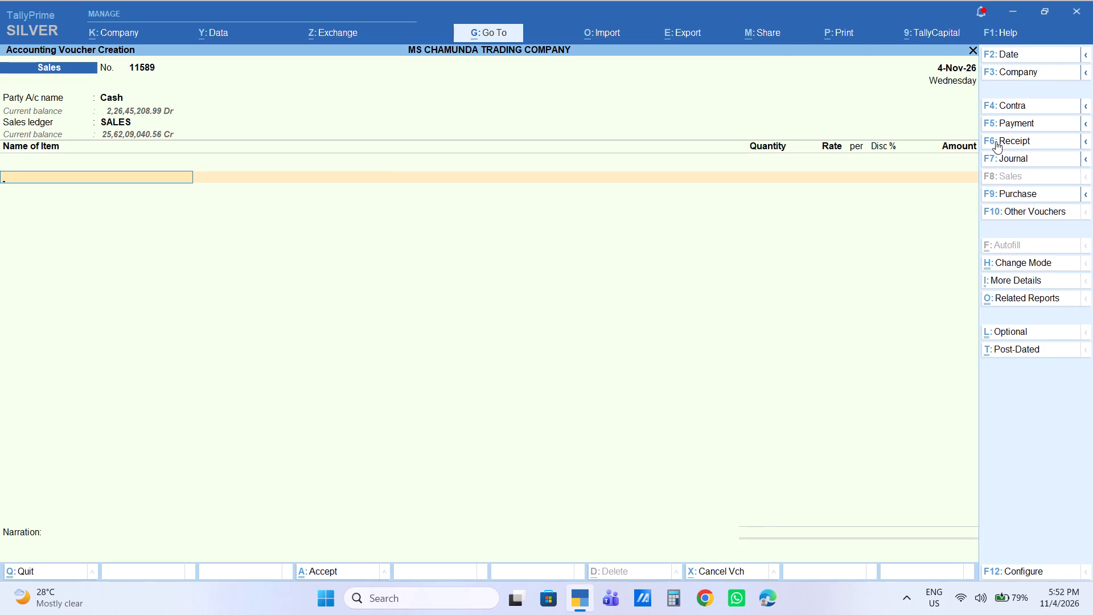
Add the item Jeera KG to the sales voucher with quantity 1 KG, accepting the filled-in rate and amount.
{"action": "key", "text": "j"}
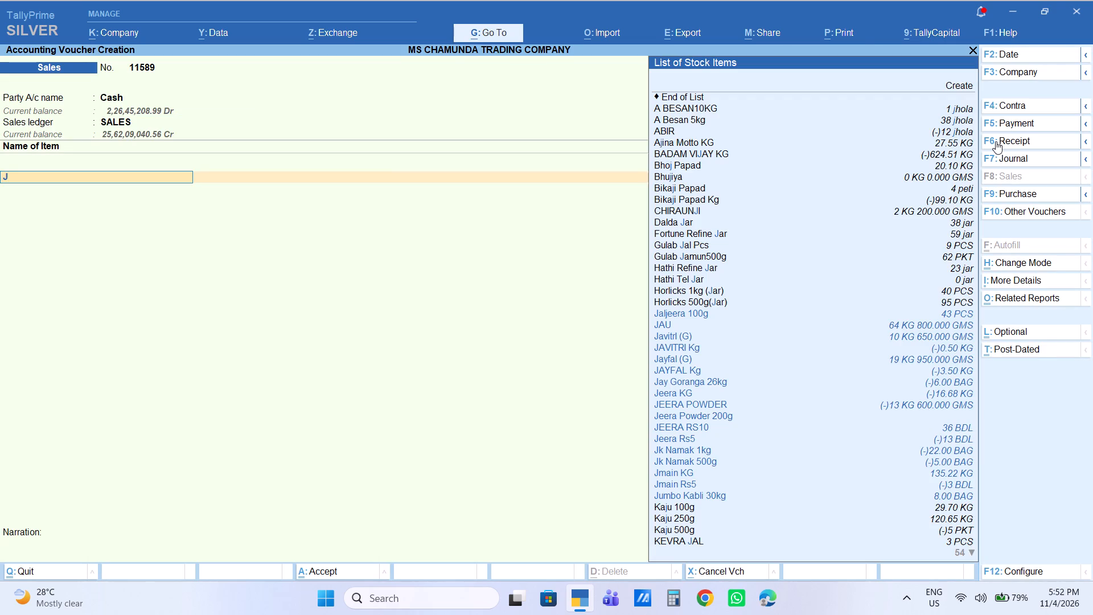
{"action": "key", "text": "e"}
{"action": "key", "text": "e"}
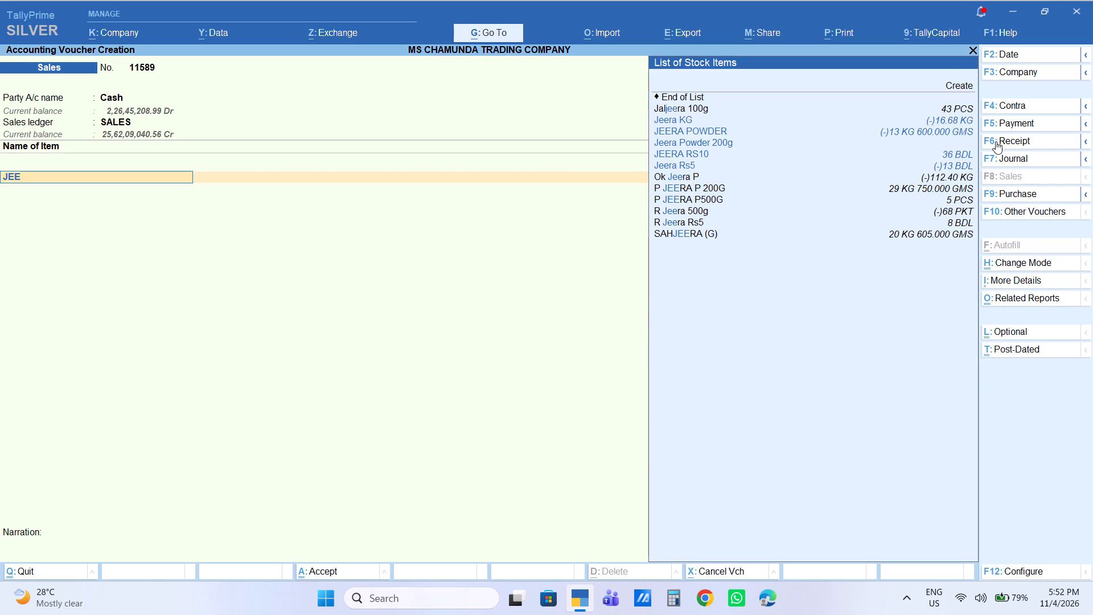
{"action": "type", "text": "RA"}
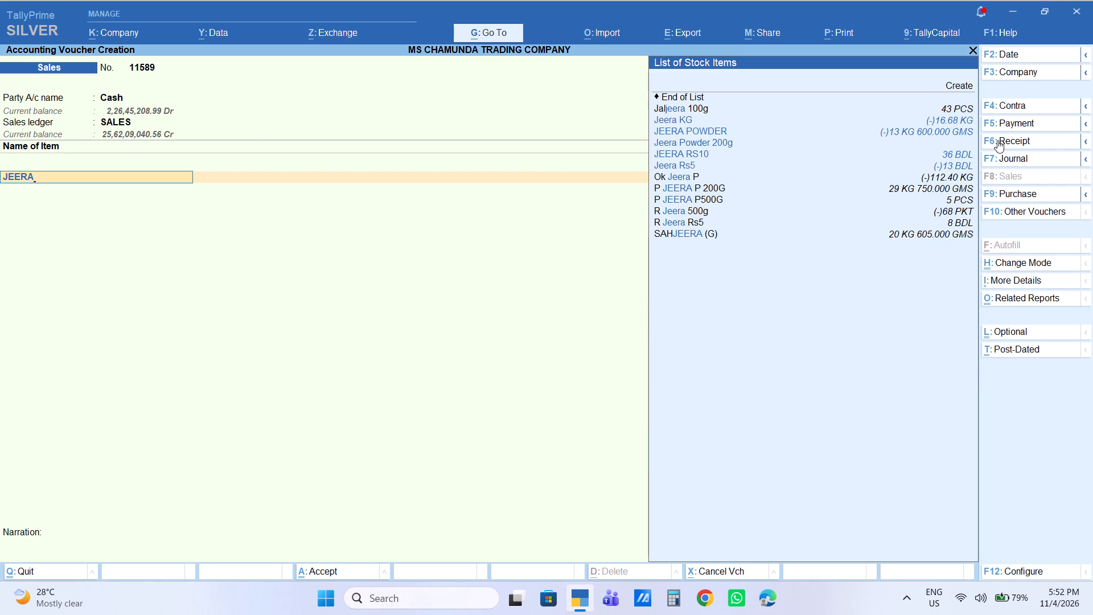
{"action": "key", "text": "Down"}
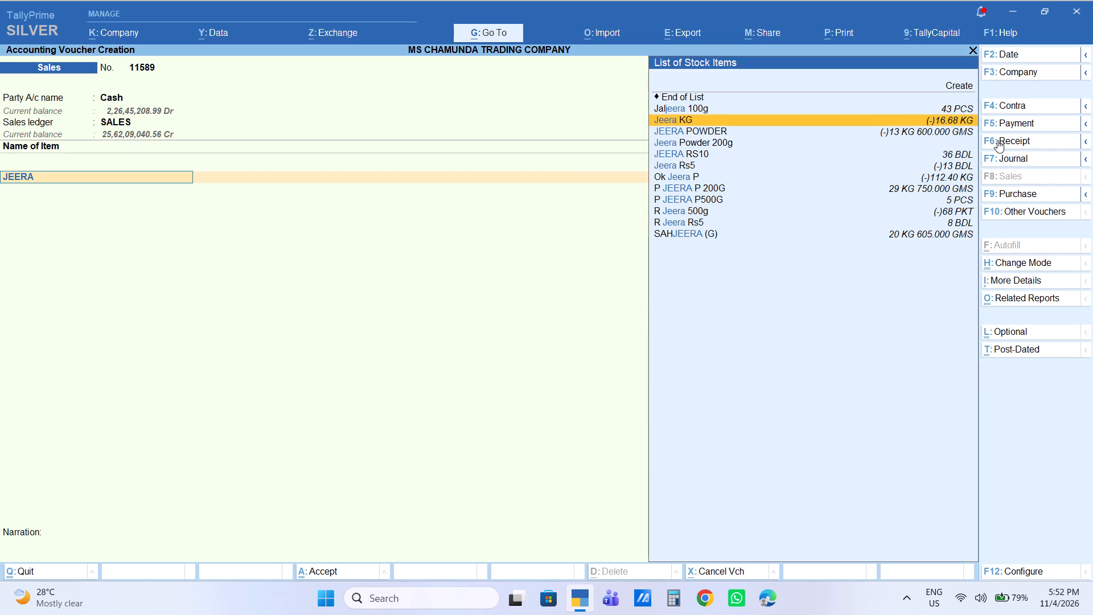
{"action": "key", "text": "Return"}
{"action": "key", "text": "End"}
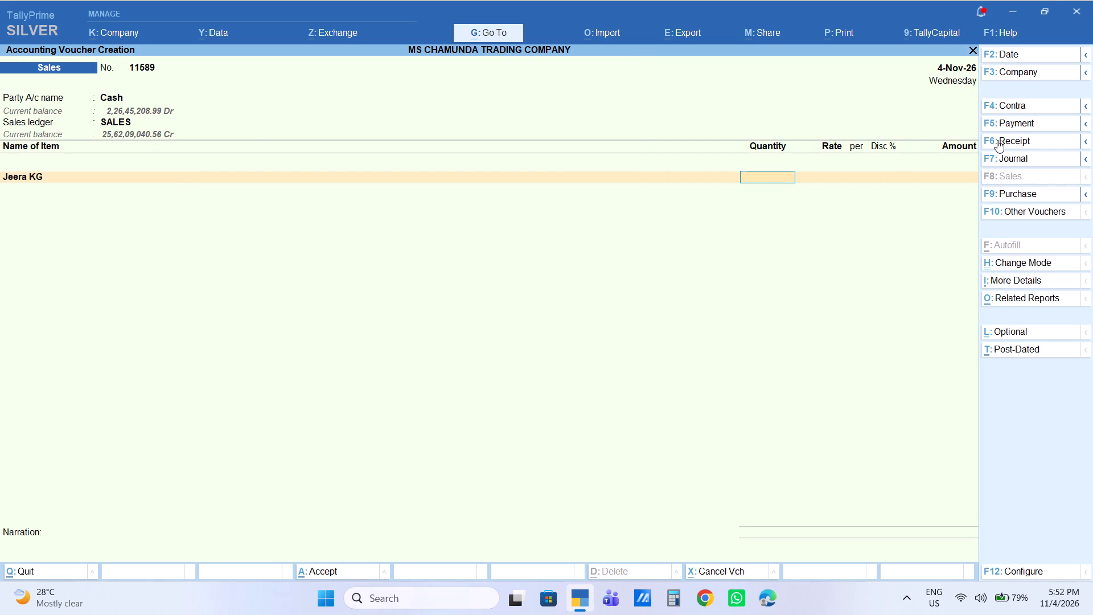
{"action": "key", "text": "End"}
{"action": "key", "text": "1"}
{"action": "key", "text": "Return"}
{"action": "key", "text": "Return"}
{"action": "key", "text": "Return"}
{"action": "key", "text": "Return"}
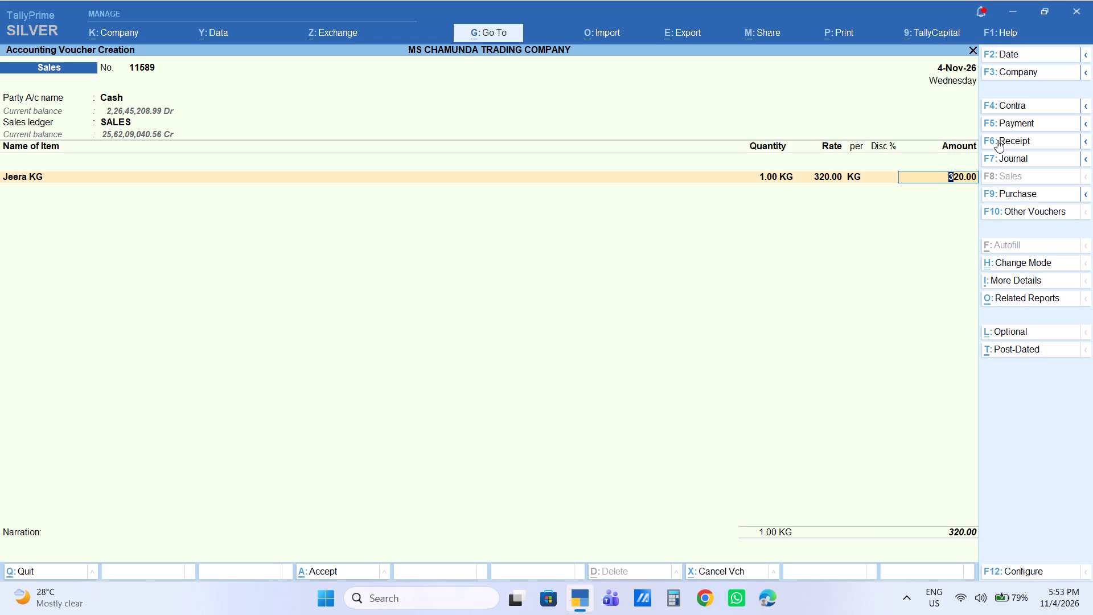
{"action": "key", "text": "Return"}
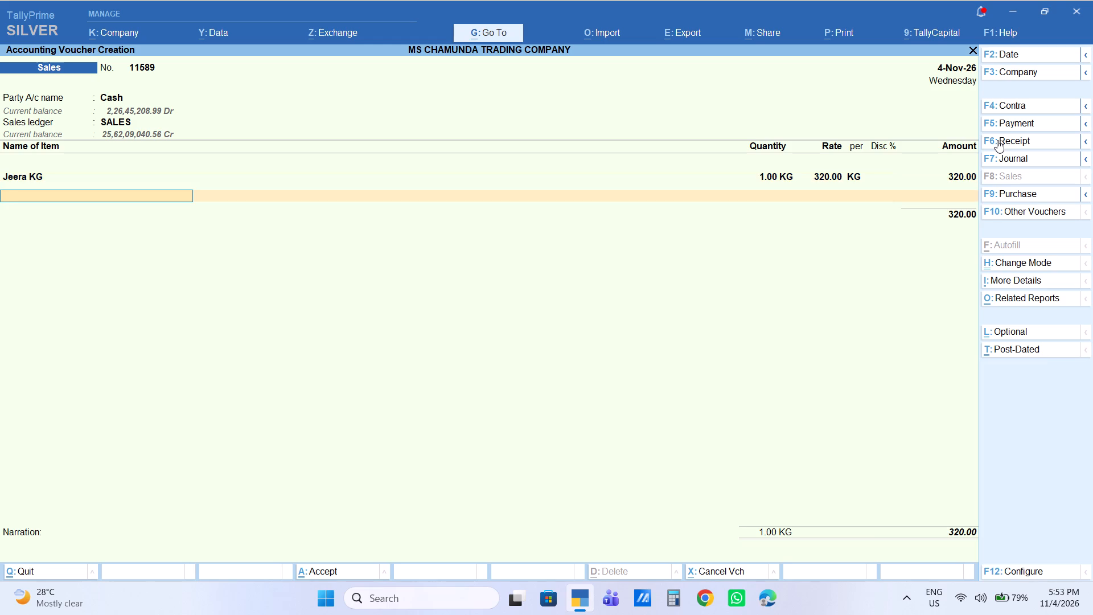
Add the item Badam Bhakar Kg with quantity 2 KG, accepting the filled-in rate and amount.
{"action": "type", "text": "BADA"}
{"action": "key", "text": "Down"}
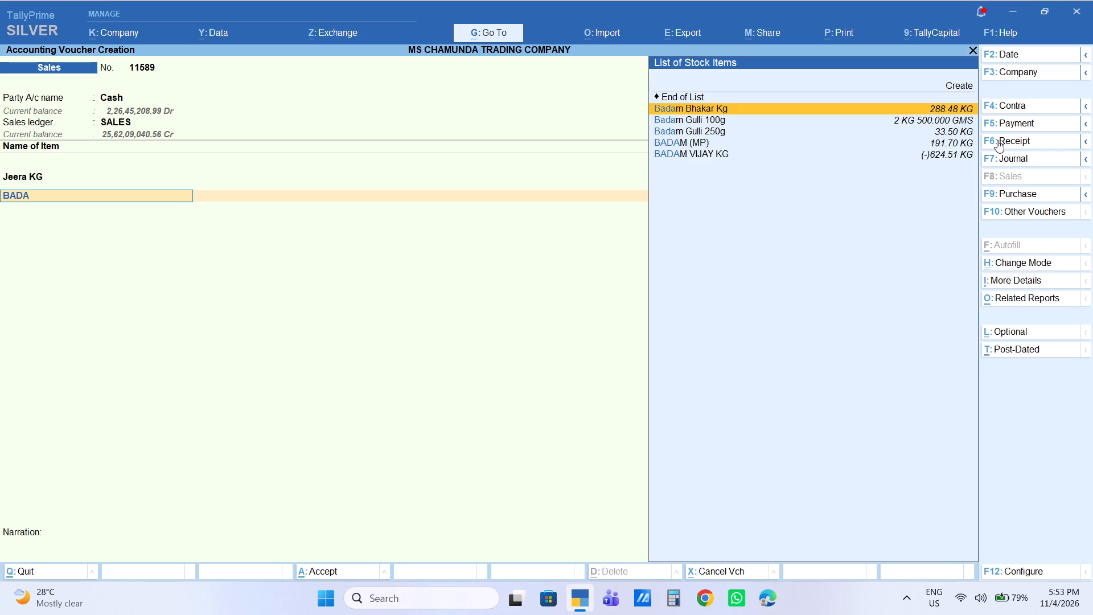
{"action": "key", "text": "Return"}
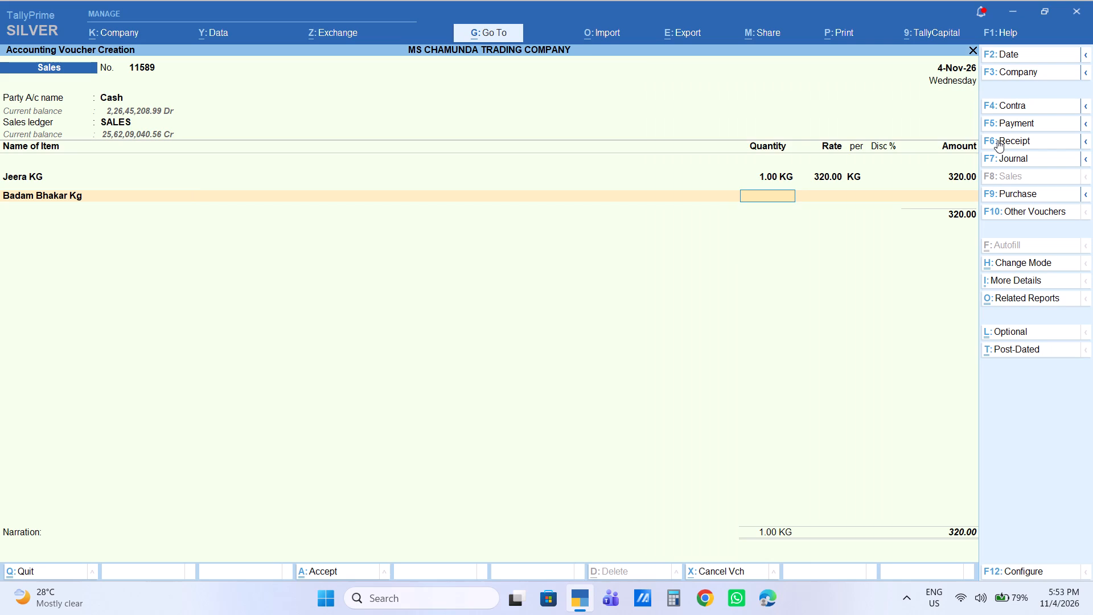
{"action": "key", "text": "2"}
{"action": "key", "text": "Return"}
{"action": "key", "text": "Return"}
{"action": "key", "text": "Return"}
{"action": "key", "text": "Return"}
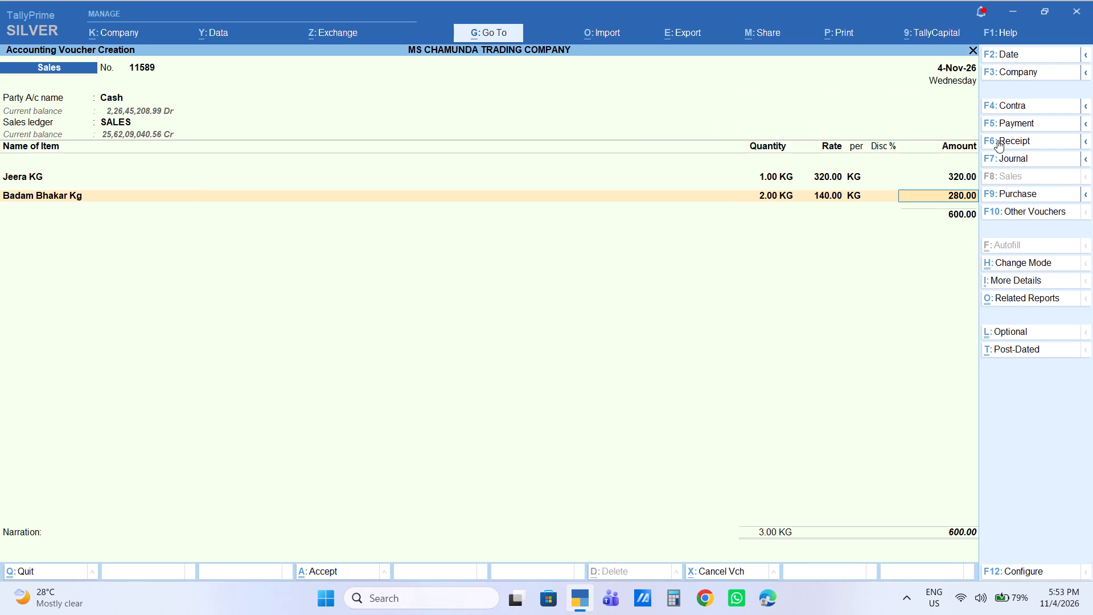
{"action": "key", "text": "Return"}
Add the item Urad Dal Kg with quantity 1 KG and set its amount to 120.
{"action": "type", "text": "URADS"}
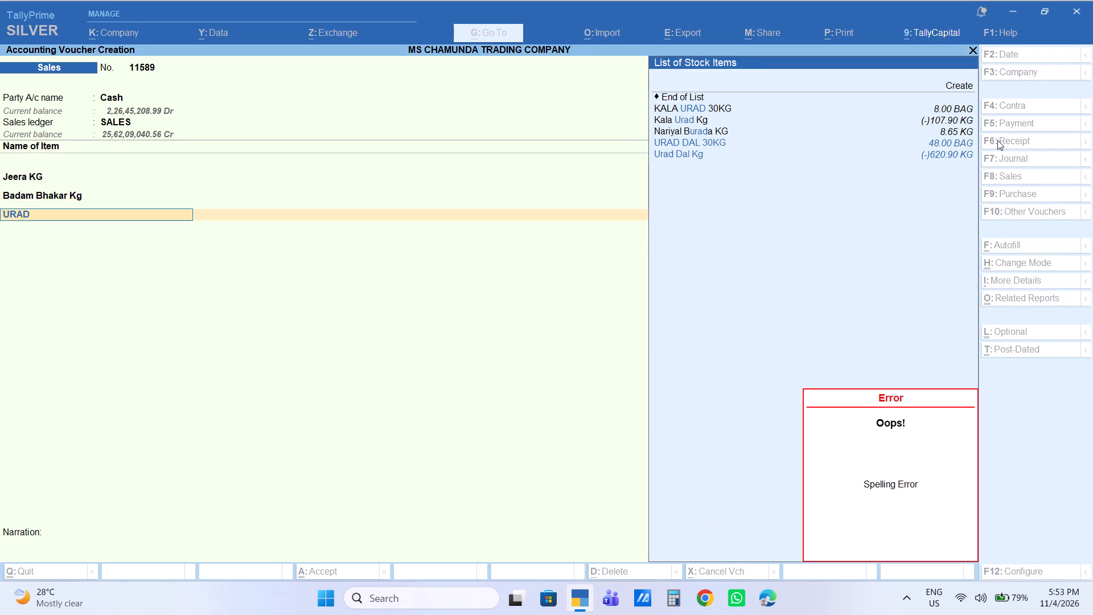
{"action": "key", "text": "Down"}
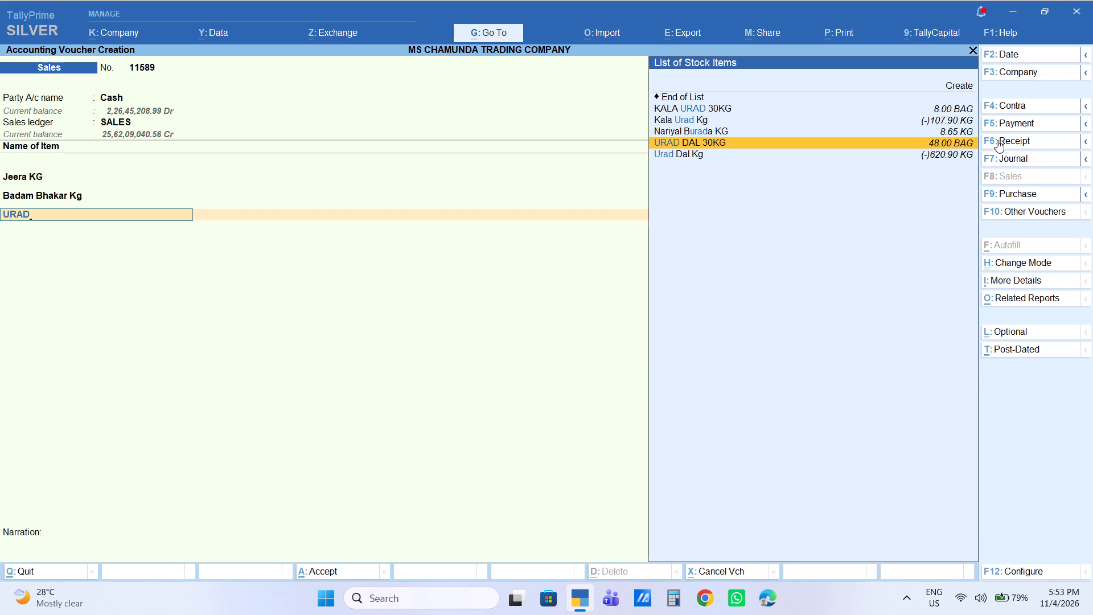
{"action": "key", "text": "BackSpace"}
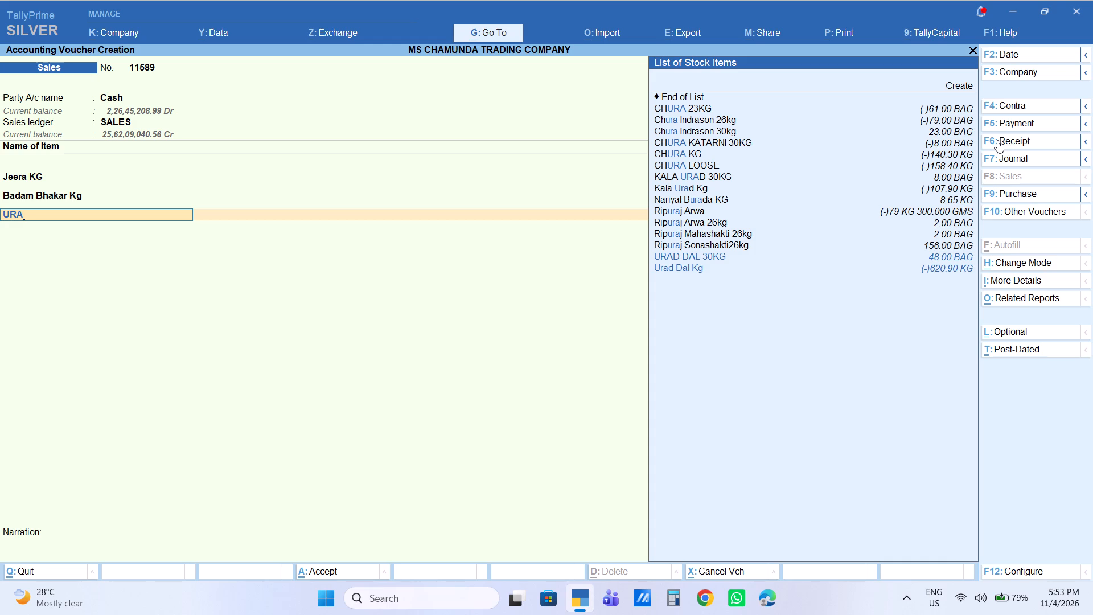
{"action": "type", "text": "D DA"}
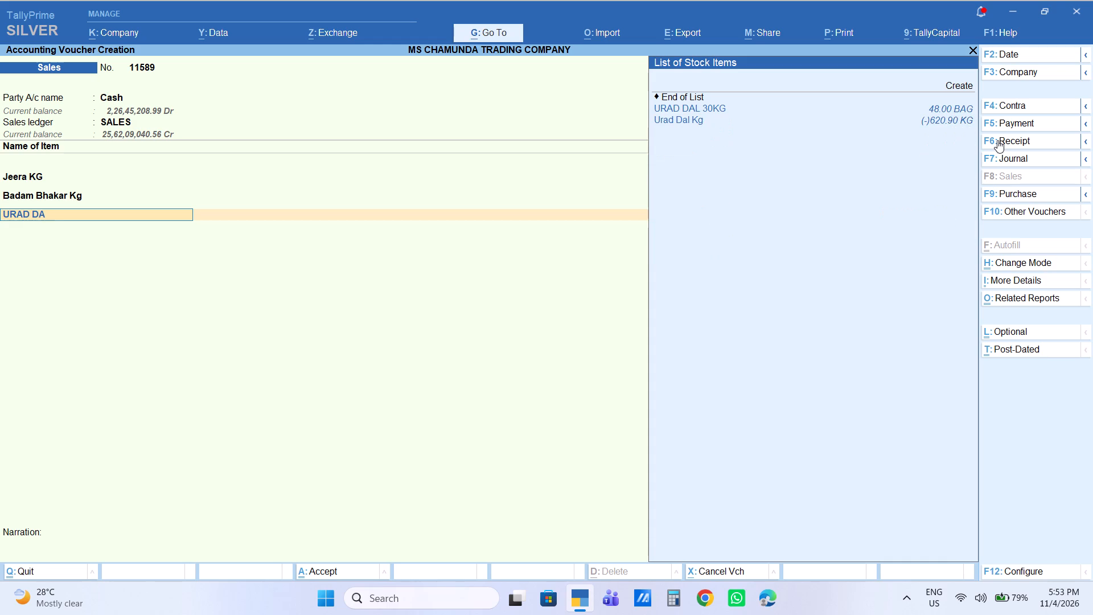
{"action": "key", "text": "Down"}
{"action": "key", "text": "Down"}
{"action": "key", "text": "Return"}
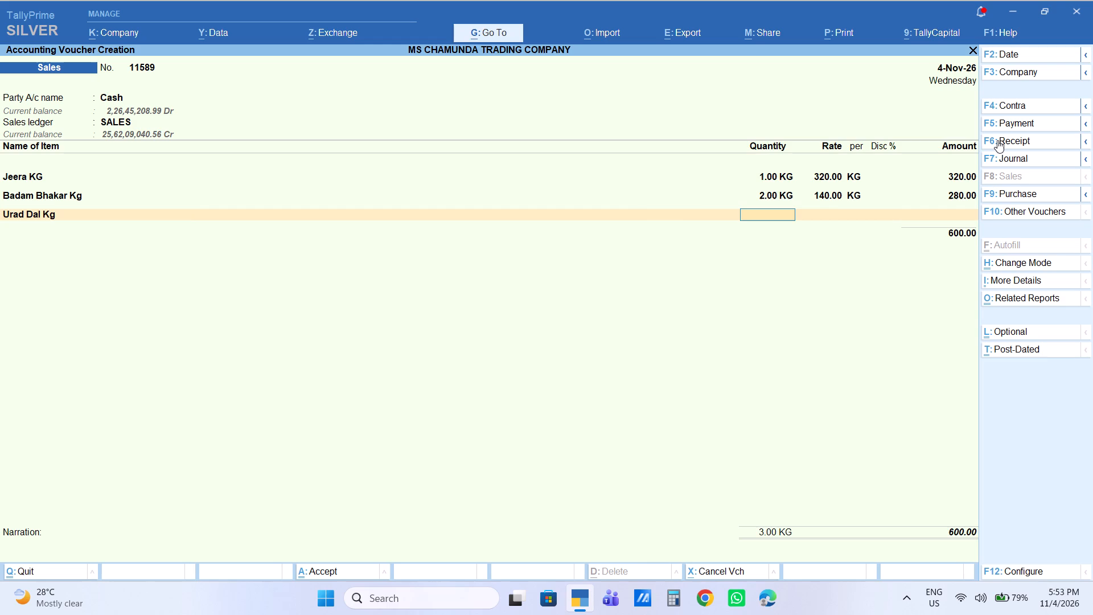
{"action": "key", "text": "1"}
{"action": "key", "text": "Return"}
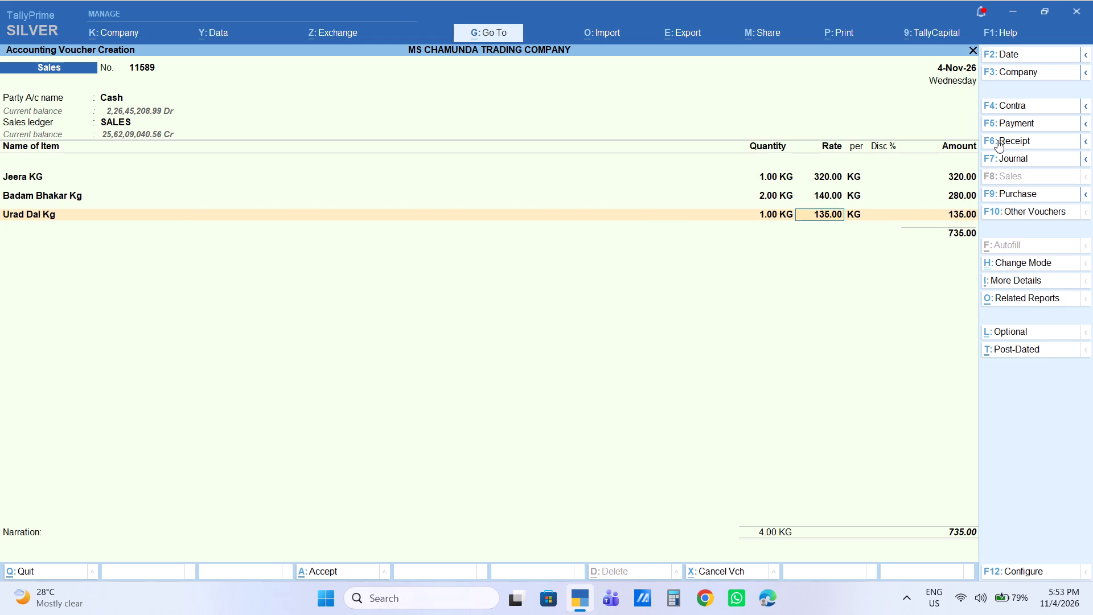
{"action": "key", "text": "Return"}
{"action": "key", "text": "Return"}
{"action": "key", "text": "Return"}
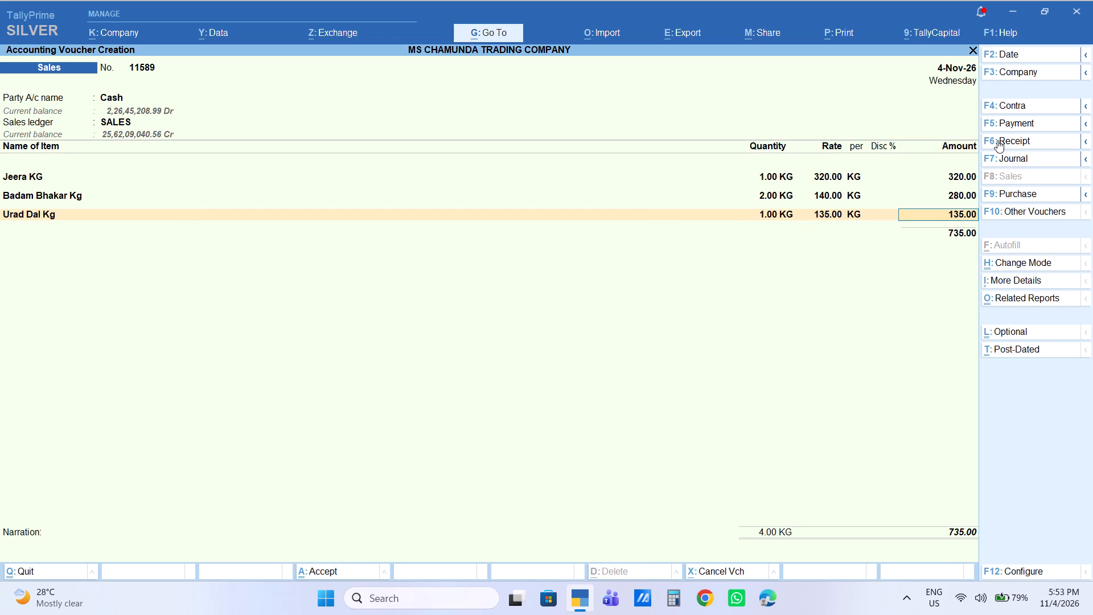
{"action": "type", "text": "120"}
{"action": "key", "text": "Return"}
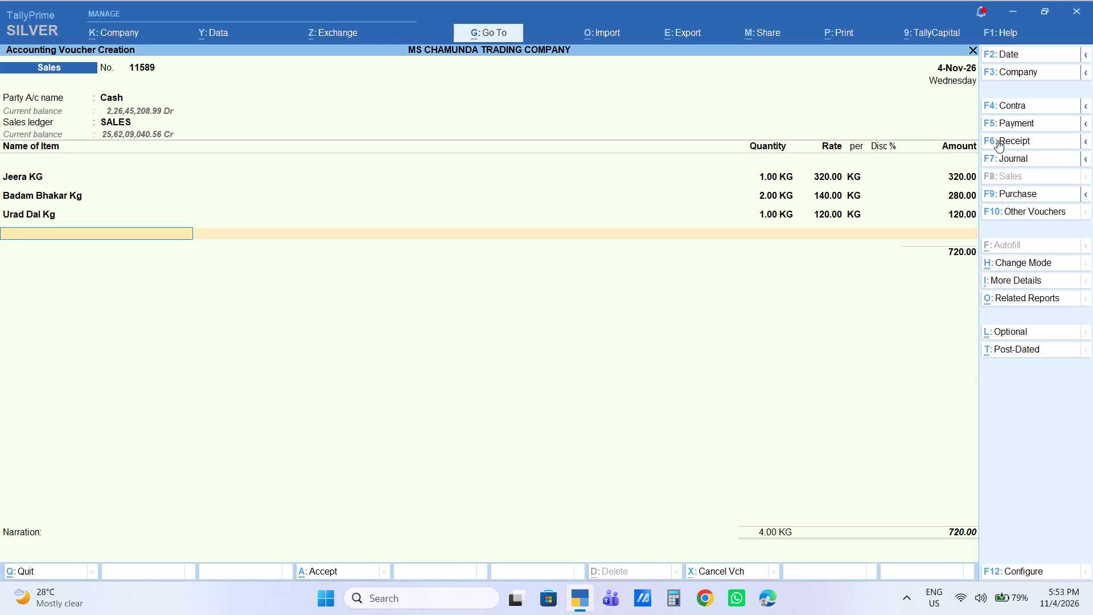
Add the item MASOOR DAL 30kg with quantity 4, keeping the filled-in rate.
{"action": "type", "text": "MASOO"}
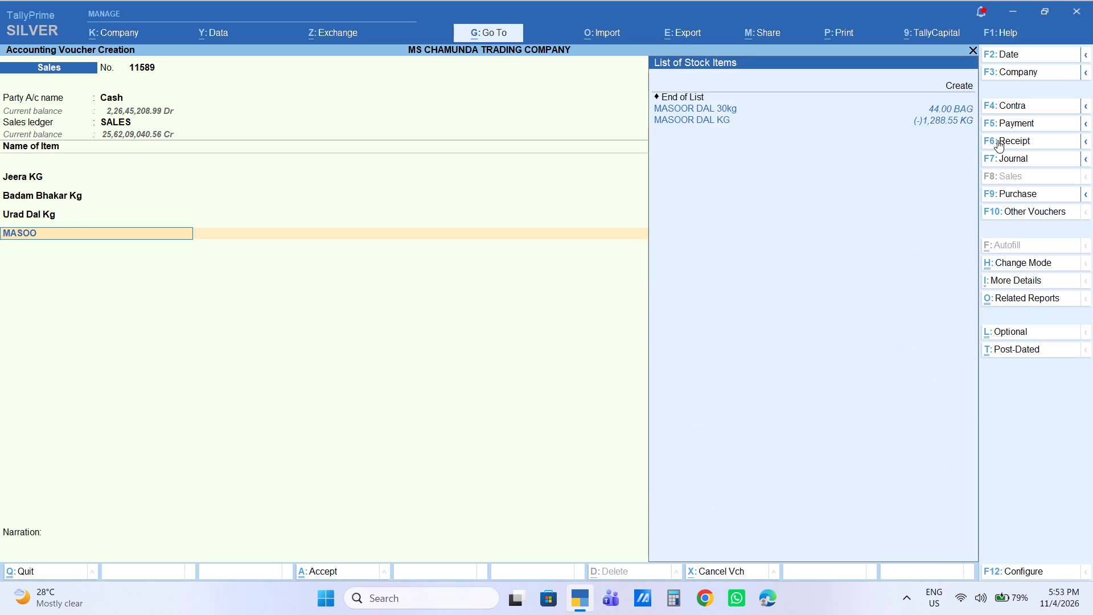
{"action": "key", "text": "Down"}
{"action": "key", "text": "Return"}
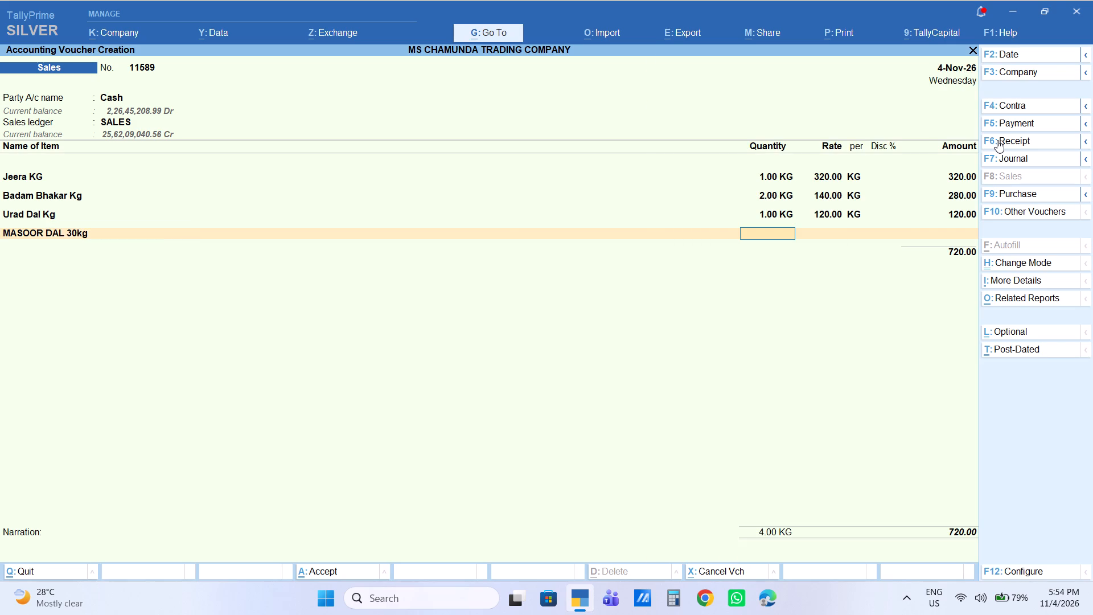
{"action": "key", "text": "4"}
{"action": "key", "text": "Return"}
{"action": "key", "text": "Return"}
{"action": "key", "text": "Return"}
{"action": "key", "text": "Return"}
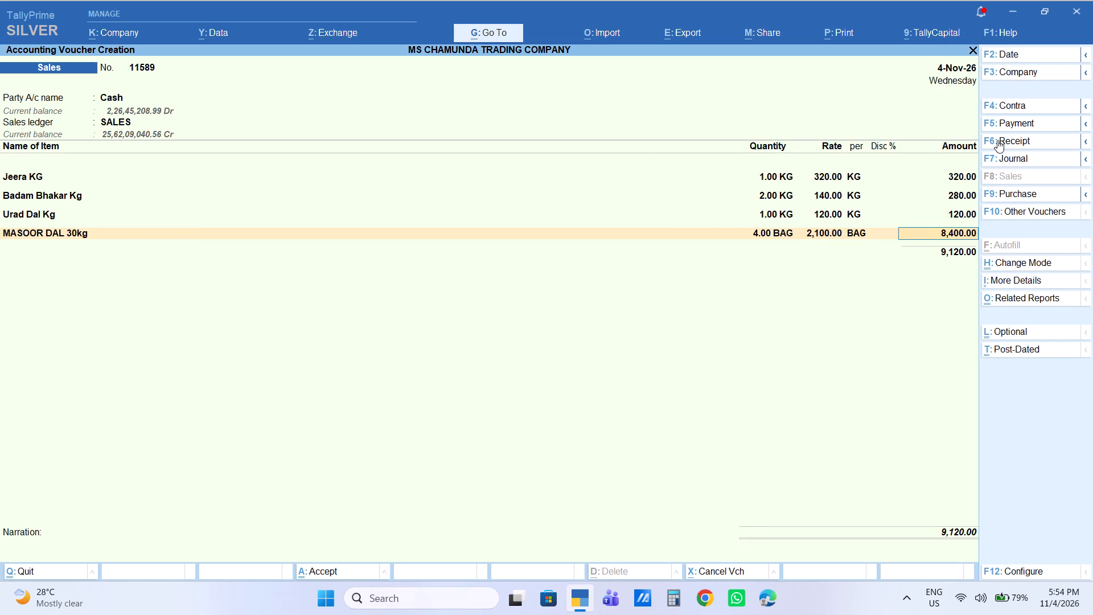
Replace the item MASOOR DAL 30kg on the fourth line with MASOOR DAL KG.
{"action": "key", "text": "BackSpace"}
{"action": "key", "text": "BackSpace"}
{"action": "key", "text": "BackSpace"}
{"action": "key", "text": "BackSpace"}
{"action": "key", "text": "BackSpace"}
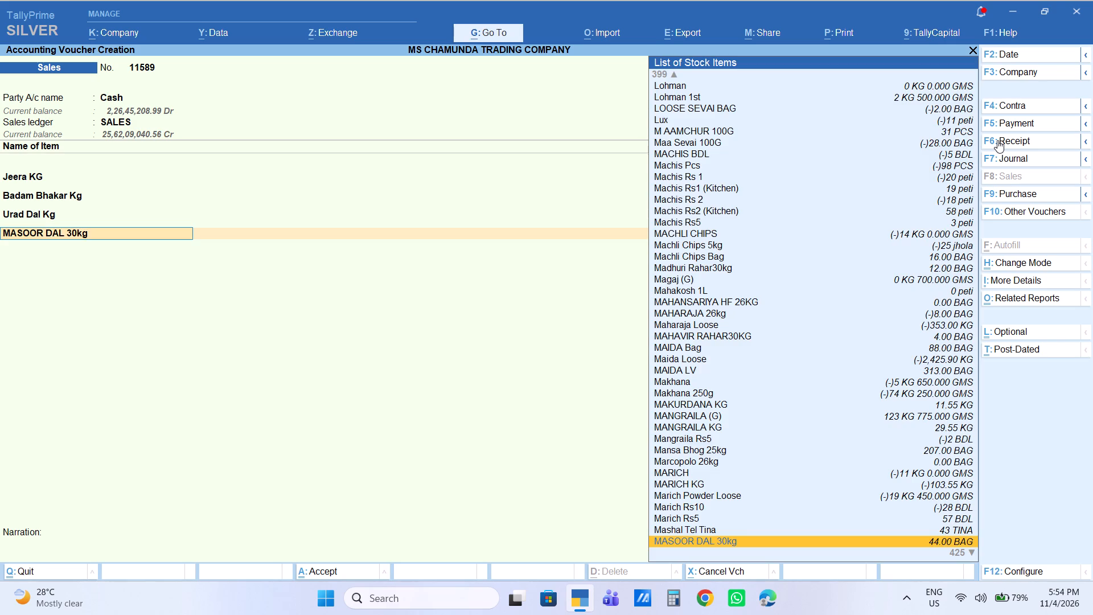
{"action": "type", "text": "MADSOO"}
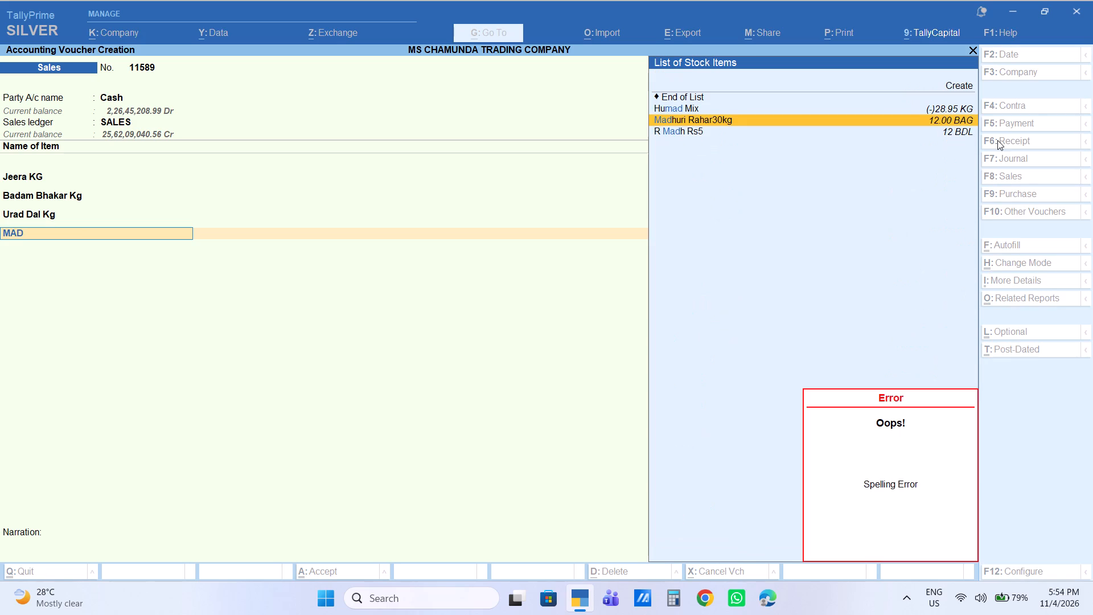
{"action": "key", "text": "BackSpace"}
{"action": "key", "text": "BackSpace"}
{"action": "type", "text": "SOO"}
{"action": "key", "text": "Down"}
{"action": "key", "text": "Down"}
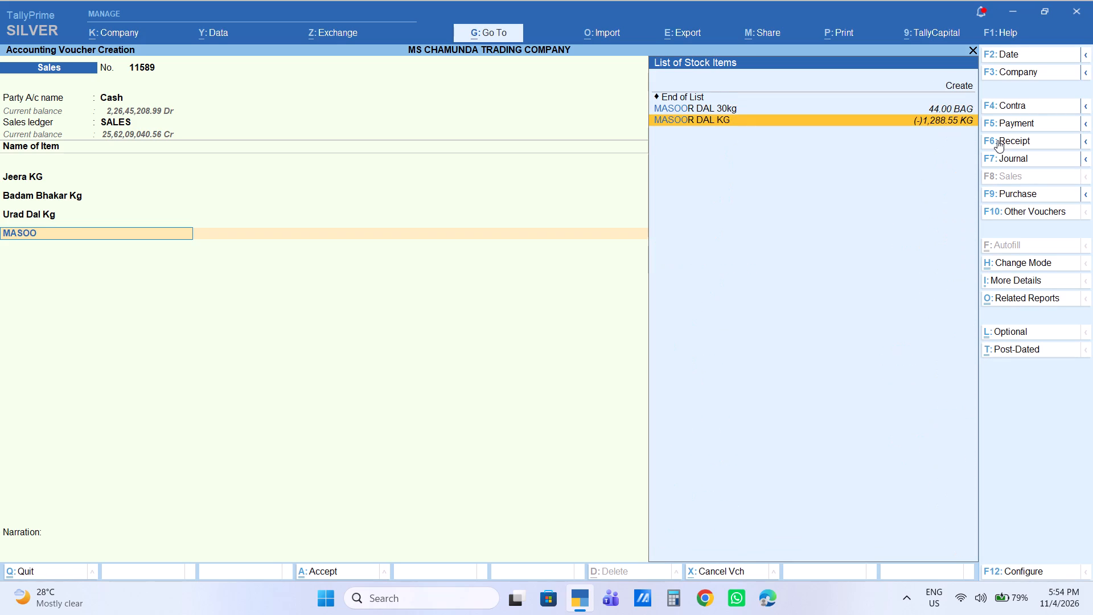
{"action": "key", "text": "Return"}
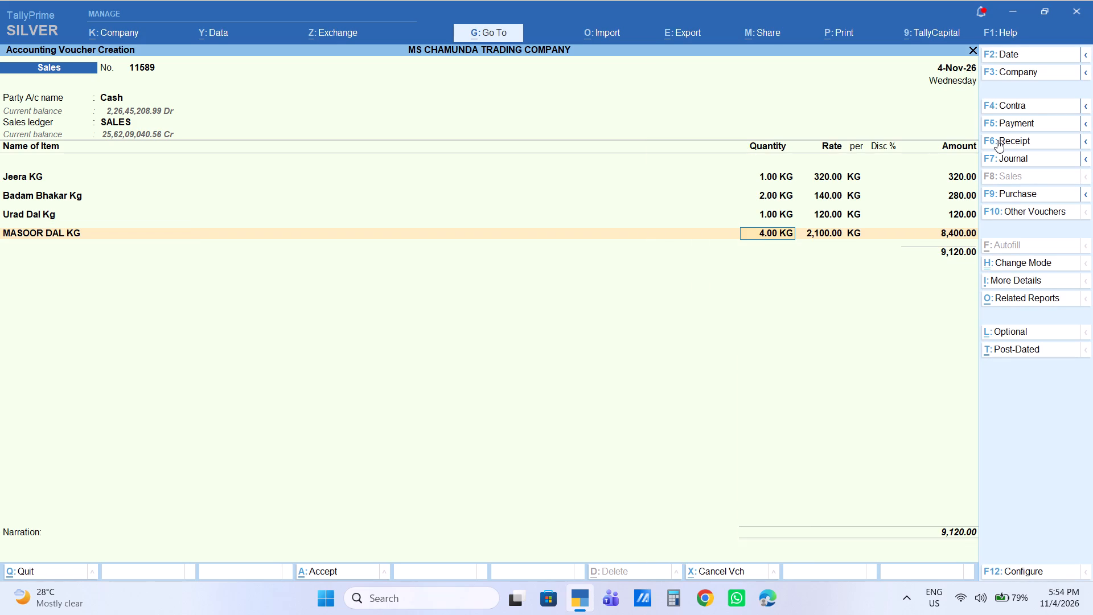
Keep the quantity of 4 KG for MASOOR DAL KG and set the line's amount to 300.
{"action": "key", "text": "Return"}
{"action": "key", "text": "Return"}
{"action": "key", "text": "Return"}
{"action": "key", "text": "Return"}
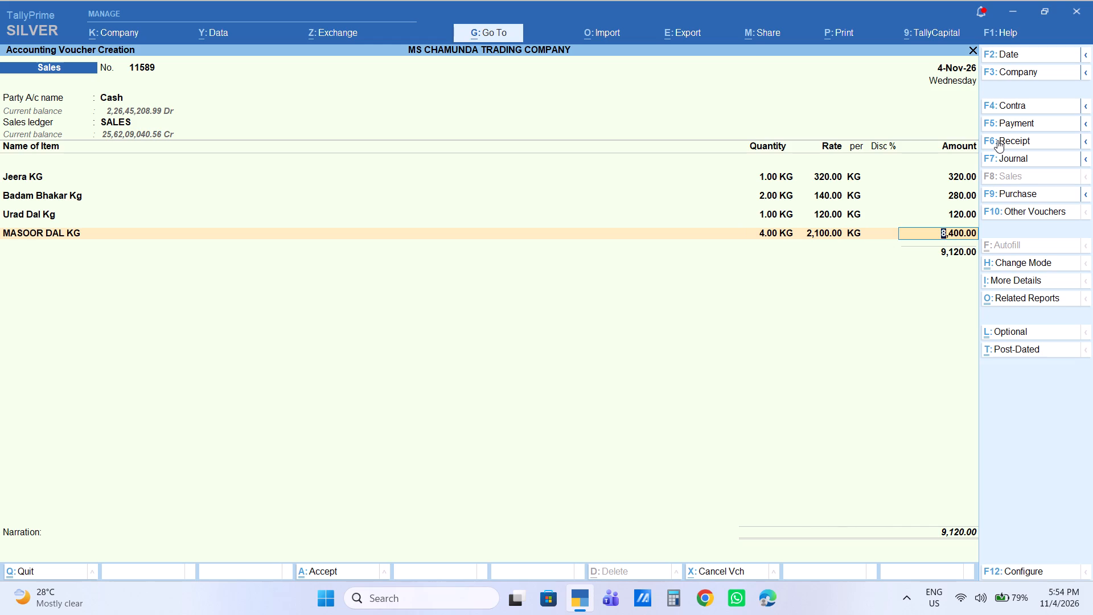
{"action": "type", "text": "300"}
{"action": "key", "text": "Return"}
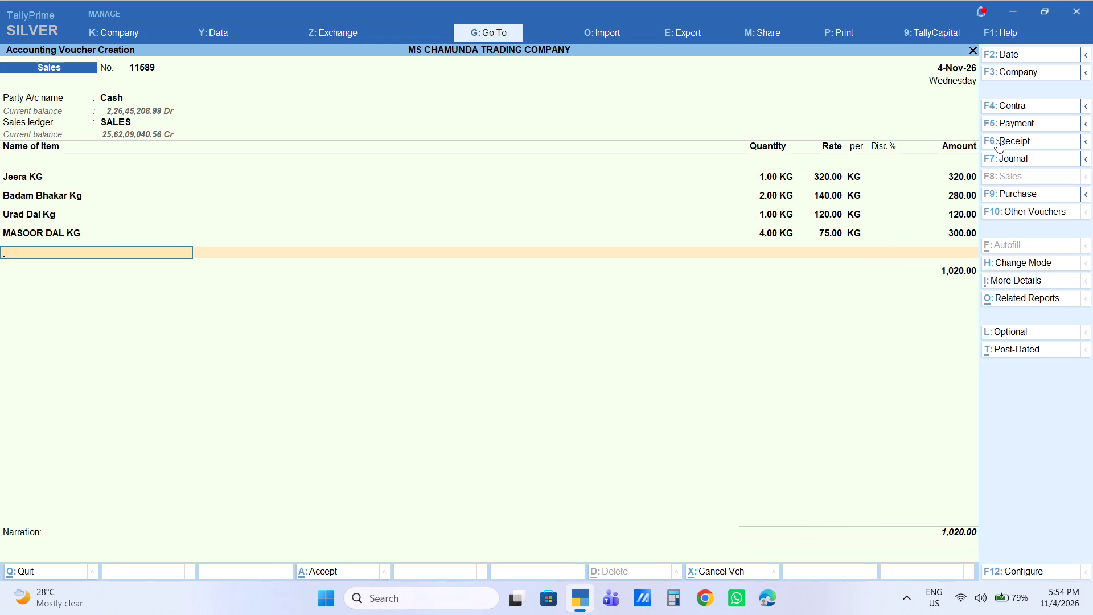
Add the item Surf Kg with quantity 4 KG, keeping the filled-in rate.
{"action": "type", "text": "SURFC"}
{"action": "key", "text": "Down"}
{"action": "key", "text": "Down"}
{"action": "key", "text": "Down"}
{"action": "key", "text": "Down"}
{"action": "key", "text": "Down"}
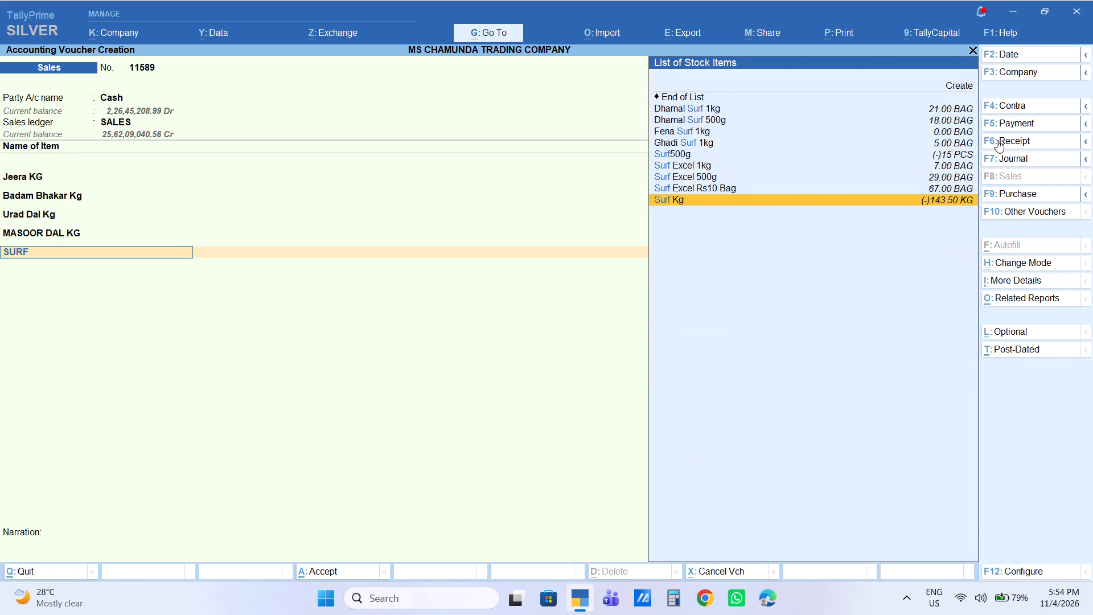
{"action": "key", "text": "Return"}
{"action": "key", "text": "4"}
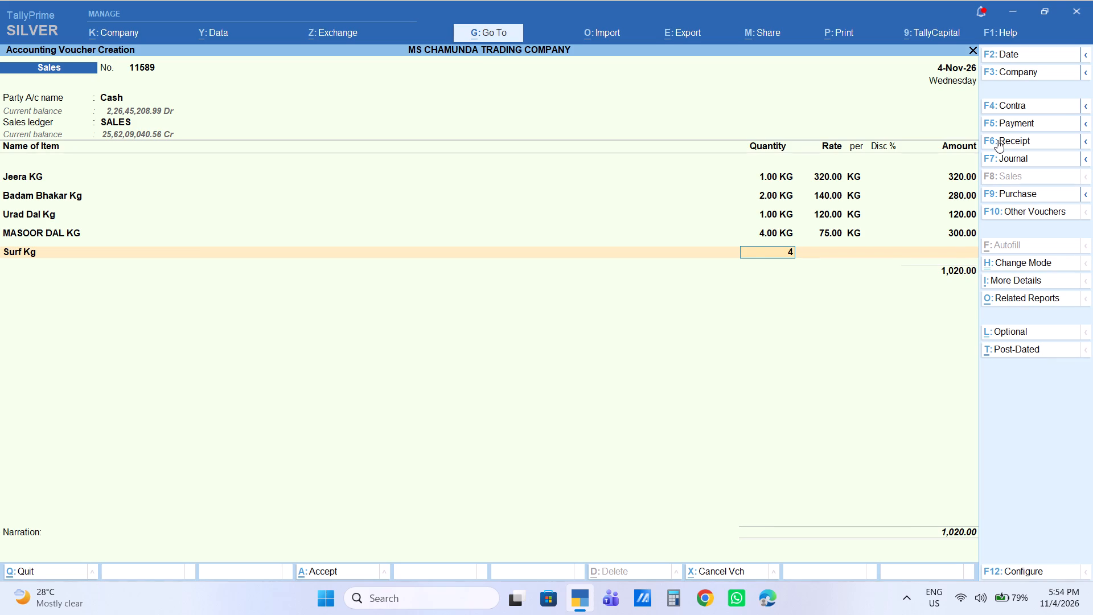
{"action": "key", "text": "Return"}
{"action": "key", "text": "Return"}
{"action": "key", "text": "Return"}
{"action": "key", "text": "Return"}
{"action": "key", "text": "Return"}
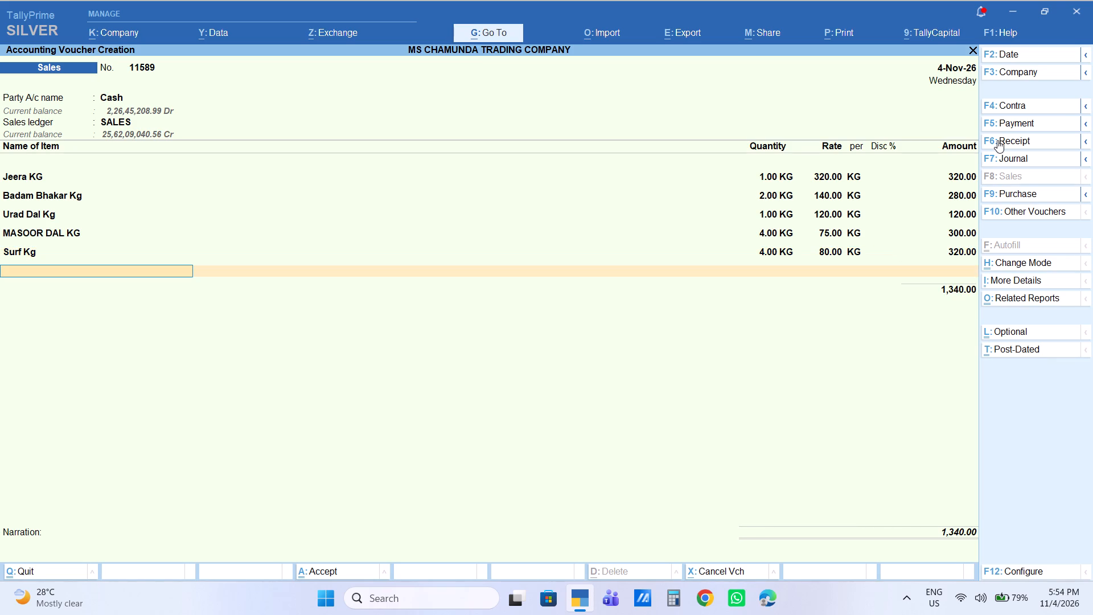
Go back to the Urad Dal Kg line and set its quantity to 0.5 KG.
{"action": "key", "text": "Return"}
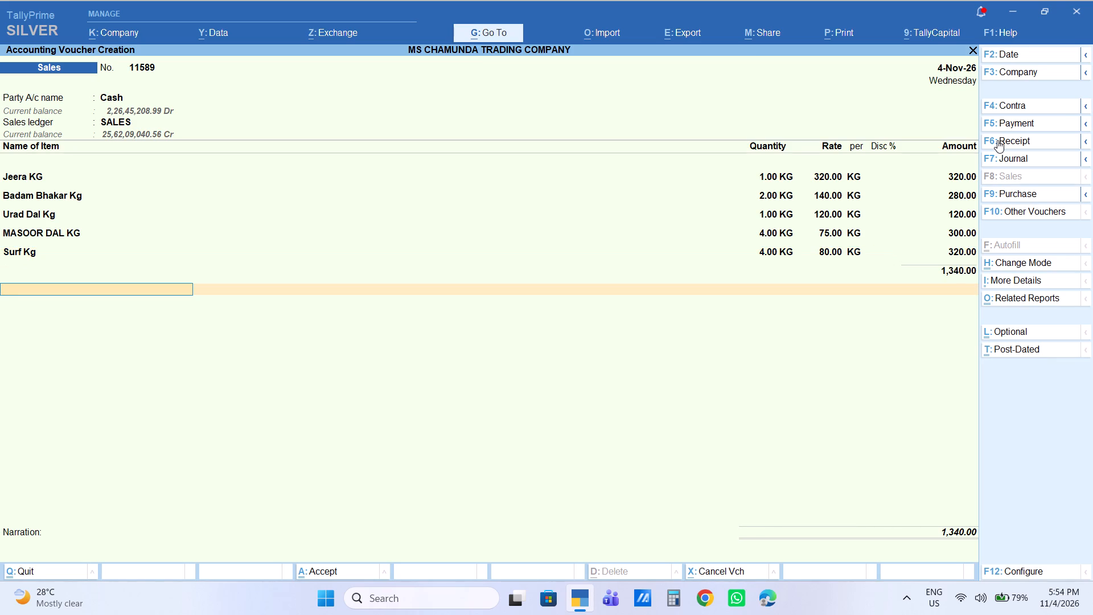
{"action": "key", "text": "BackSpace"}
{"action": "key", "text": "BackSpace"}
{"action": "key", "text": "BackSpace"}
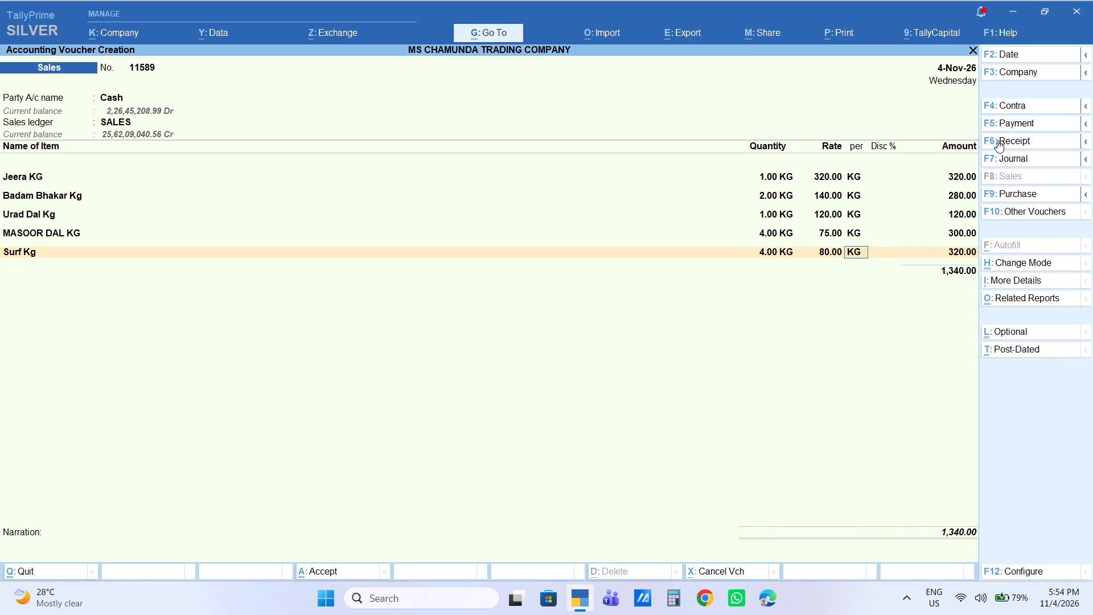
{"action": "key", "text": "Return"}
{"action": "key", "text": "Return"}
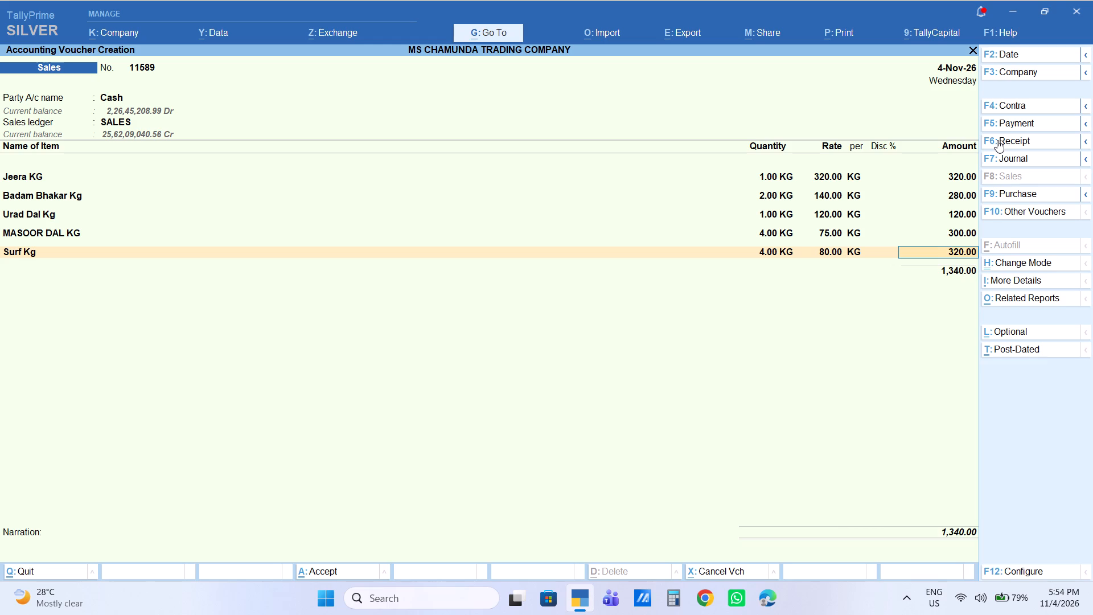
{"action": "key", "text": "Up"}
{"action": "key", "text": "Up"}
{"action": "key", "text": "Up"}
{"action": "key", "text": "Up"}
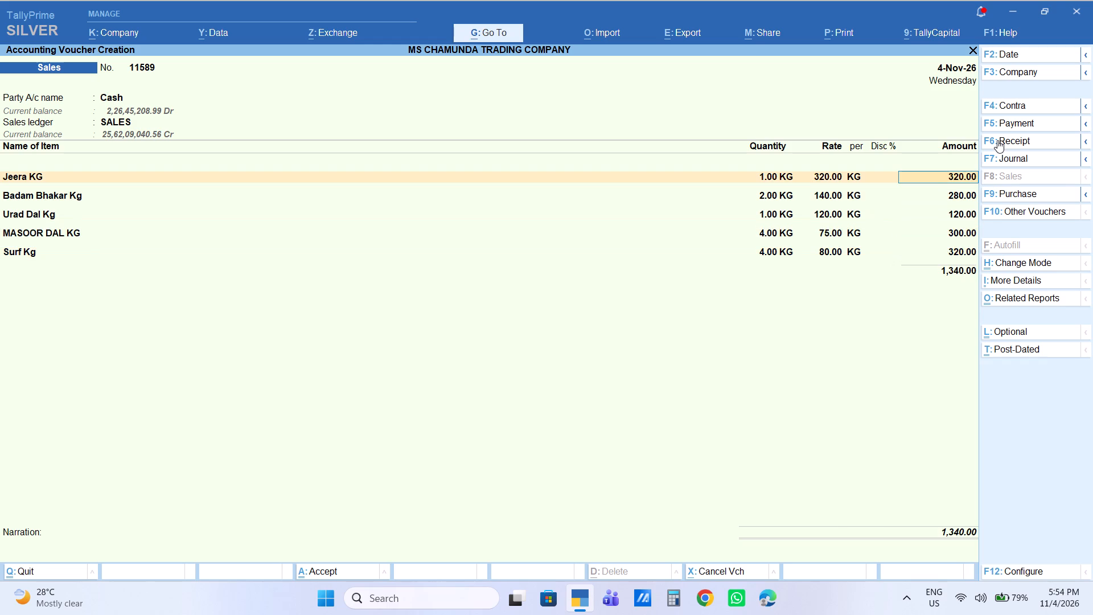
{"action": "key", "text": "Down"}
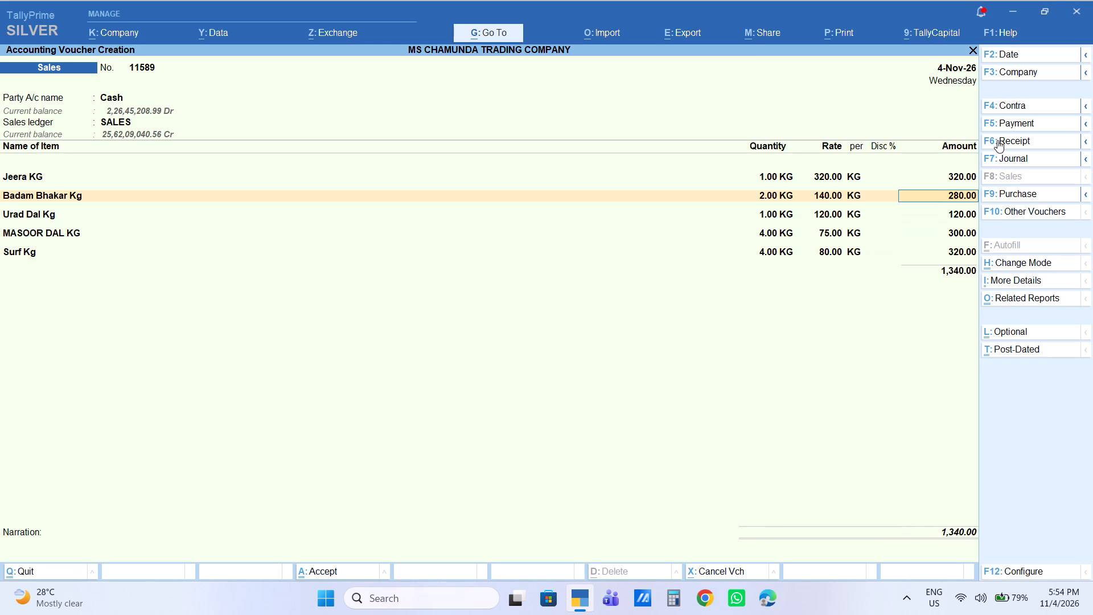
{"action": "key", "text": "Down"}
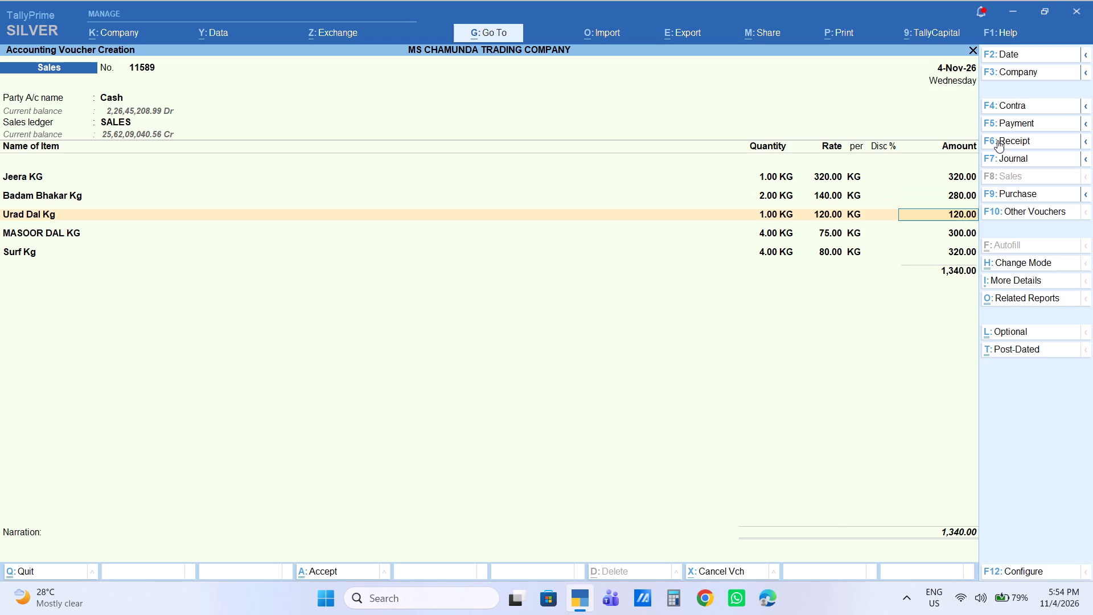
{"action": "key", "text": "BackSpace"}
{"action": "key", "text": "BackSpace"}
{"action": "key", "text": "BackSpace"}
{"action": "key", "text": "BackSpace"}
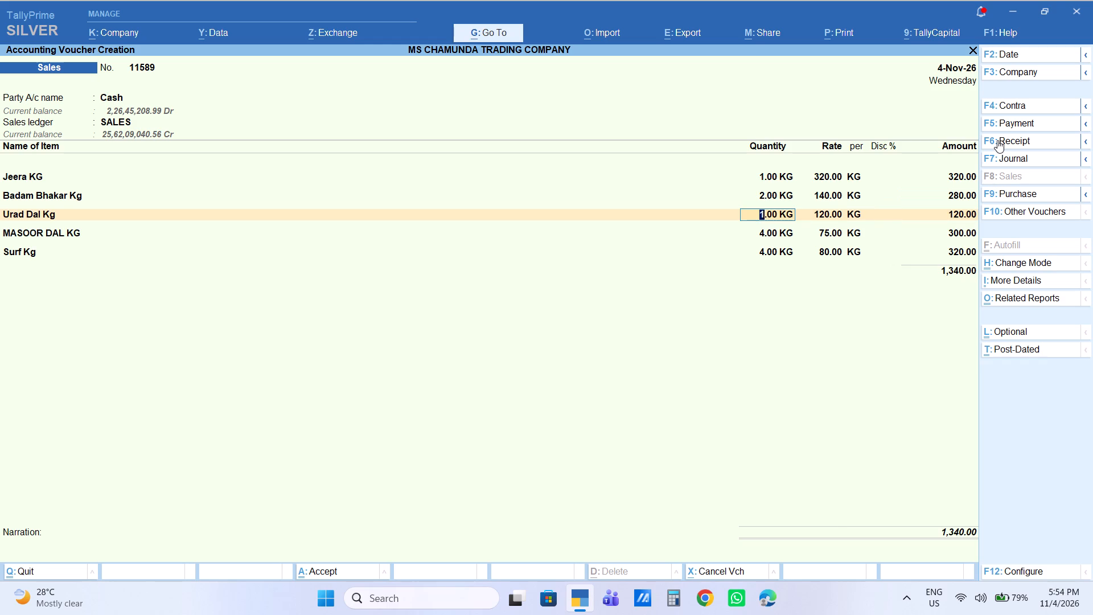
{"action": "type", "text": ".5"}
{"action": "key", "text": "Return"}
Set the Urad Dal Kg line's amount to 70 and return to the blank item line below Surf Kg.
{"action": "key", "text": "Return"}
{"action": "key", "text": "Return"}
{"action": "key", "text": "Return"}
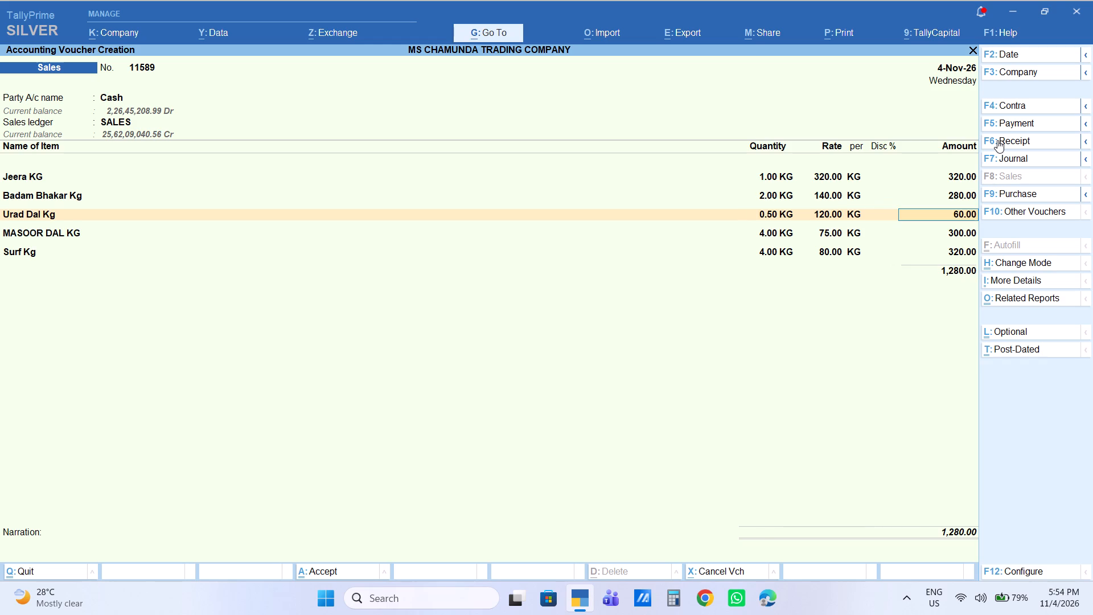
{"action": "type", "text": "70"}
{"action": "key", "text": "Return"}
{"action": "key", "text": "Return"}
{"action": "key", "text": "Return"}
{"action": "key", "text": "Return"}
{"action": "key", "text": "Return"}
{"action": "key", "text": "Return"}
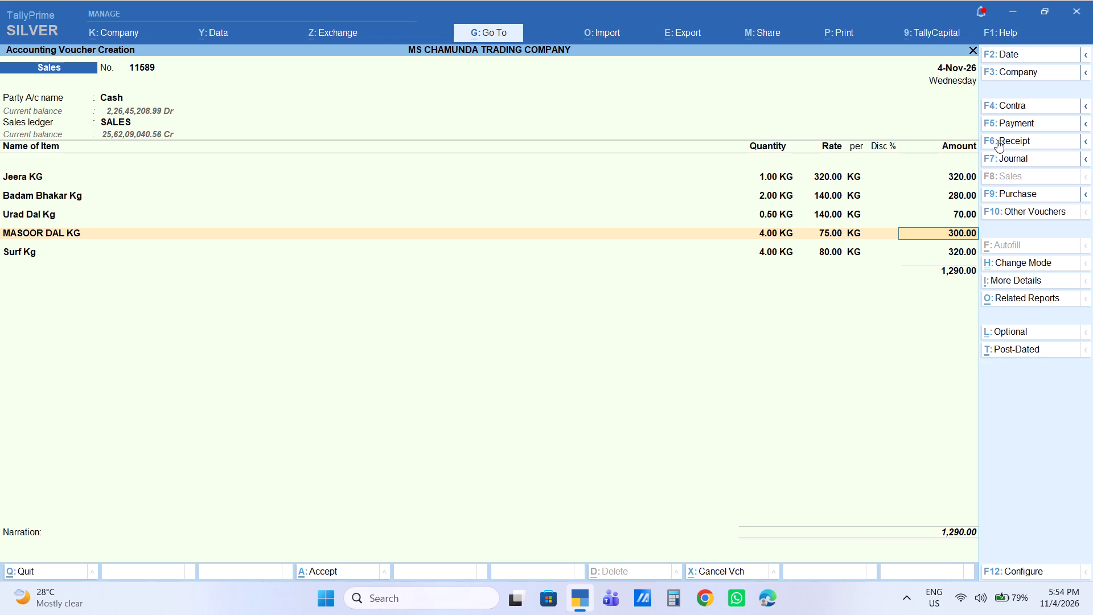
{"action": "key", "text": "Return"}
{"action": "key", "text": "Return"}
{"action": "key", "text": "Return"}
{"action": "key", "text": "Return"}
{"action": "key", "text": "Return"}
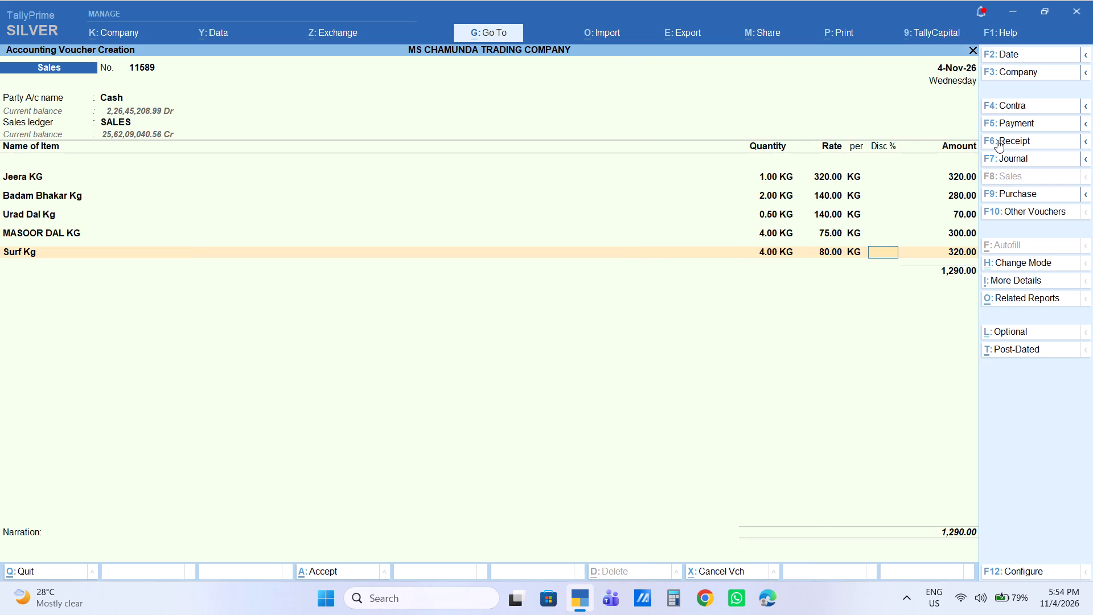
{"action": "key", "text": "Return"}
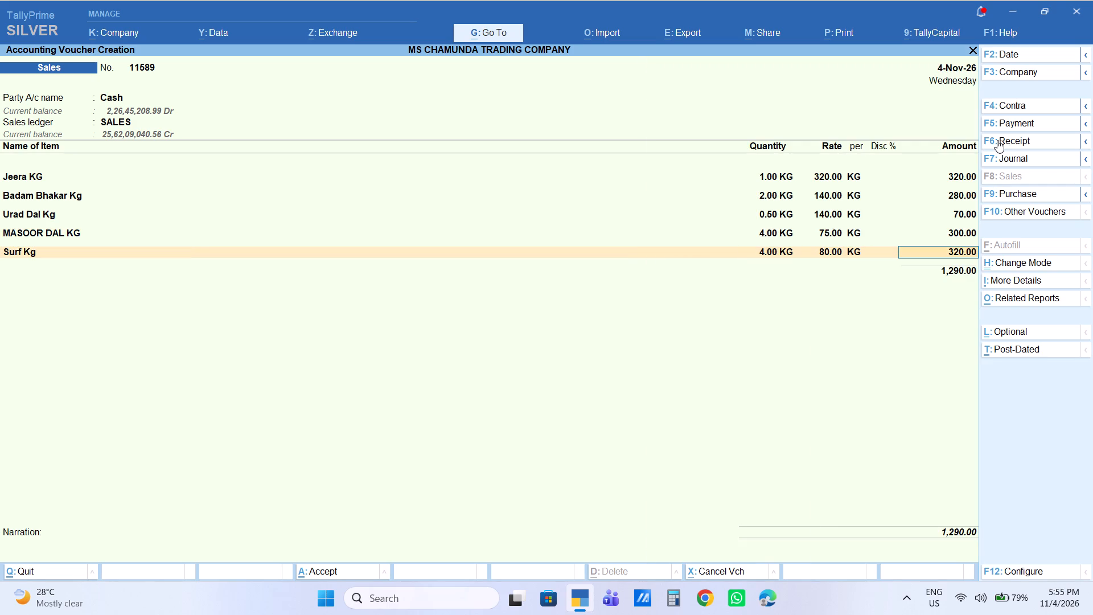
{"action": "key", "text": "Return"}
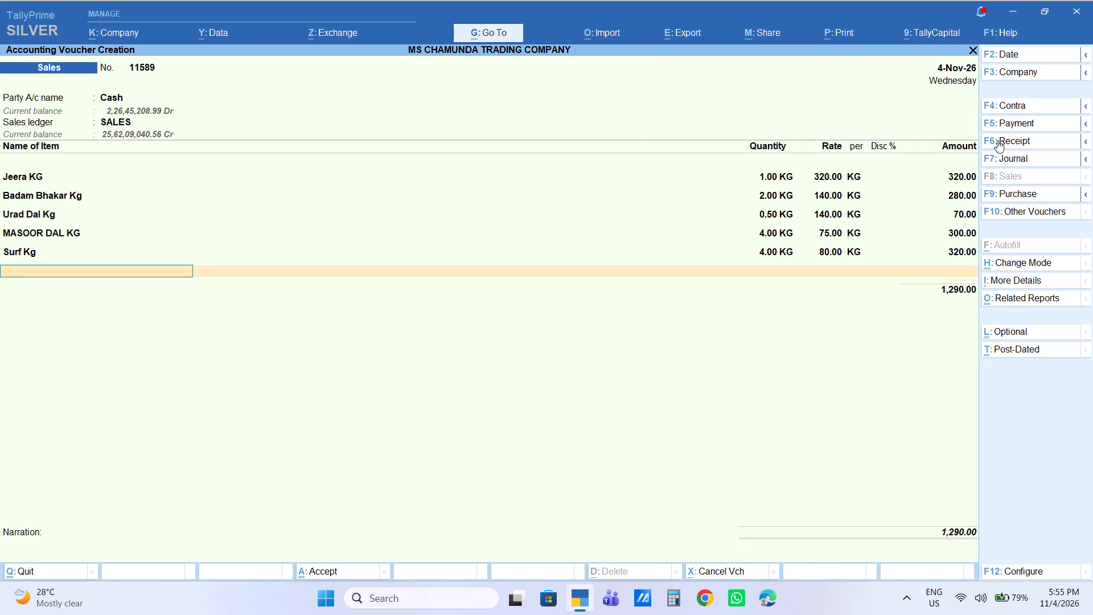
Add the item Kala Urad Kg with quantity 1 KG, keeping the filled-in rate and amount.
{"action": "type", "text": "KALA URA"}
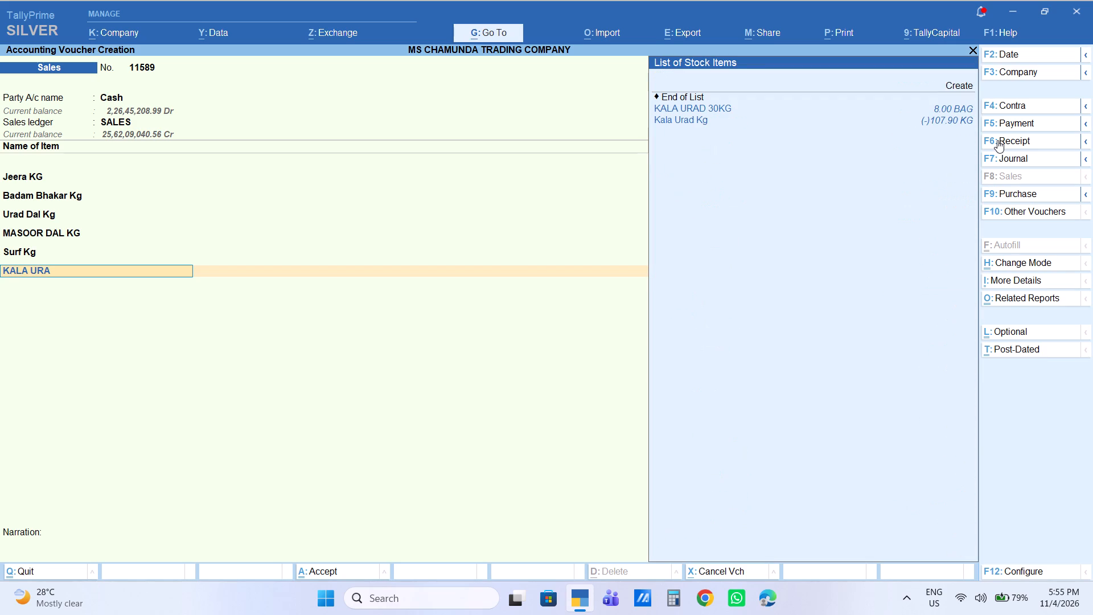
{"action": "key", "text": "Down"}
{"action": "key", "text": "Down"}
{"action": "key", "text": "Down"}
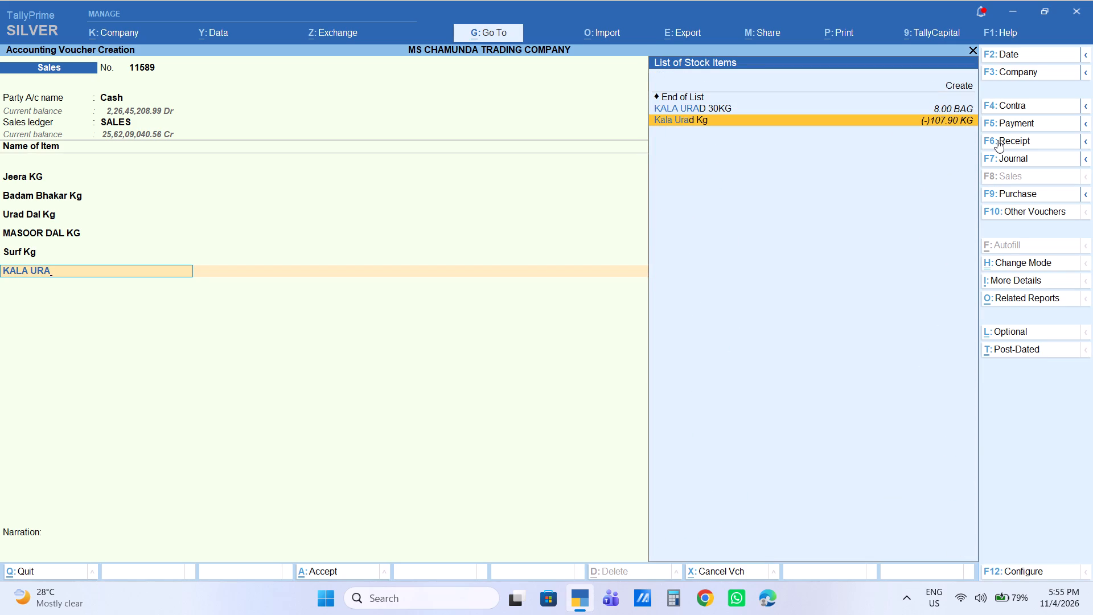
{"action": "key", "text": "1"}
{"action": "key", "text": "Return"}
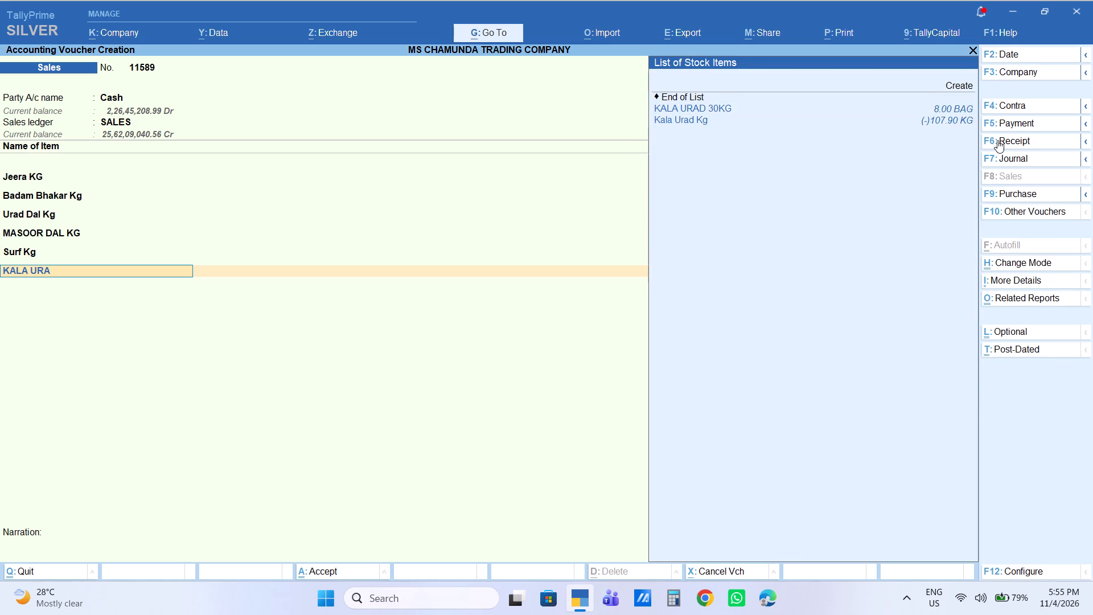
{"action": "key", "text": "Down"}
{"action": "key", "text": "Down"}
{"action": "key", "text": "Return"}
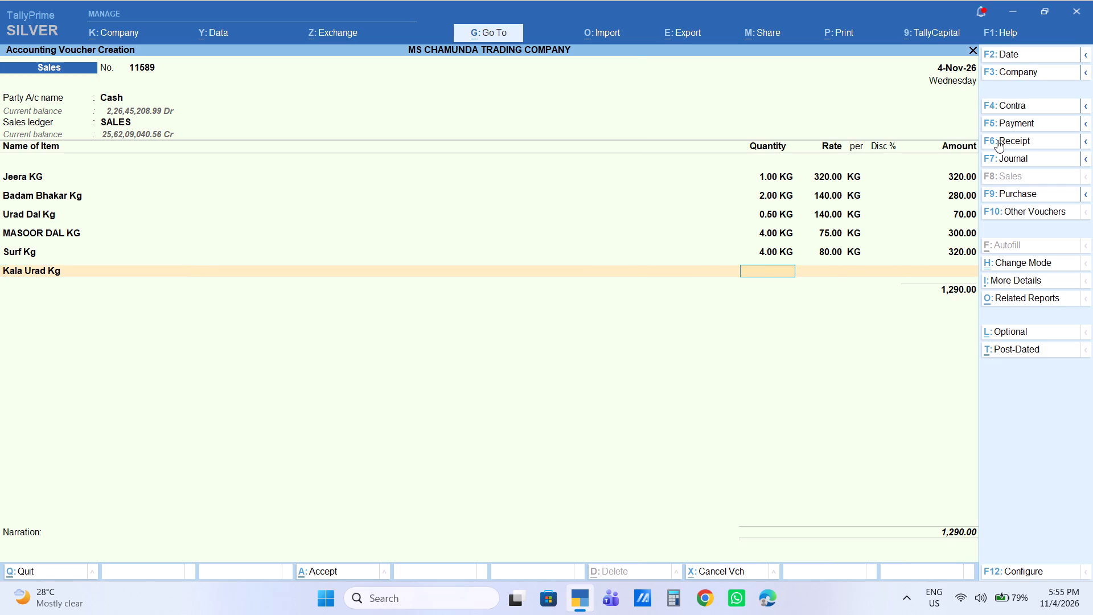
{"action": "key", "text": "1"}
{"action": "key", "text": "Return"}
{"action": "key", "text": "Return"}
{"action": "key", "text": "Return"}
{"action": "key", "text": "Return"}
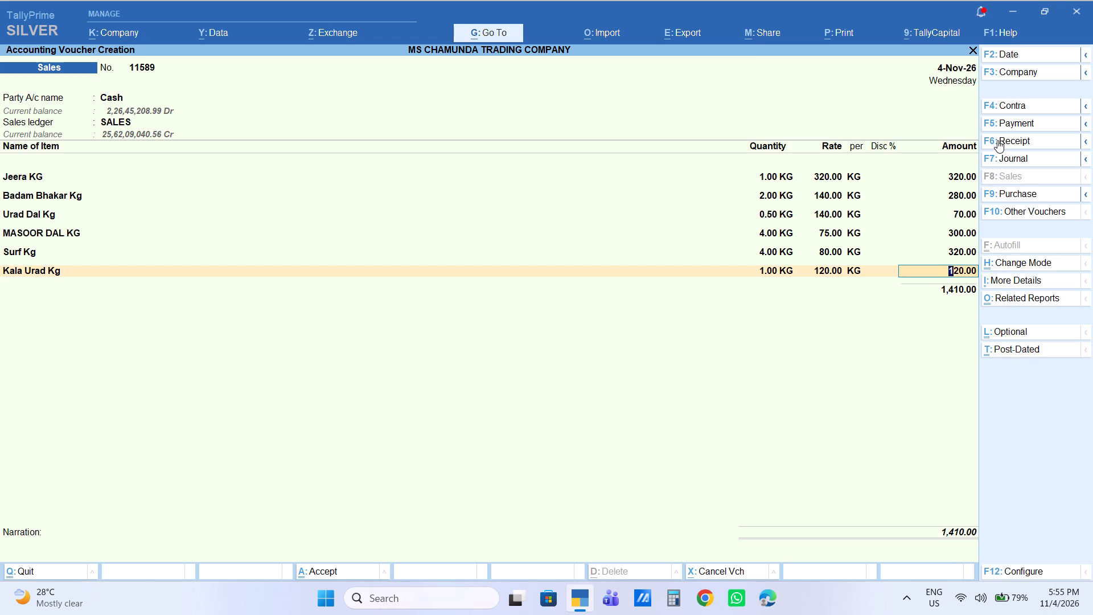
{"action": "key", "text": "Return"}
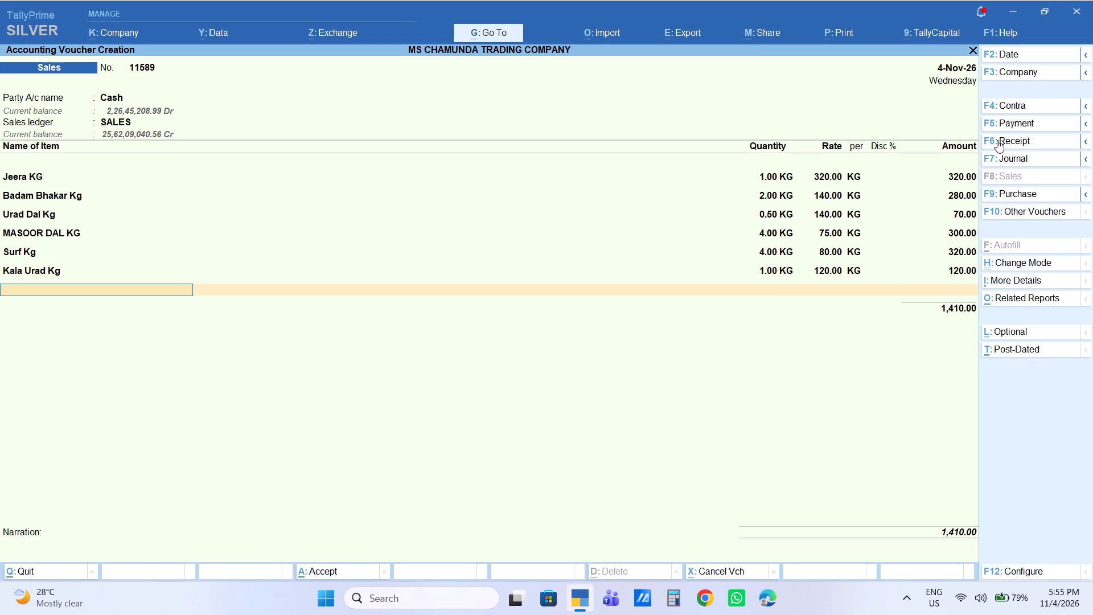
End the item list, leave the narration blank and save the cash sales voucher.
{"action": "key", "text": "Return"}
{"action": "key", "text": "Return"}
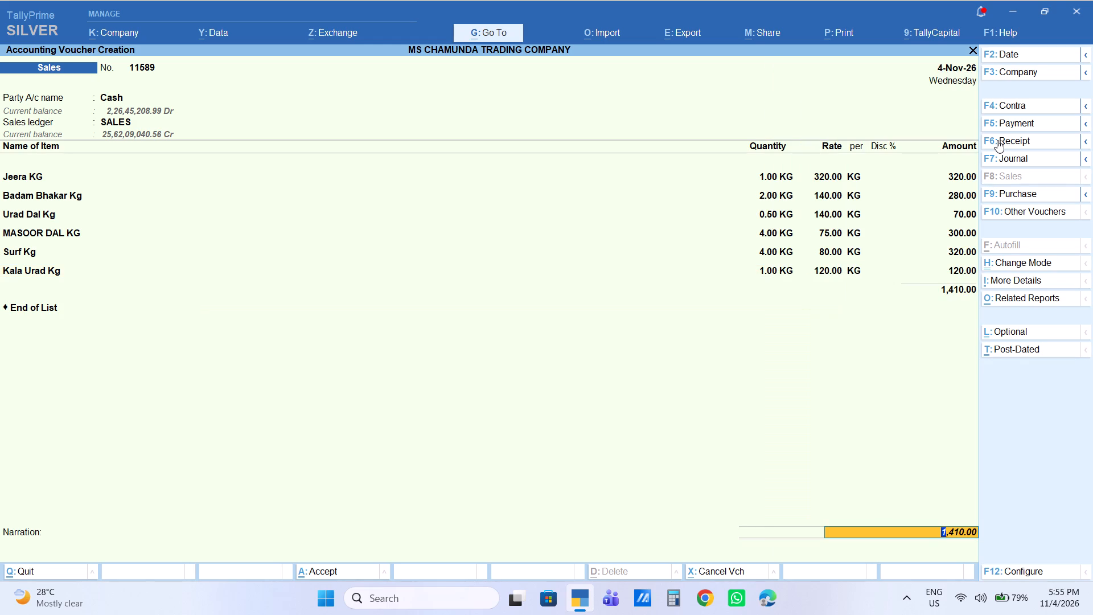
{"action": "key", "text": "Return"}
{"action": "key", "text": "Return"}
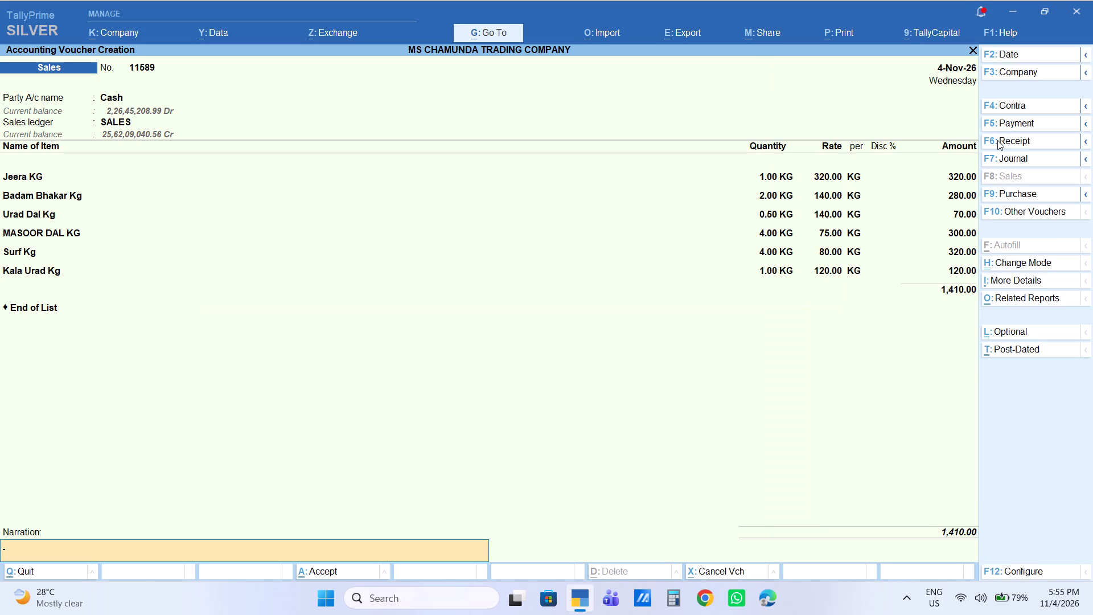
{"action": "key", "text": "Return"}
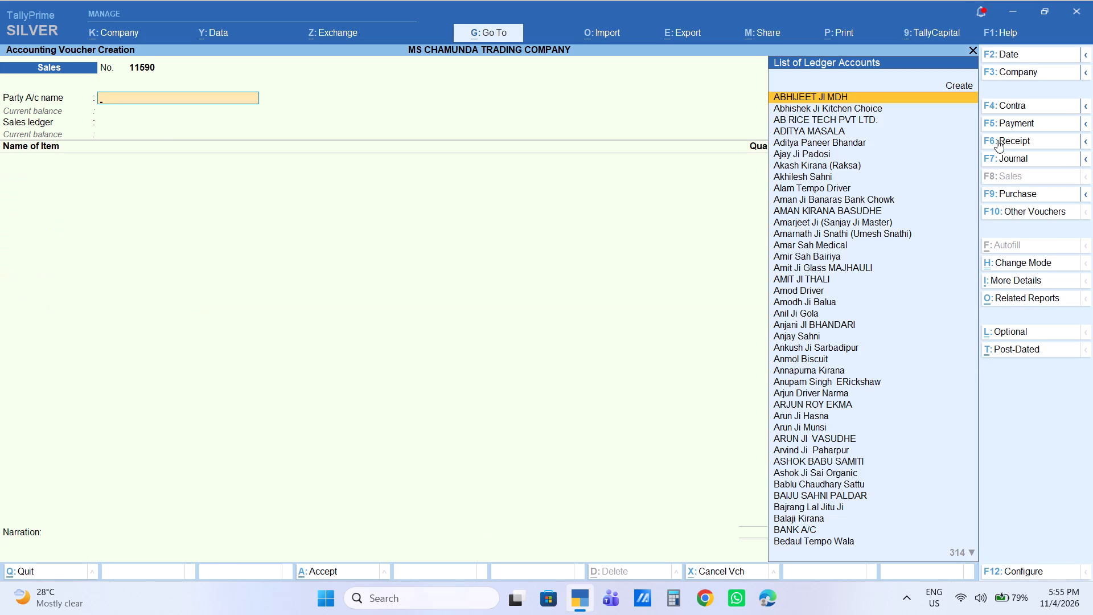
Start the new sales voucher with Cash as the party account and SALES as the sales ledger.
{"action": "type", "text": "CAS"}
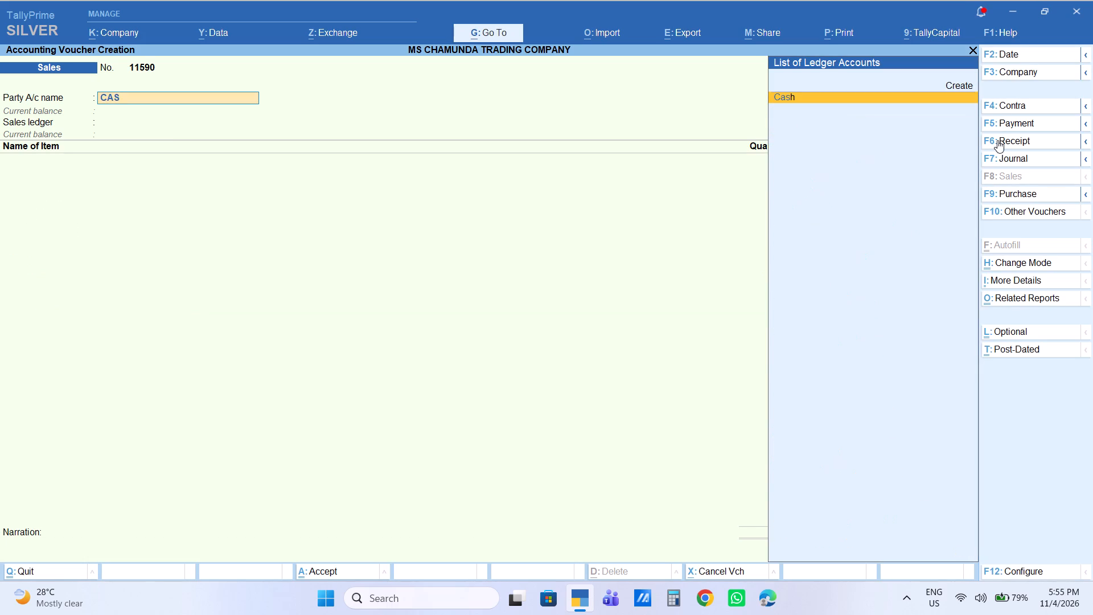
{"action": "key", "text": "Return"}
{"action": "key", "text": "Return"}
{"action": "key", "text": "Return"}
{"action": "key", "text": "Return"}
{"action": "key", "text": "Return"}
{"action": "key", "text": "Return"}
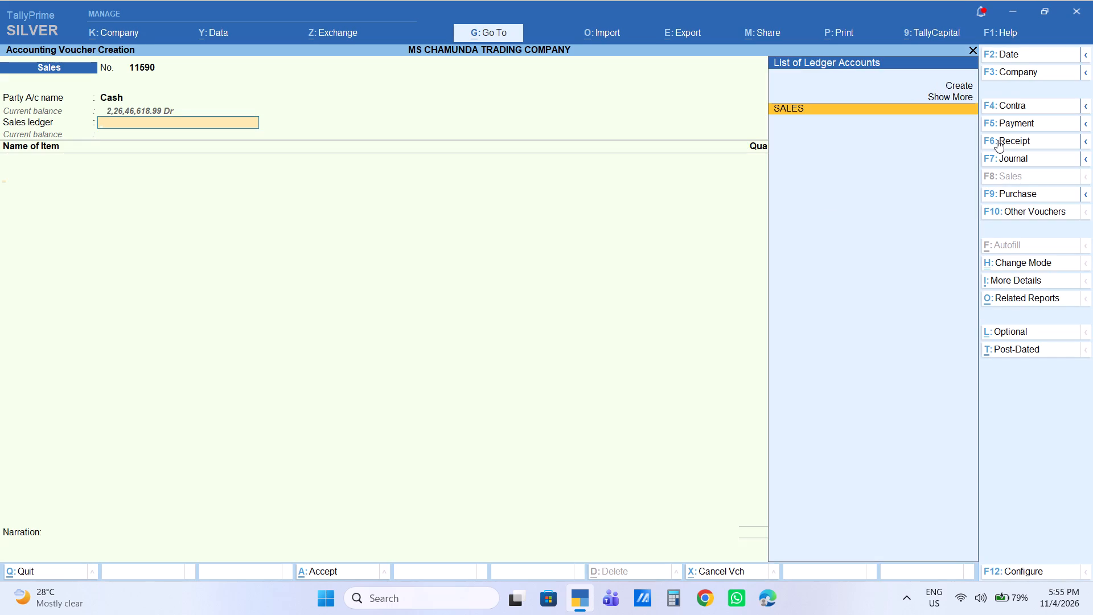
Add the item Fortune 500ml PETI with quantity 3 peti and set its amount to 6000.
{"action": "type", "text": "FORT"}
{"action": "key", "text": "Down"}
{"action": "key", "text": "Down"}
{"action": "key", "text": "Down"}
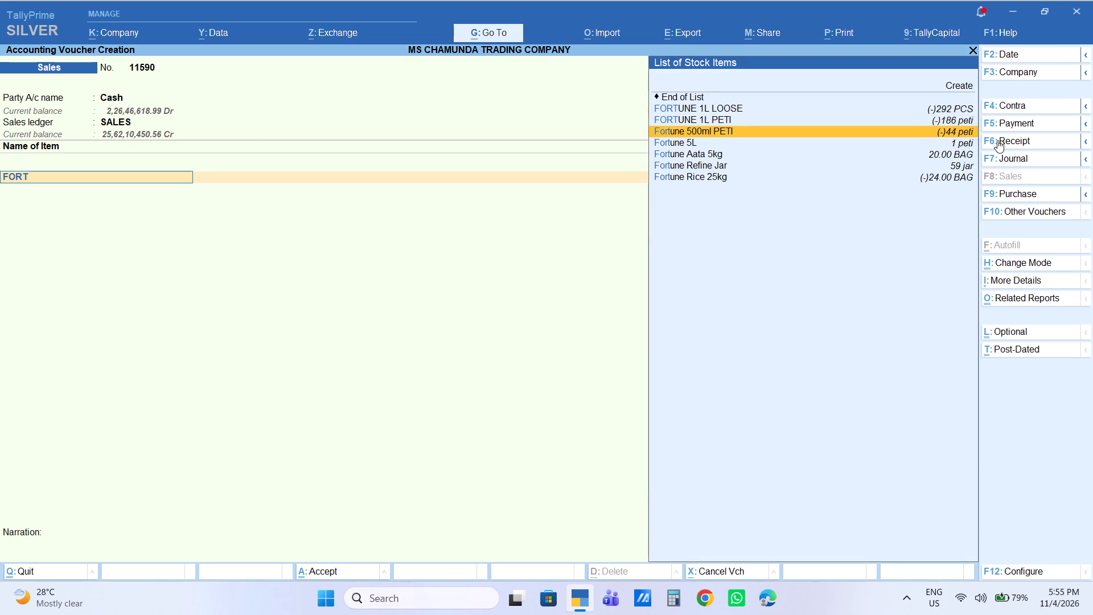
{"action": "key", "text": "Return"}
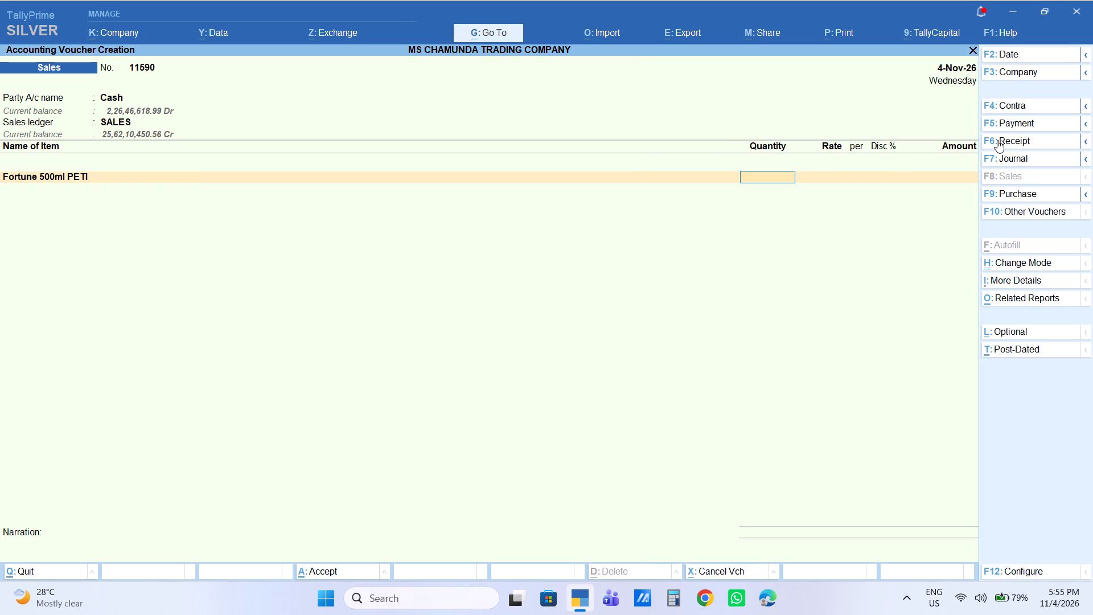
{"action": "key", "text": "3"}
{"action": "key", "text": "Return"}
{"action": "key", "text": "Return"}
{"action": "key", "text": "Return"}
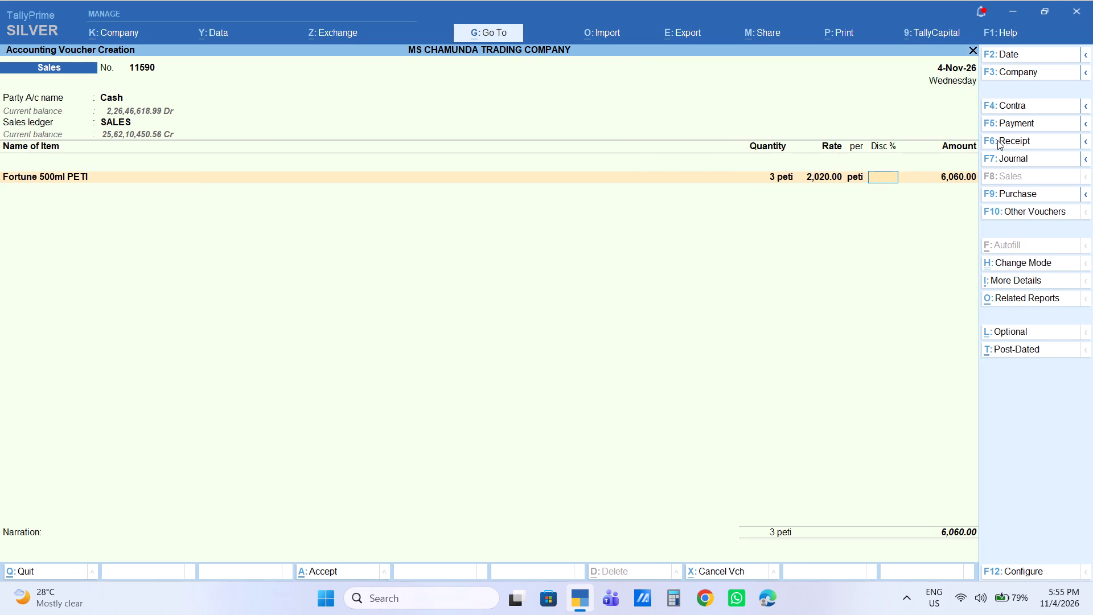
{"action": "key", "text": "Return"}
{"action": "type", "text": "6000"}
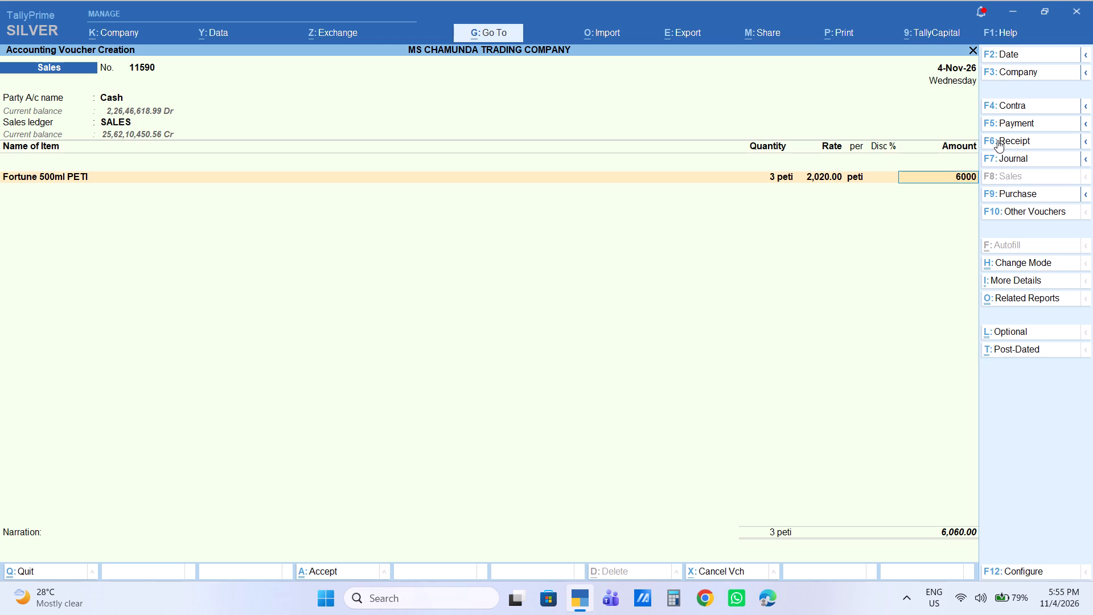
{"action": "key", "text": "Return"}
End the item list and add a Labour Charge of 6 to the voucher.
{"action": "key", "text": "Return"}
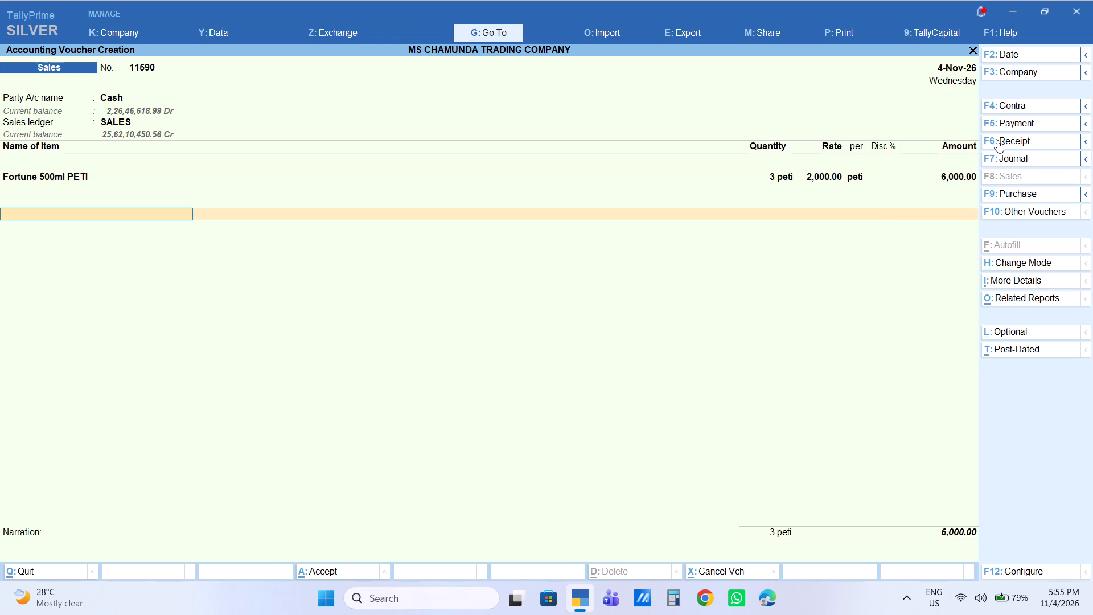
{"action": "type", "text": "LA"}
{"action": "key", "text": "Return"}
{"action": "key", "text": "Return"}
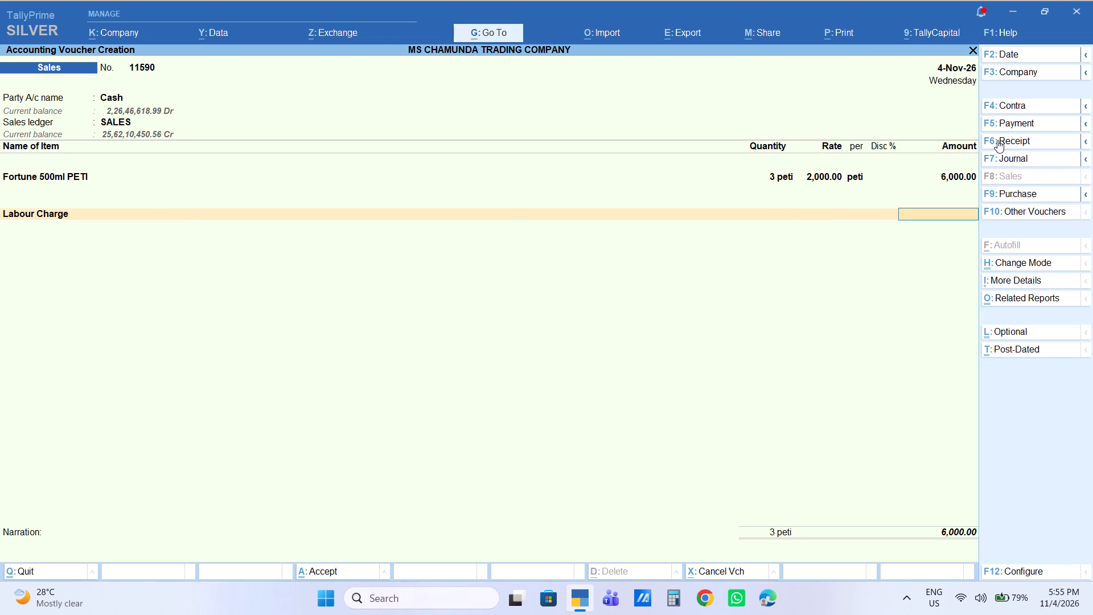
{"action": "key", "text": "6"}
{"action": "key", "text": "Return"}
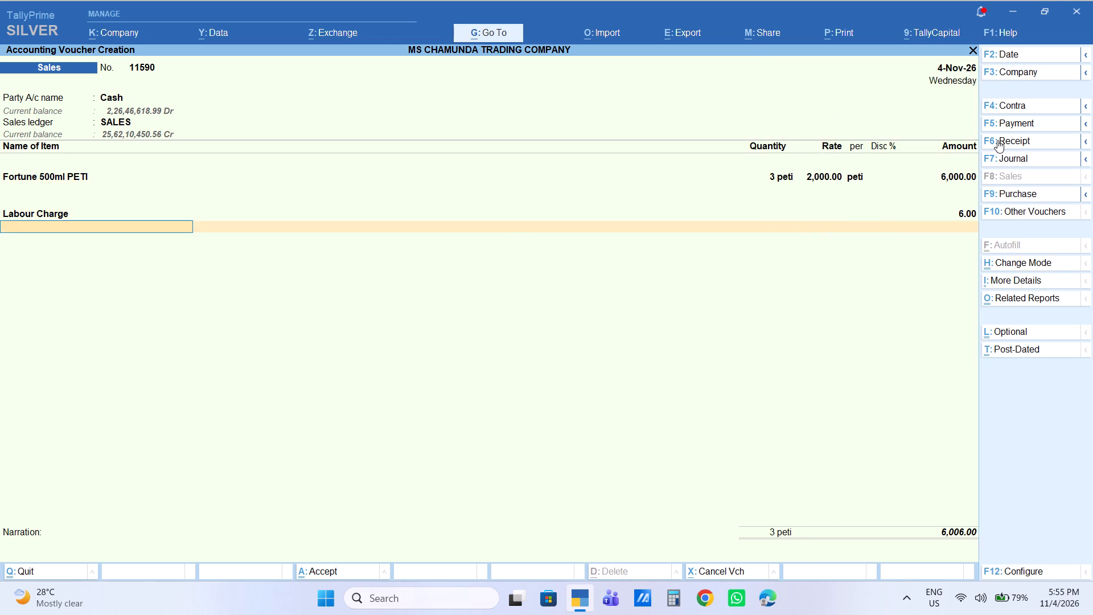
Leave the narration blank and save the Fortune 500ml PETI sales voucher.
{"action": "key", "text": "Return"}
{"action": "key", "text": "Return"}
{"action": "key", "text": "Return"}
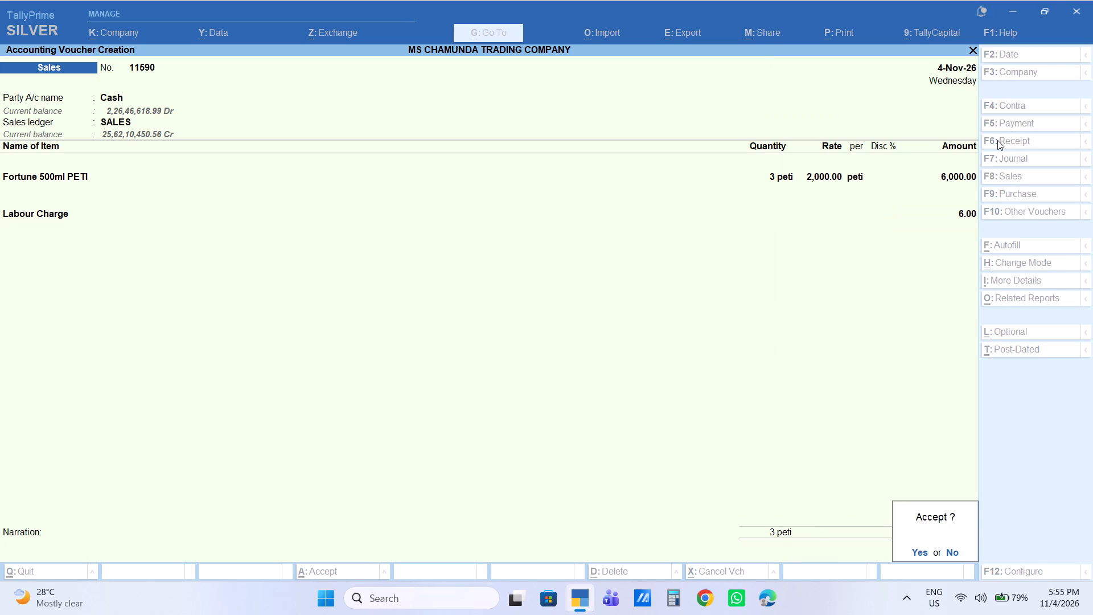
{"action": "key", "text": "Return"}
Start the new sales voucher with Cash as the party account and SALES as the sales ledger.
{"action": "type", "text": "CAS."}
{"action": "key", "text": "Return"}
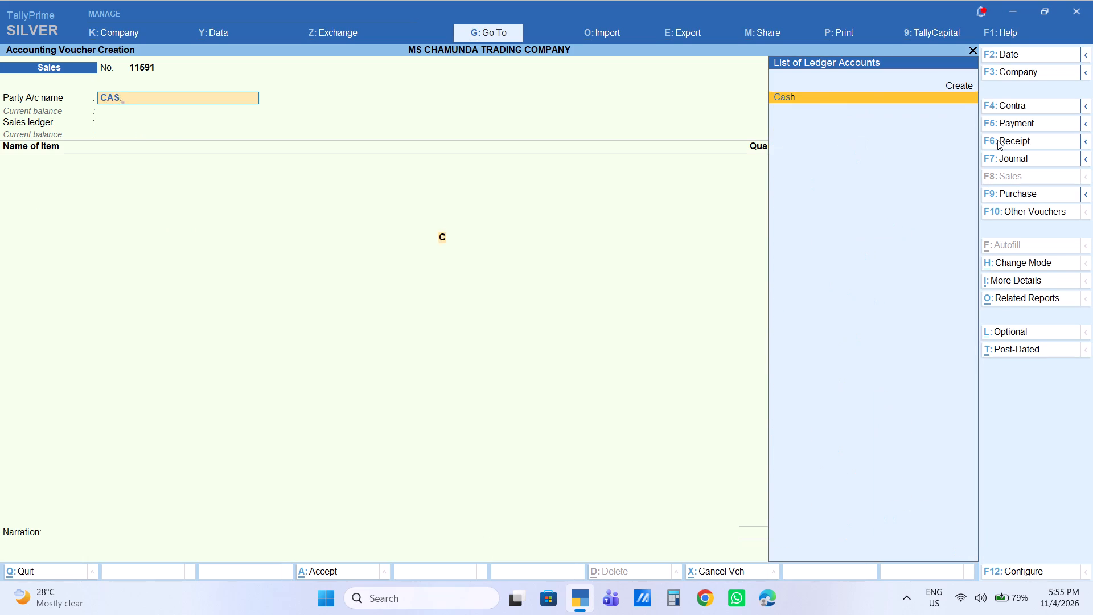
{"action": "key", "text": "Return"}
{"action": "key", "text": "Return"}
{"action": "key", "text": "Return"}
{"action": "key", "text": "Return"}
{"action": "key", "text": "Return"}
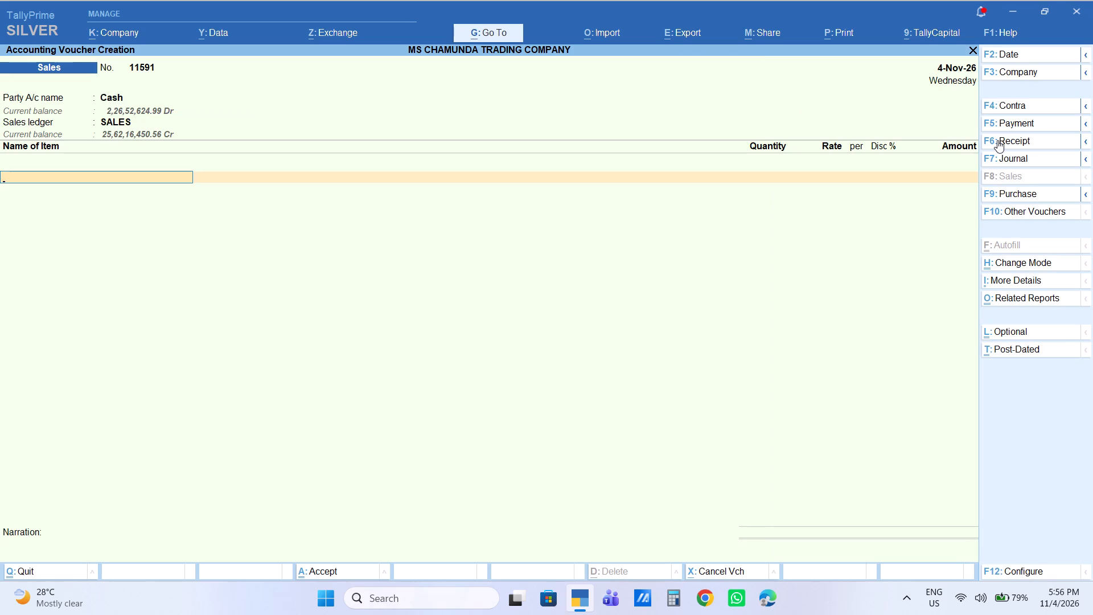
Add the item Safed Til KG with quantity 5 KG and set its amount to 850.
{"action": "type", "text": "SAFED"}
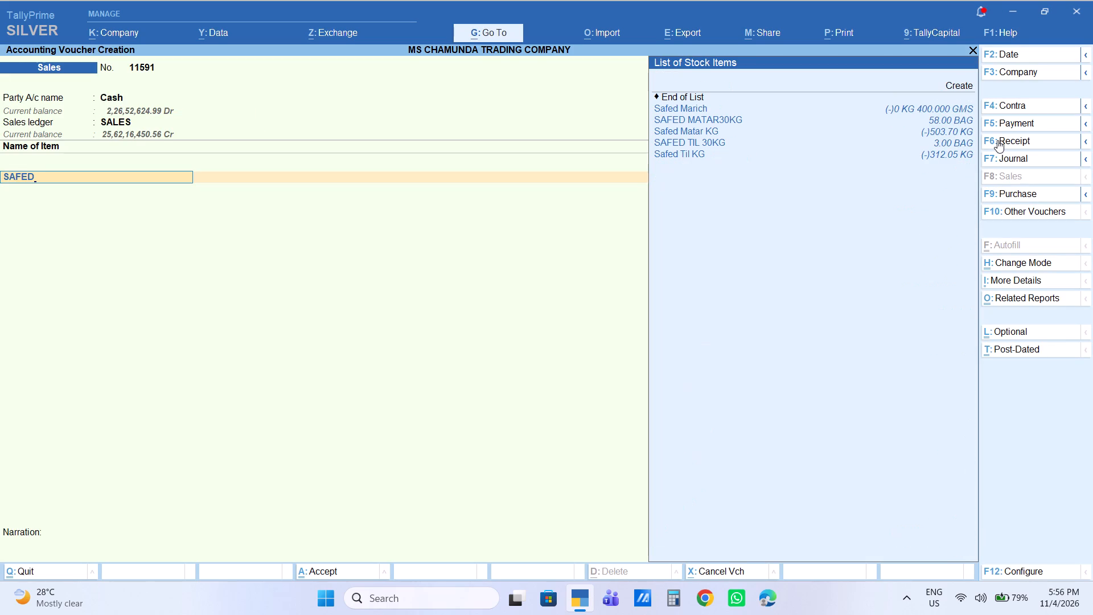
{"action": "key", "text": "Down"}
{"action": "key", "text": "Down"}
{"action": "key", "text": "Down"}
{"action": "key", "text": "Down"}
{"action": "key", "text": "Down"}
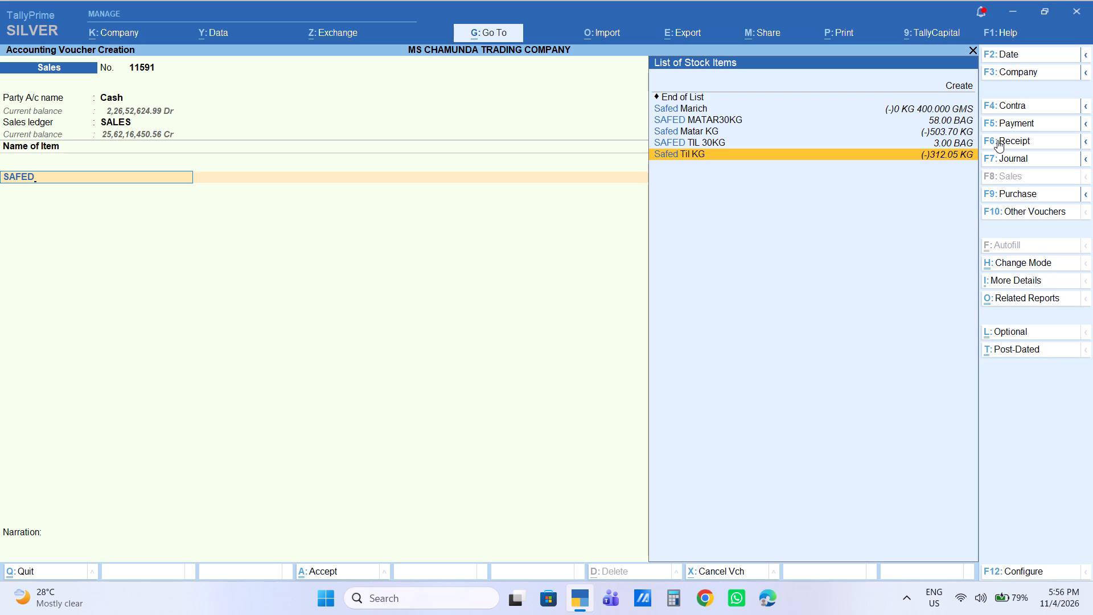
{"action": "key", "text": "Return"}
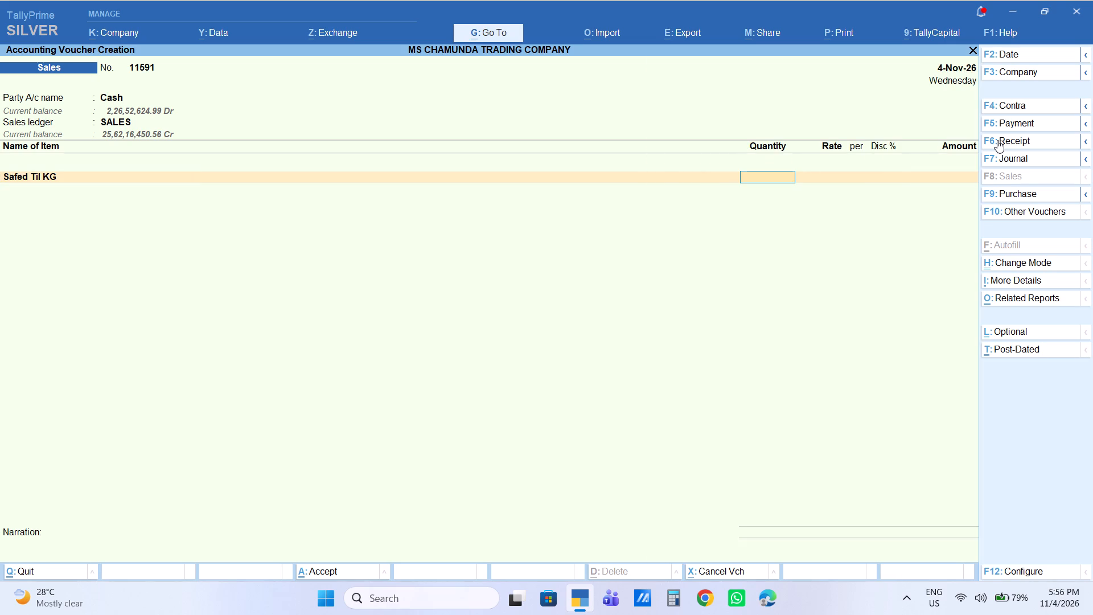
{"action": "key", "text": "5"}
{"action": "key", "text": "Return"}
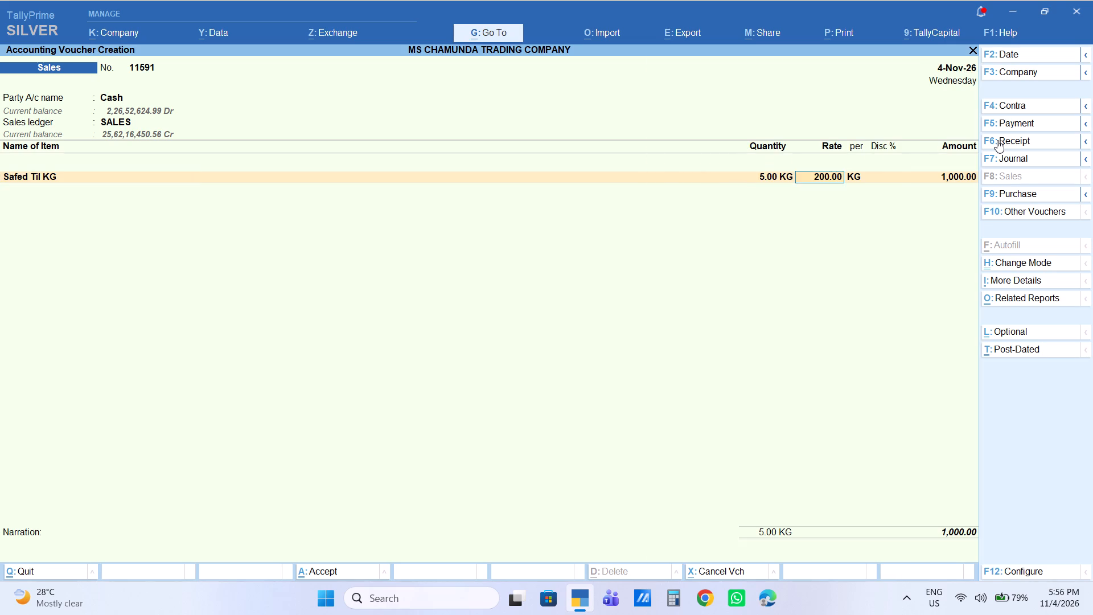
{"action": "key", "text": "Return"}
{"action": "key", "text": "Return"}
{"action": "key", "text": "Return"}
{"action": "type", "text": "850"}
{"action": "key", "text": "Return"}
End the item list, leave the narration blank and save the Safed Til KG sales voucher.
{"action": "key", "text": "Return"}
{"action": "key", "text": "Return"}
{"action": "key", "text": "Return"}
{"action": "key", "text": "Return"}
{"action": "key", "text": "Return"}
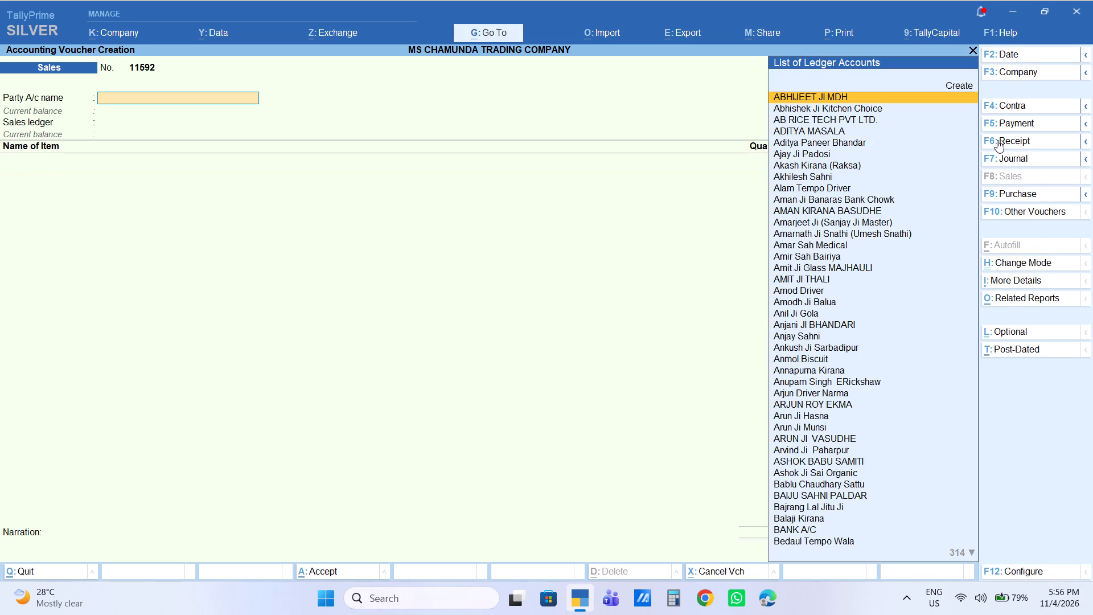
Leave voucher entry and open the Day Book.
{"action": "key", "text": "Escape"}
{"action": "key", "text": "Escape"}
{"action": "key", "text": "Down"}
{"action": "key", "text": "Return"}
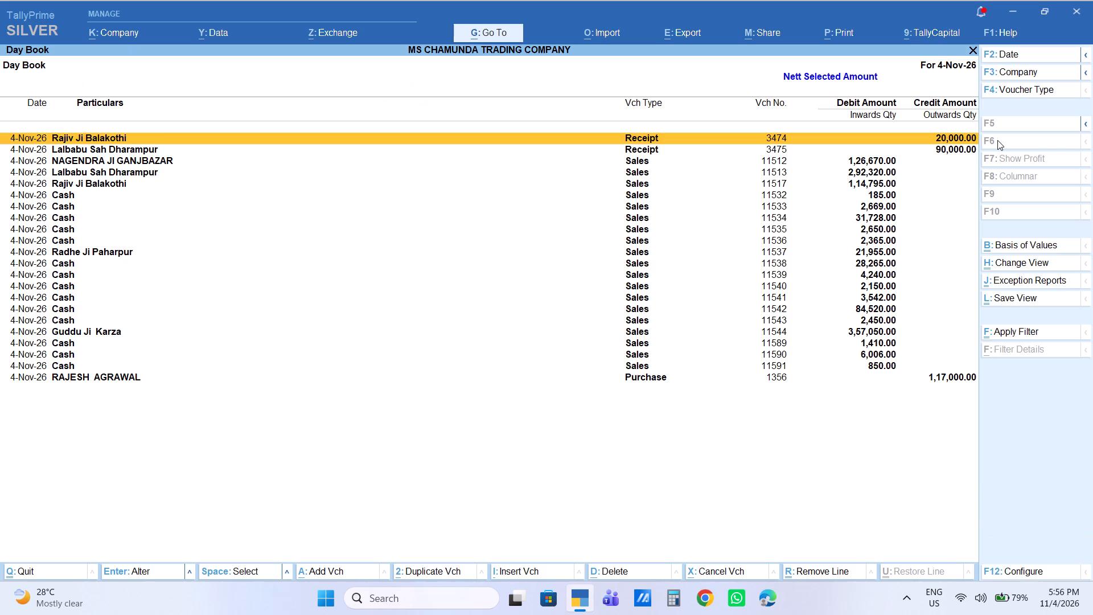
Change the date of Cash sales voucher 11591 to 3-Nov-26 and save it.
{"action": "key", "text": "Down"}
{"action": "key", "text": "Down"}
{"action": "key", "text": "Down"}
{"action": "key", "text": "Down"}
{"action": "key", "text": "Down"}
{"action": "key", "text": "Down"}
{"action": "key", "text": "Down"}
{"action": "key", "text": "Down"}
{"action": "key", "text": "Down"}
{"action": "key", "text": "Down"}
{"action": "key", "text": "Down"}
{"action": "key", "text": "Down"}
{"action": "key", "text": "Down"}
{"action": "key", "text": "Down"}
{"action": "key", "text": "Down"}
{"action": "key", "text": "Down"}
{"action": "key", "text": "Down"}
{"action": "key", "text": "Down"}
{"action": "key", "text": "Down"}
{"action": "key", "text": "Down"}
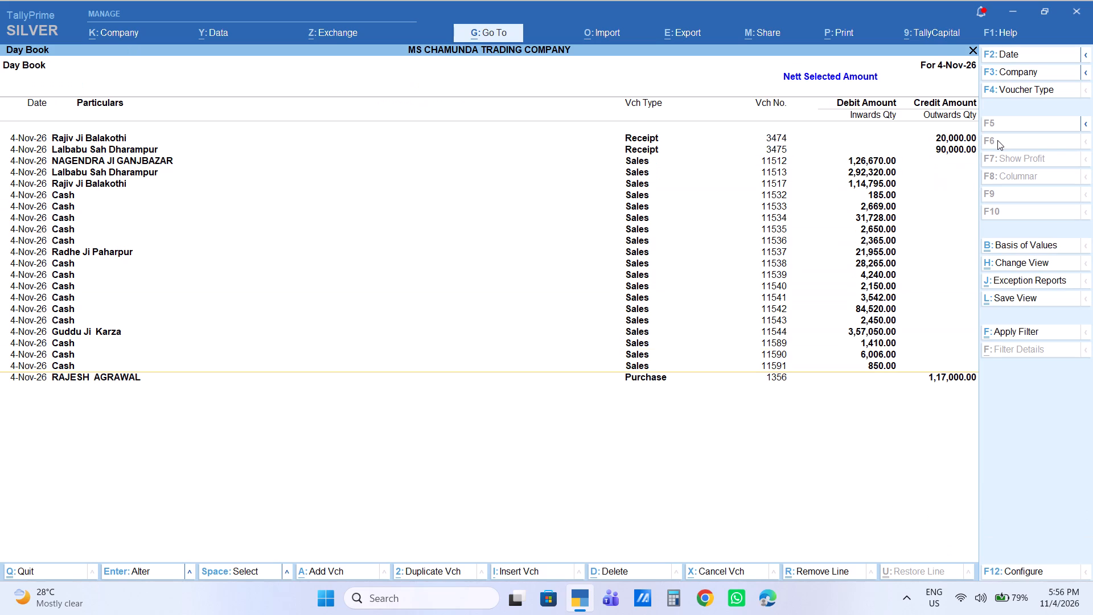
{"action": "key", "text": "Up"}
{"action": "key", "text": "Return"}
{"action": "key", "text": "F2"}
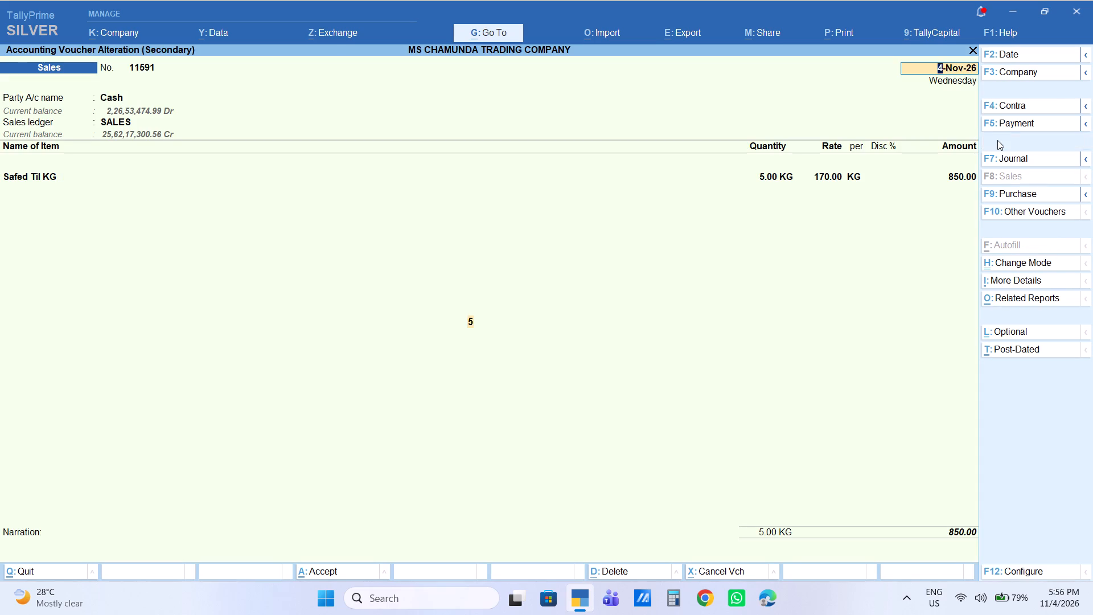
{"action": "type", "text": "03"}
{"action": "key", "text": "Return"}
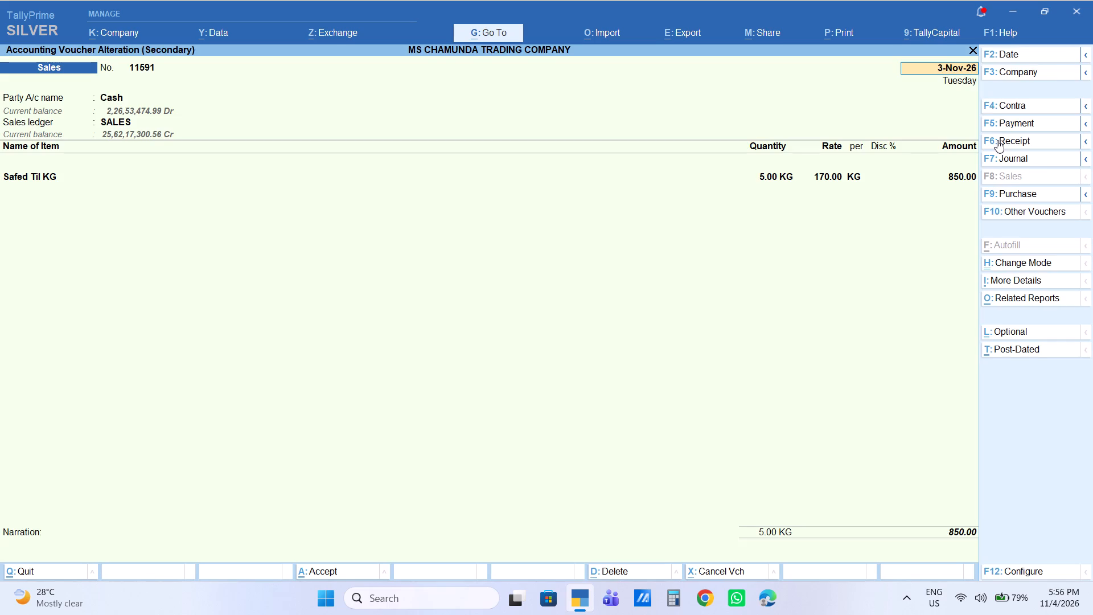
{"action": "key", "text": "ctrl+a"}
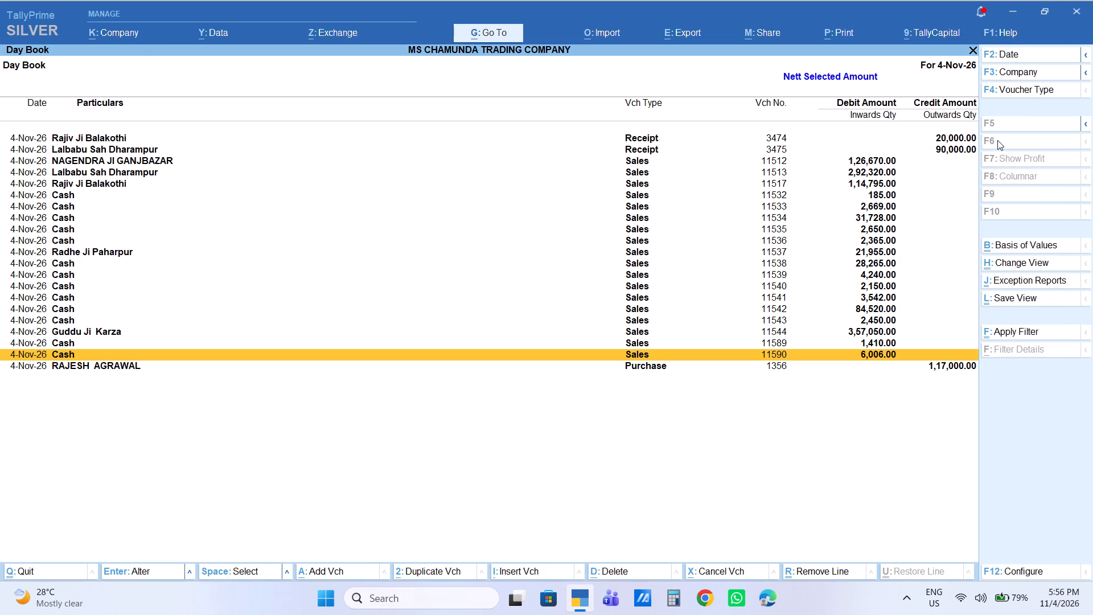
Change the date of Cash sales voucher 11590 to 3-Nov-26 and save it with its other details unchanged.
{"action": "key", "text": "Return"}
{"action": "key", "text": "F2"}
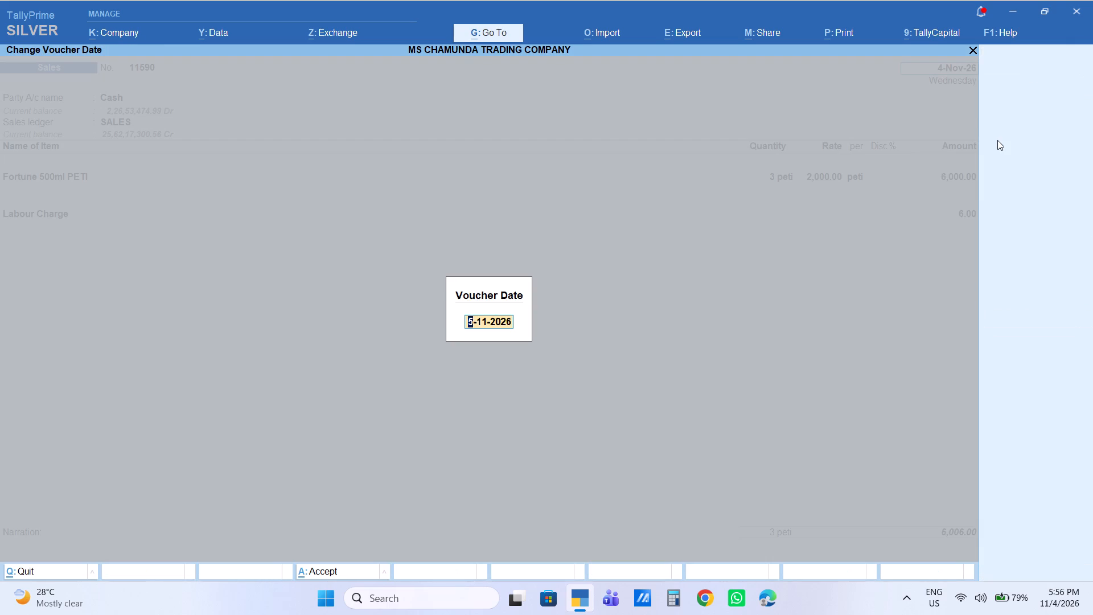
{"action": "type", "text": "03"}
{"action": "key", "text": "Return"}
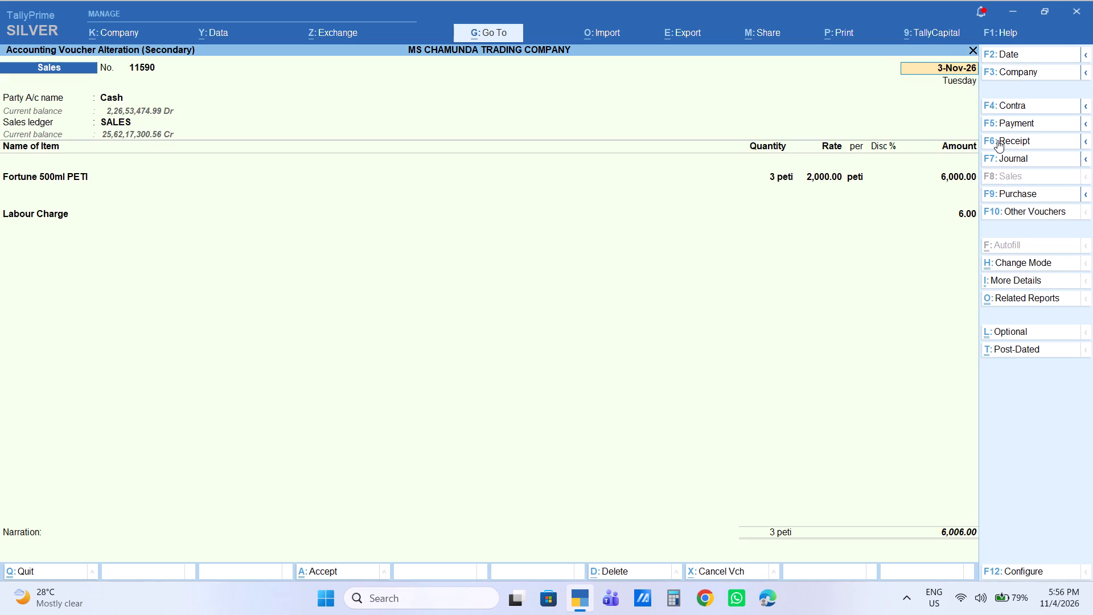
{"action": "key", "text": "Return"}
{"action": "key", "text": "Return"}
{"action": "key", "text": "Return"}
{"action": "key", "text": "Return"}
{"action": "key", "text": "Return"}
{"action": "key", "text": "Return"}
{"action": "key", "text": "Return"}
{"action": "key", "text": "Return"}
{"action": "key", "text": "Return"}
{"action": "key", "text": "Return"}
{"action": "key", "text": "Return"}
{"action": "key", "text": "Return"}
{"action": "key", "text": "Return"}
{"action": "key", "text": "Return"}
{"action": "key", "text": "Return"}
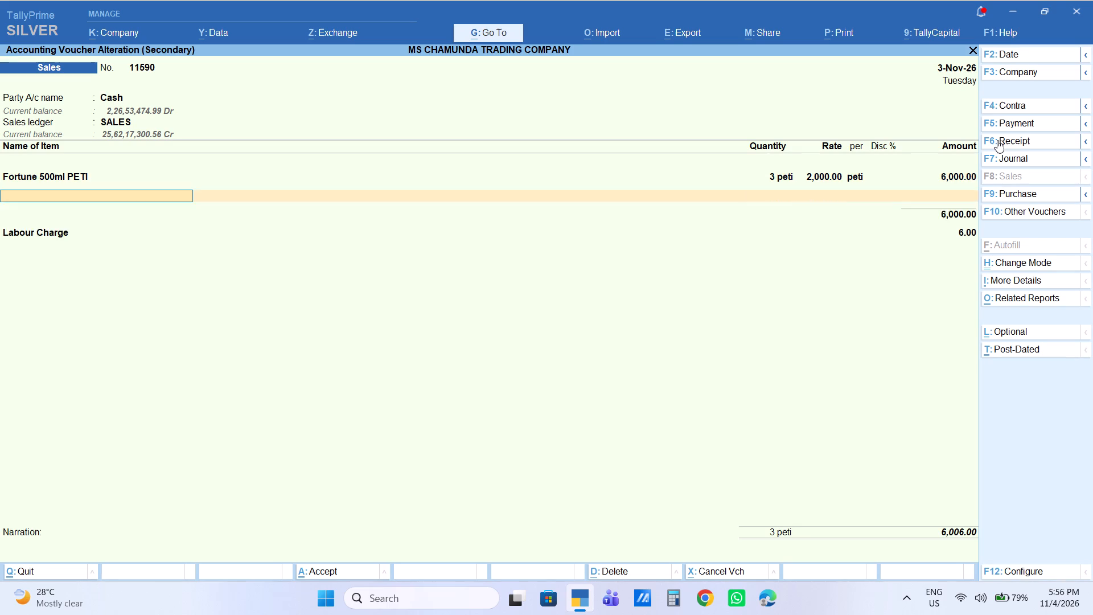
{"action": "key", "text": "Return"}
{"action": "key", "text": "Return"}
{"action": "key", "text": "Return"}
{"action": "key", "text": "Return"}
{"action": "key", "text": "Return"}
{"action": "key", "text": "Return"}
{"action": "key", "text": "Return"}
{"action": "key", "text": "Return"}
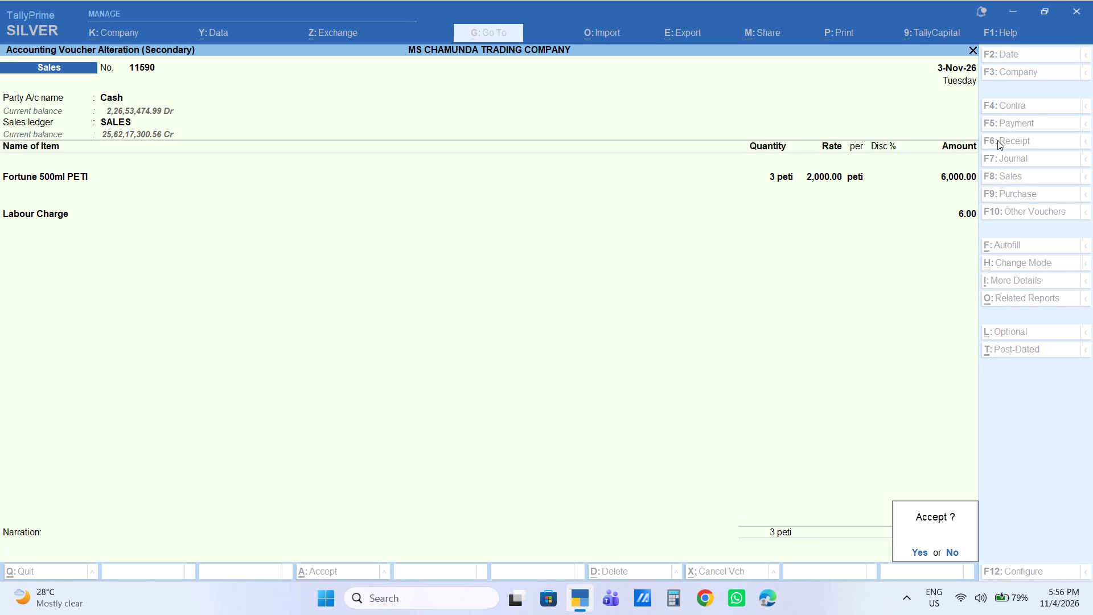
{"action": "key", "text": "Return"}
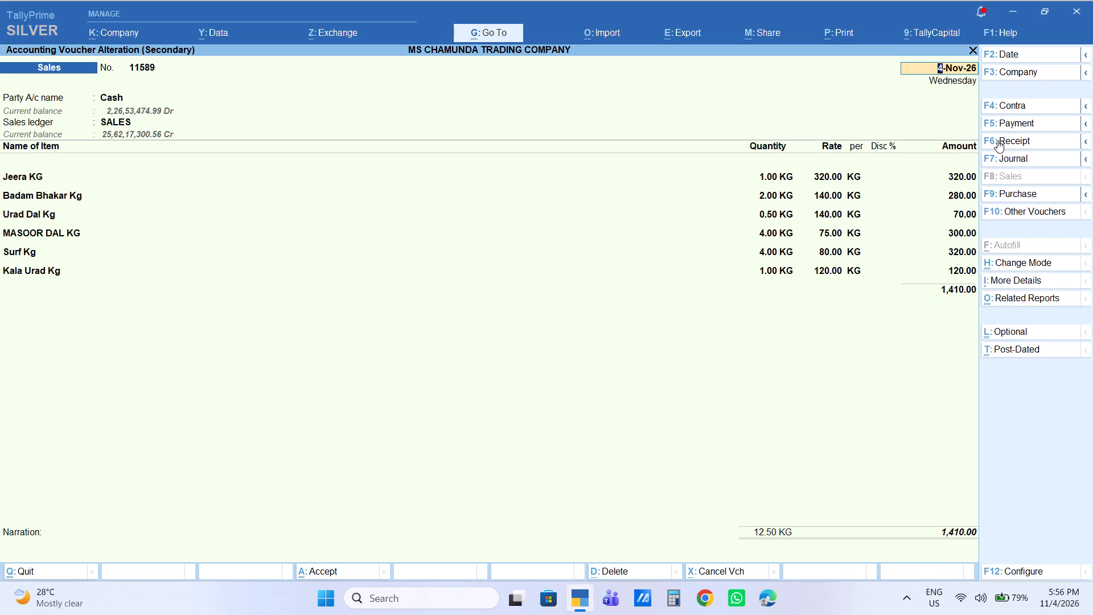
Set the date of Cash sales voucher 11589 to 3-Nov-26 and save it.
{"action": "type", "text": "03"}
{"action": "key", "text": "Return"}
{"action": "key", "text": "Return"}
{"action": "key", "text": "Return"}
{"action": "key", "text": "Return"}
{"action": "key", "text": "Return"}
{"action": "key", "text": "Return"}
{"action": "key", "text": "Return"}
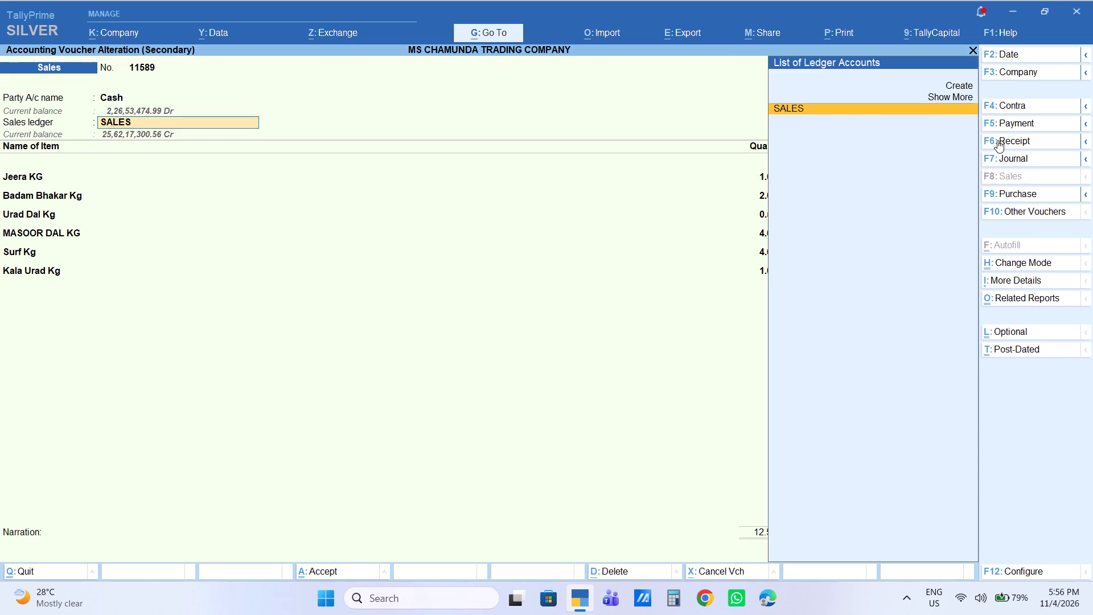
{"action": "key", "text": "Return"}
{"action": "key", "text": "Return"}
{"action": "key", "text": "Return"}
{"action": "key", "text": "Return"}
{"action": "key", "text": "Return"}
{"action": "key", "text": "Return"}
{"action": "key", "text": "Return"}
{"action": "key", "text": "Return"}
{"action": "key", "text": "Return"}
{"action": "key", "text": "Return"}
{"action": "key", "text": "Return"}
{"action": "key", "text": "Return"}
{"action": "key", "text": "Return"}
{"action": "key", "text": "Return"}
{"action": "key", "text": "ctrl+a"}
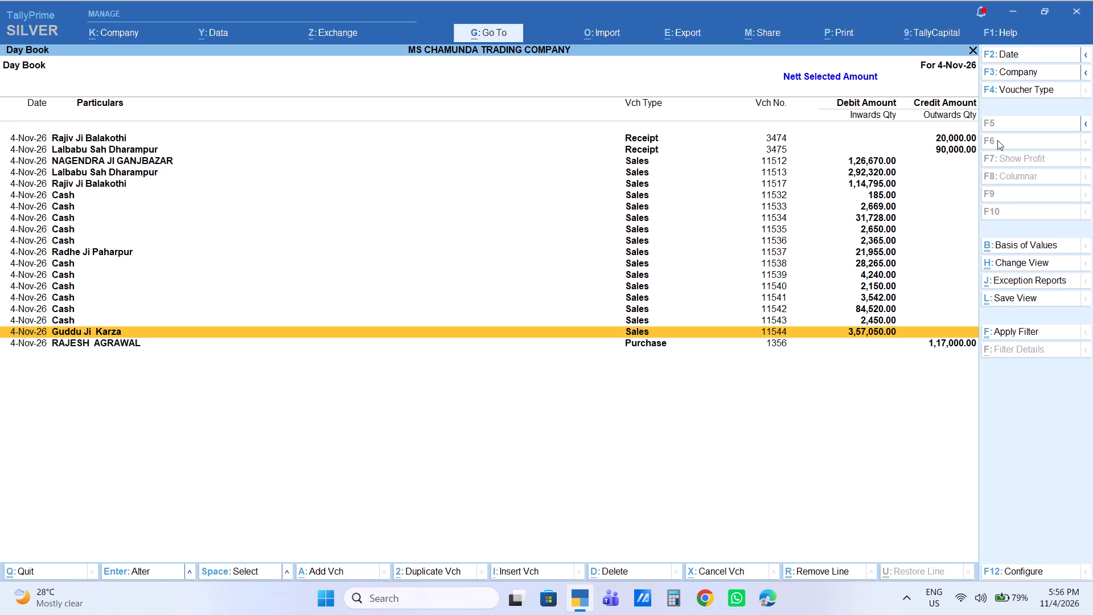
Return from the Day Book to voucher entry and start a sales voucher with Cash as party and SALES as sales ledger.
{"action": "key", "text": "Escape"}
{"action": "key", "text": "Up"}
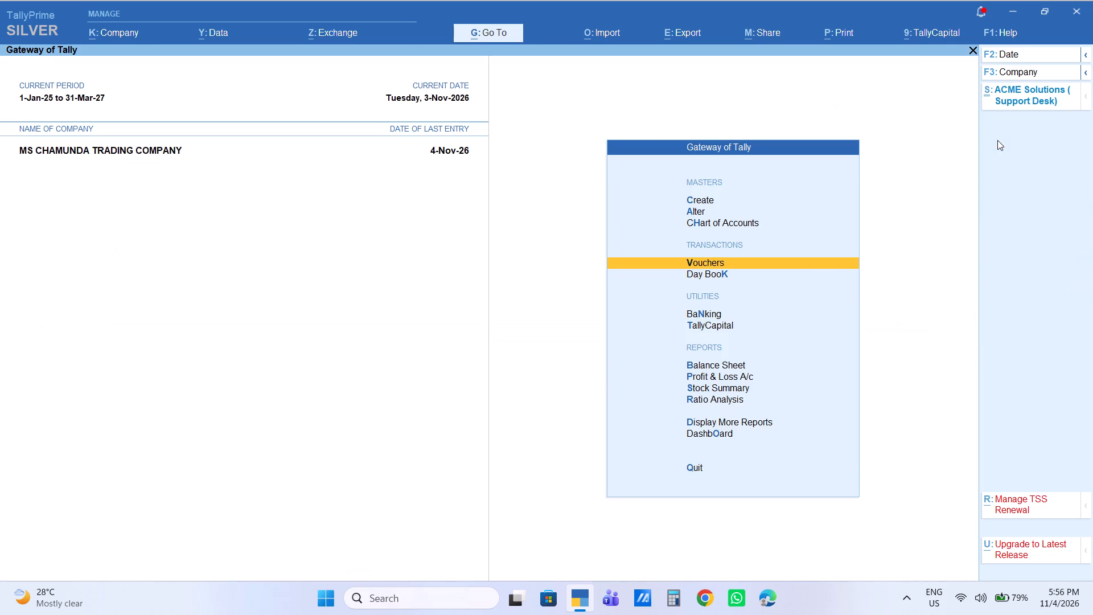
{"action": "key", "text": "Return"}
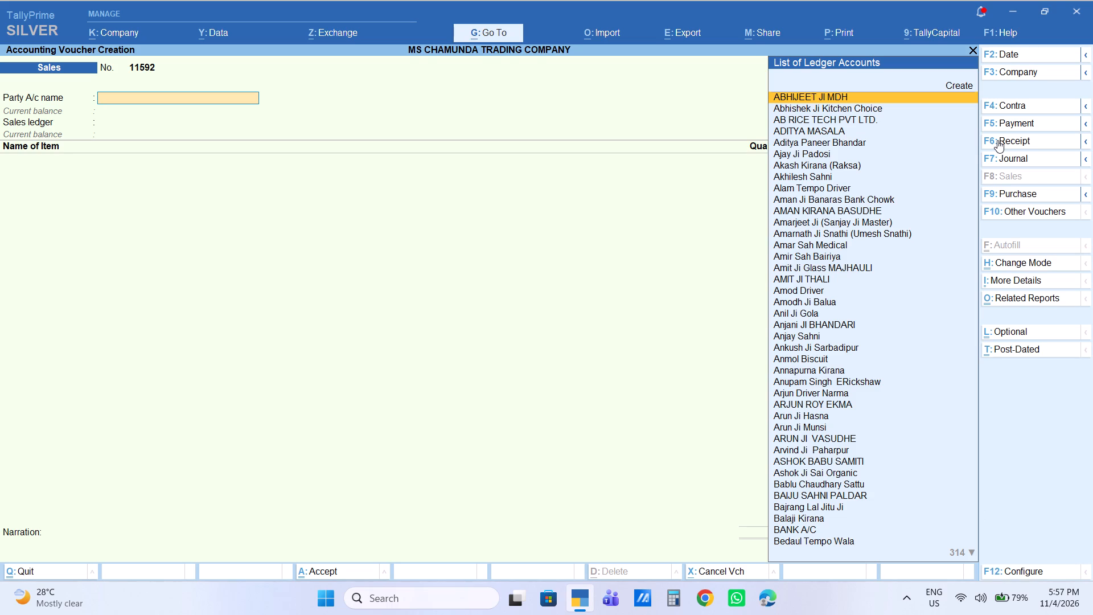
{"action": "type", "text": "CAS"}
{"action": "key", "text": "Return"}
{"action": "key", "text": "Return"}
{"action": "key", "text": "Return"}
{"action": "key", "text": "Return"}
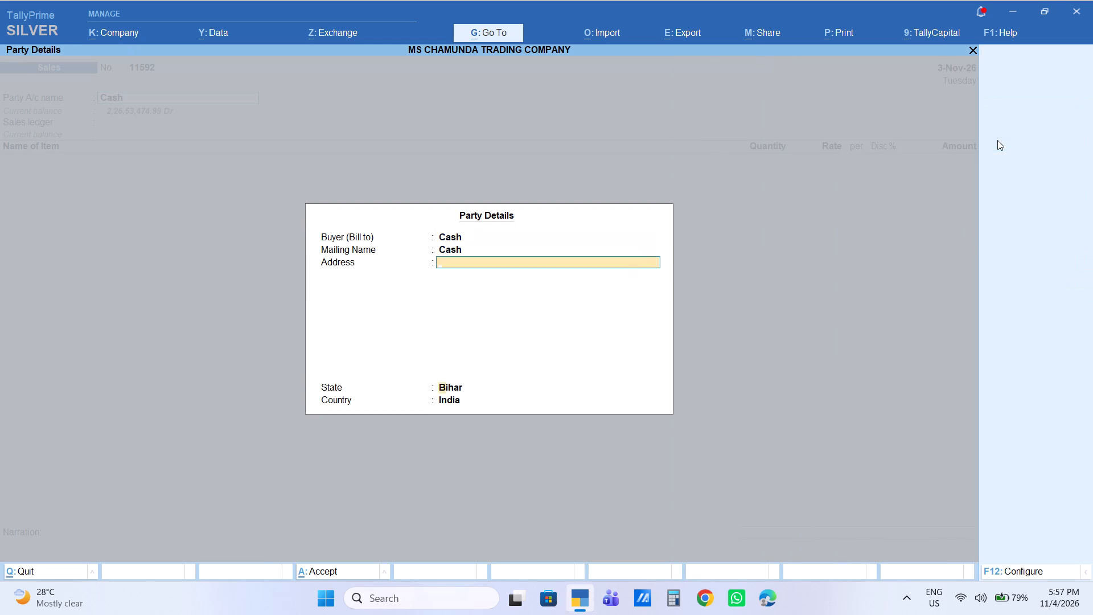
{"action": "key", "text": "Return"}
{"action": "key", "text": "Return"}
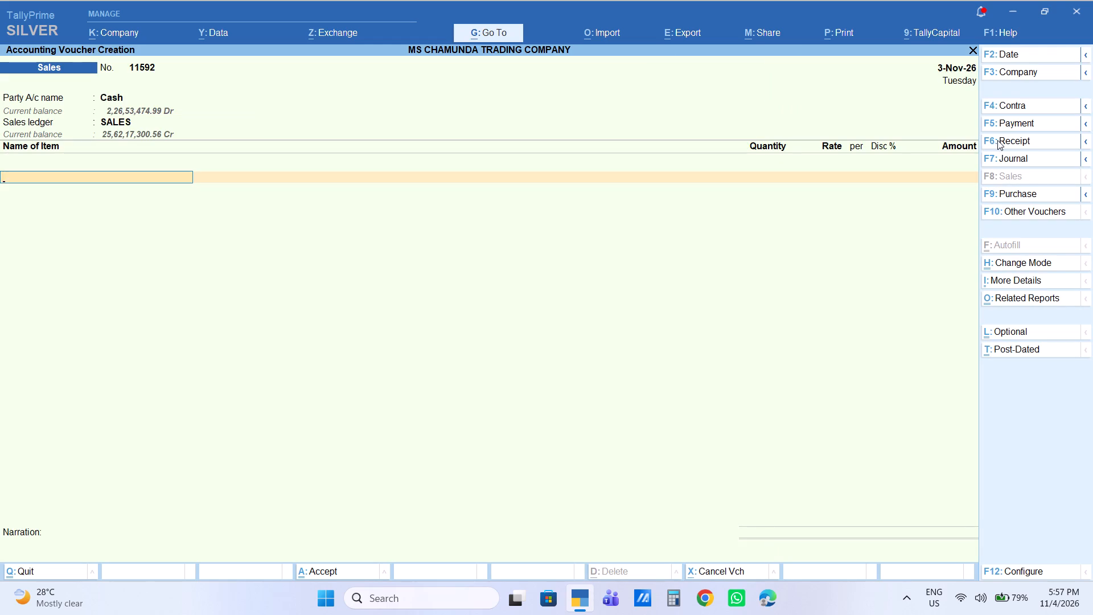
Add the item CHANA 30KG with quantity 1 bag and set its amount to 2400.
{"action": "type", "text": "CHANA"}
{"action": "key", "text": "Down"}
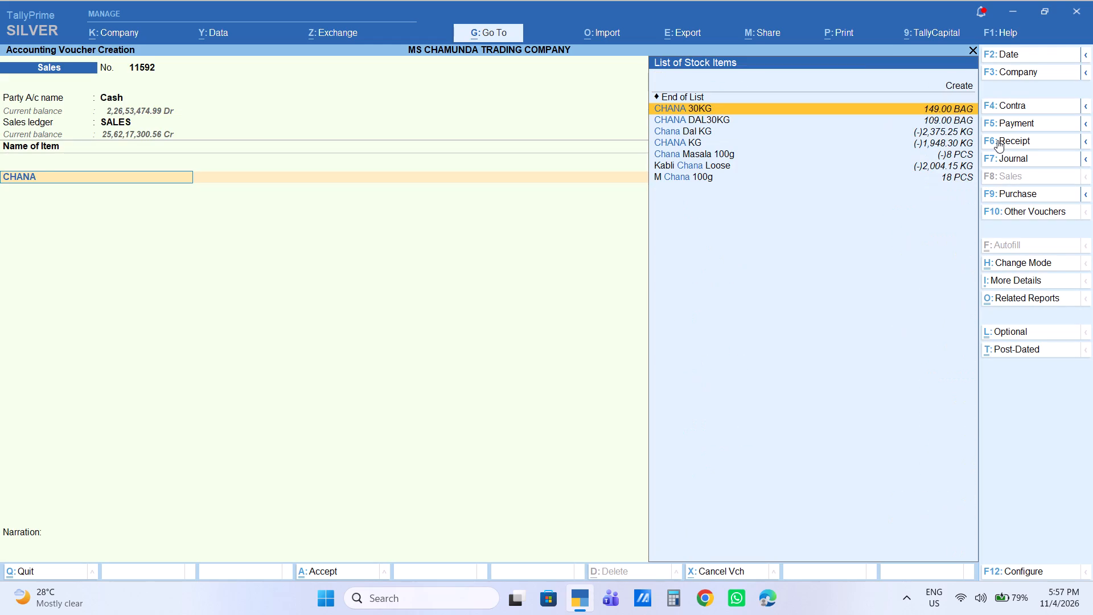
{"action": "key", "text": "Return"}
{"action": "key", "text": "1"}
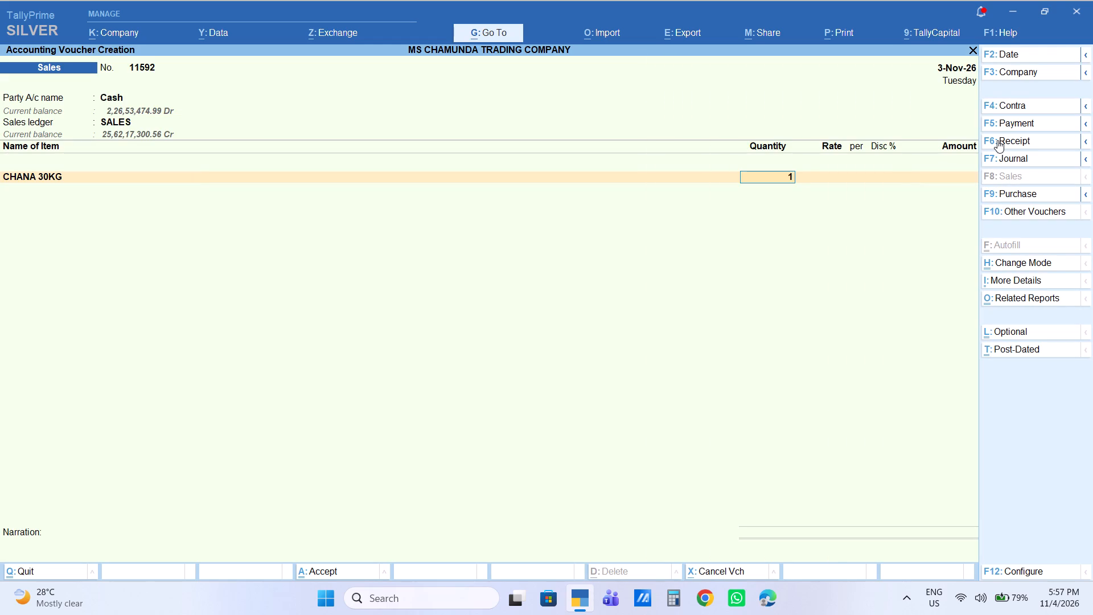
{"action": "key", "text": "Return"}
{"action": "key", "text": "Return"}
{"action": "key", "text": "Return"}
{"action": "key", "text": "Return"}
{"action": "type", "text": "2400"}
{"action": "key", "text": "Return"}
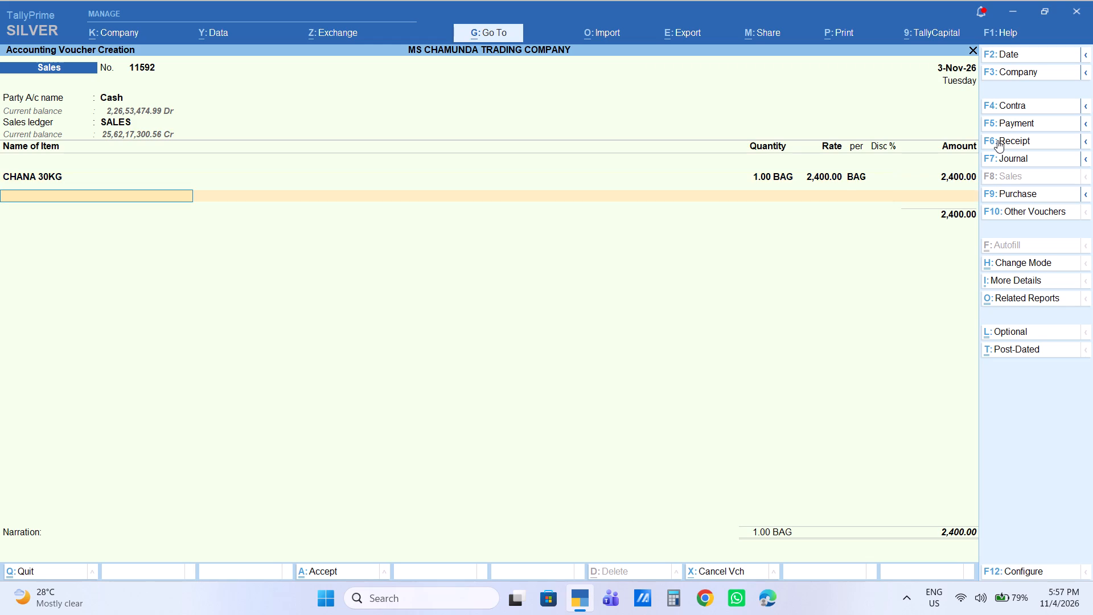
Add the item M Chat 100g with quantity 6 PCS and set its amount to 490.
{"action": "type", "text": "M CHAT"}
{"action": "key", "text": "Down"}
{"action": "key", "text": "Return"}
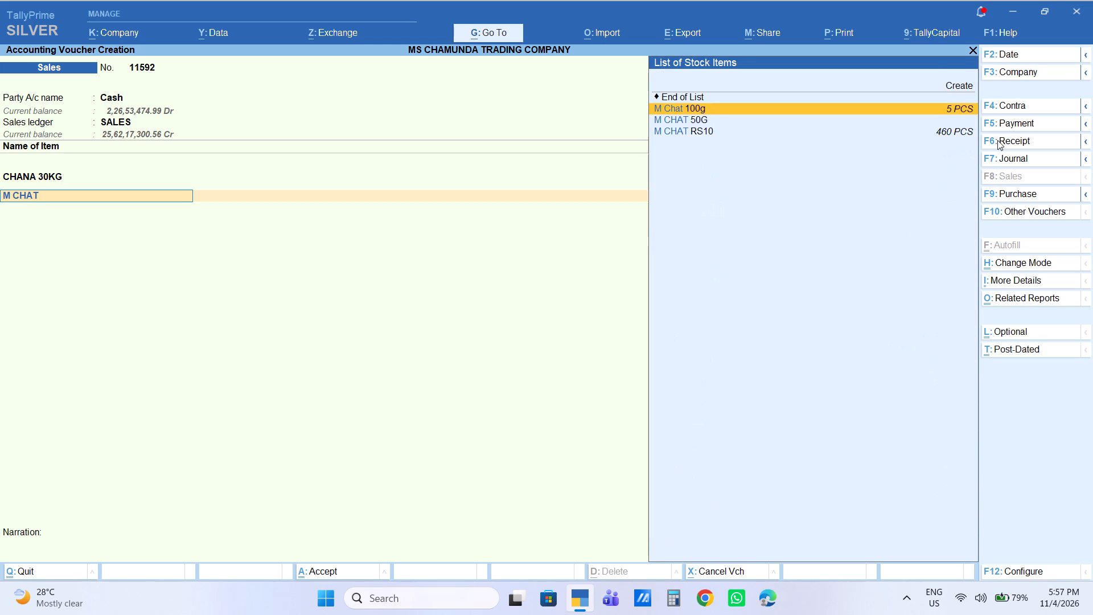
{"action": "key", "text": "6"}
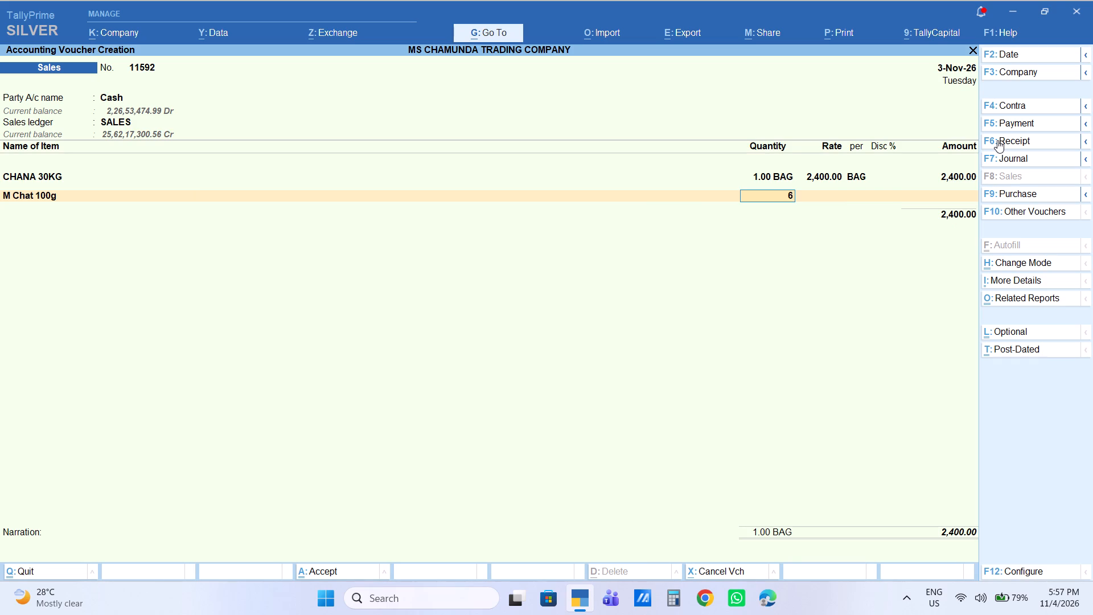
{"action": "key", "text": "Return"}
{"action": "key", "text": "Return"}
{"action": "key", "text": "Return"}
{"action": "key", "text": "Return"}
{"action": "type", "text": "490"}
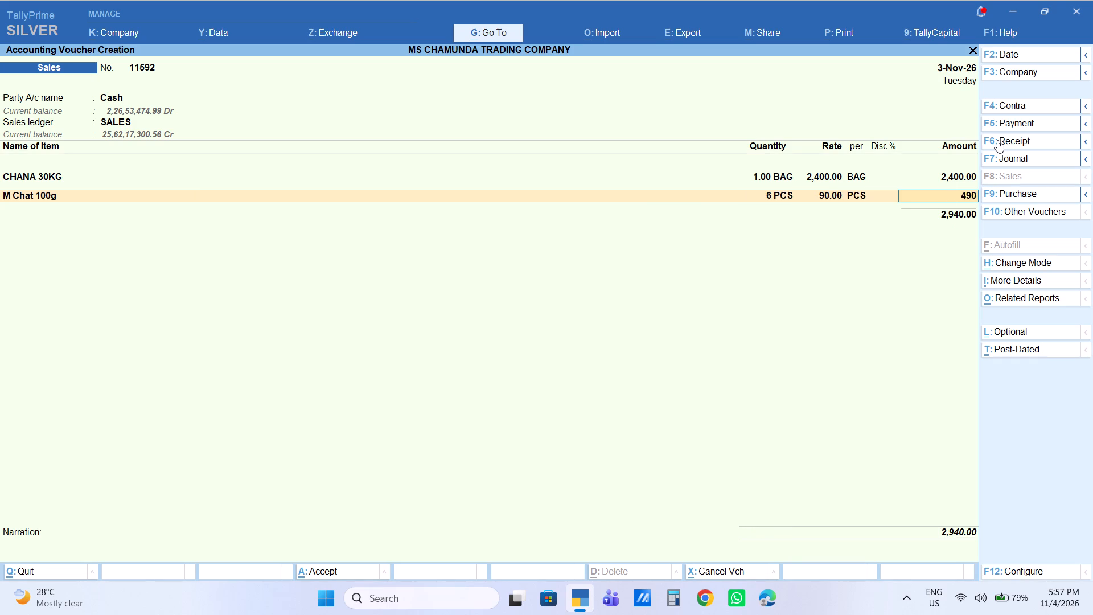
{"action": "key", "text": "Return"}
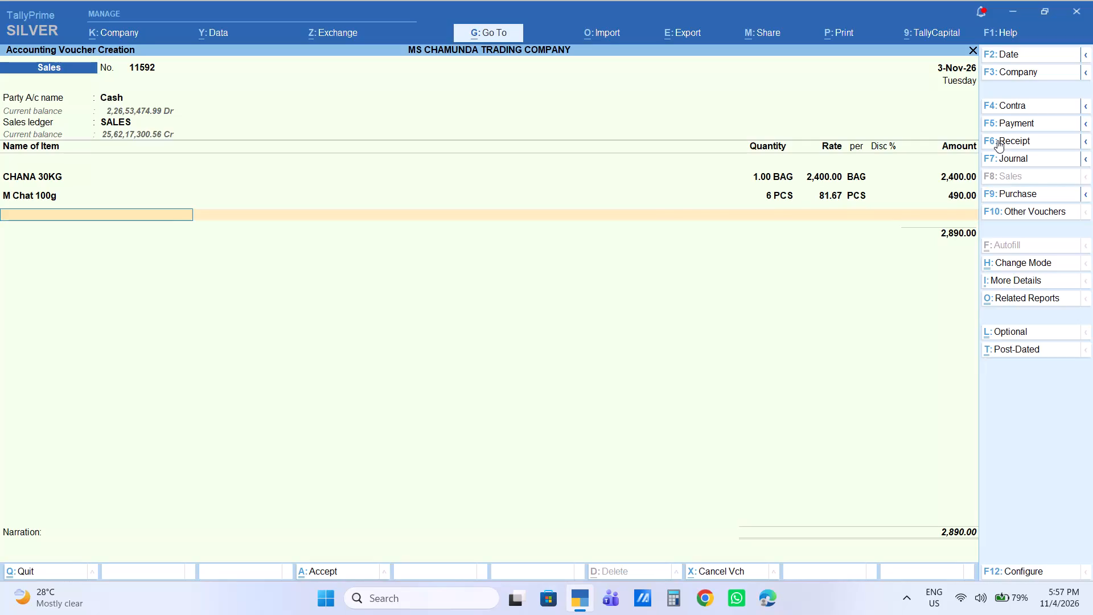
Add the item M Meat 100g Pcs with quantity 6 PCS and set its amount to 500.
{"action": "type", "text": "M MEA"}
{"action": "key", "text": "Down"}
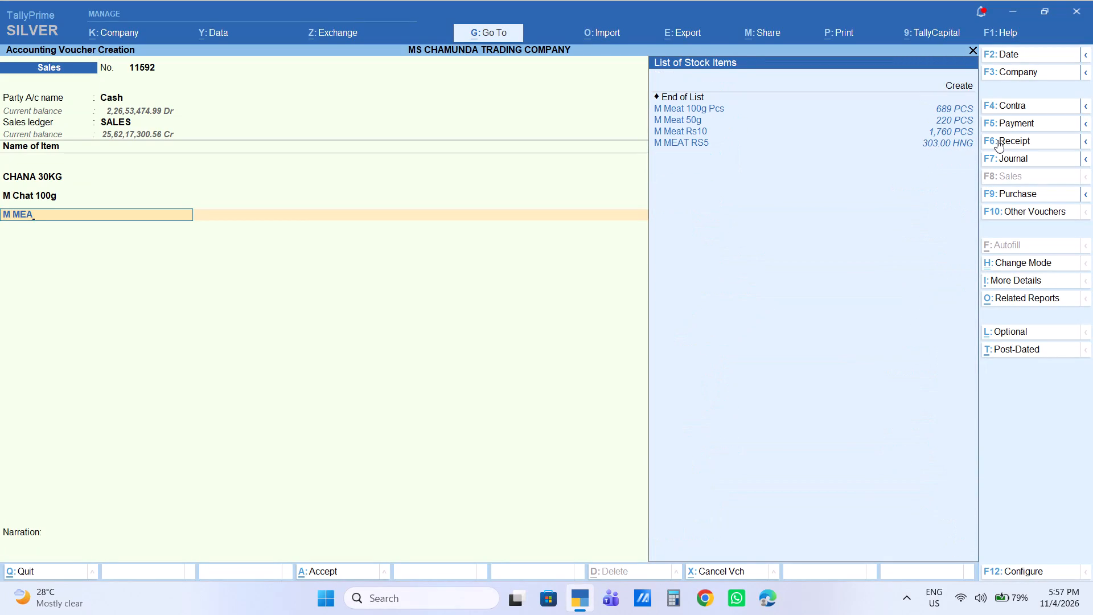
{"action": "key", "text": "Return"}
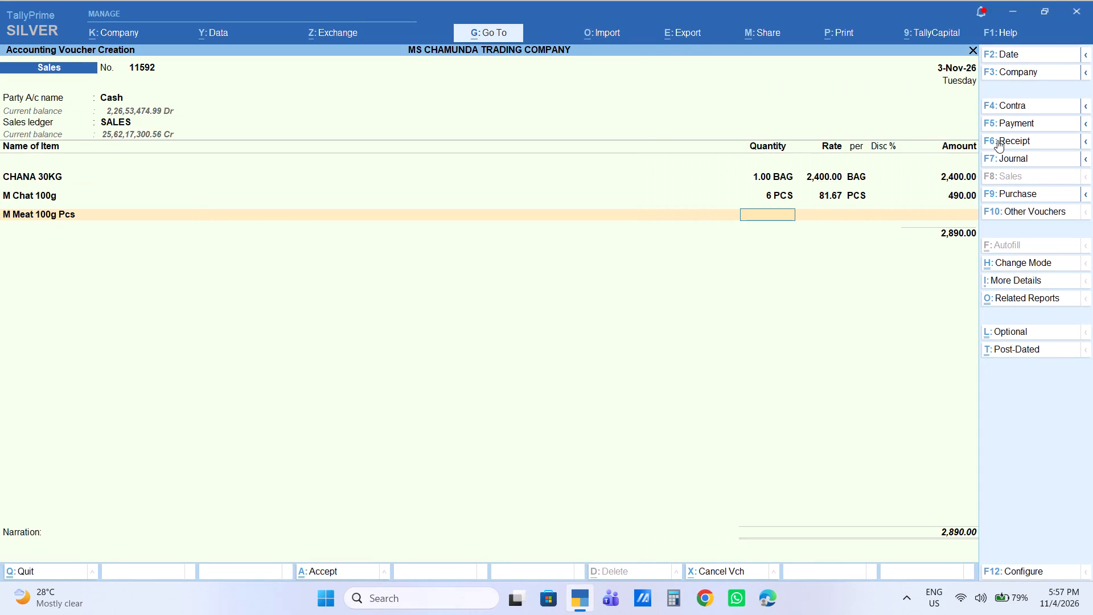
{"action": "key", "text": "6"}
{"action": "key", "text": "Return"}
{"action": "key", "text": "Return"}
{"action": "key", "text": "Return"}
{"action": "key", "text": "Return"}
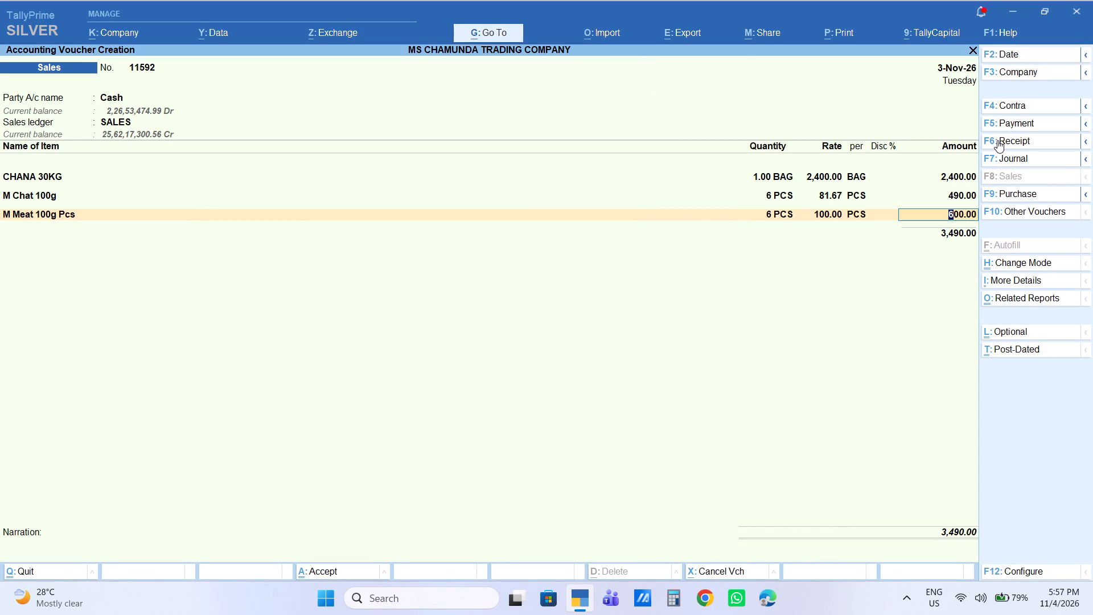
{"action": "type", "text": "500"}
{"action": "key", "text": "Return"}
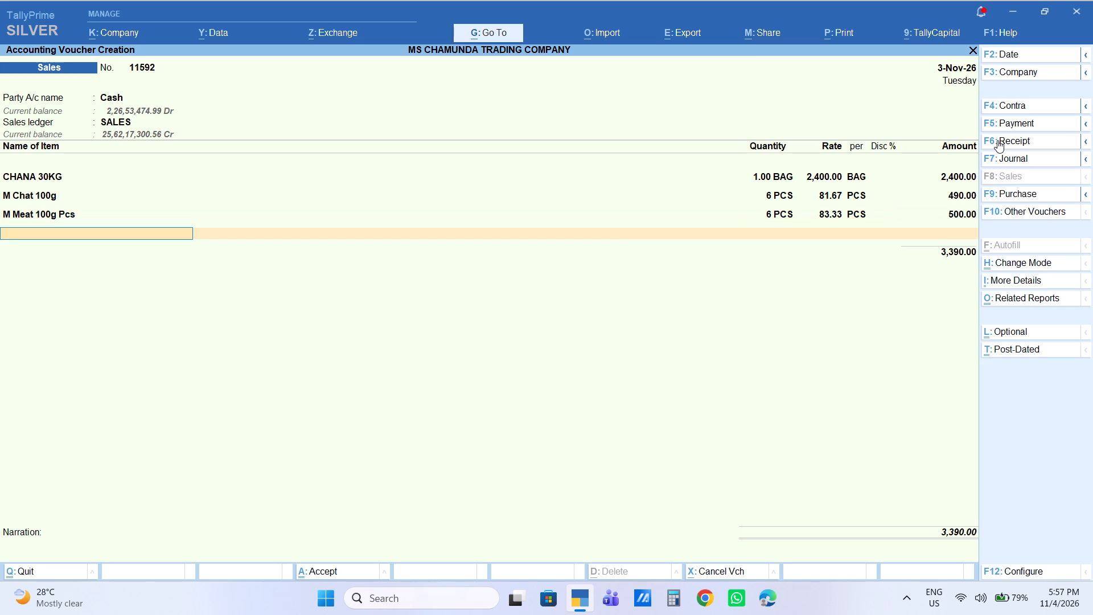
Add the item M Methi 50g Pcs with quantity 6 PCS and set its amount to 280.
{"action": "type", "text": "M ME"}
{"action": "key", "text": "Down"}
{"action": "key", "text": "Down"}
{"action": "key", "text": "Down"}
{"action": "key", "text": "Down"}
{"action": "key", "text": "Down"}
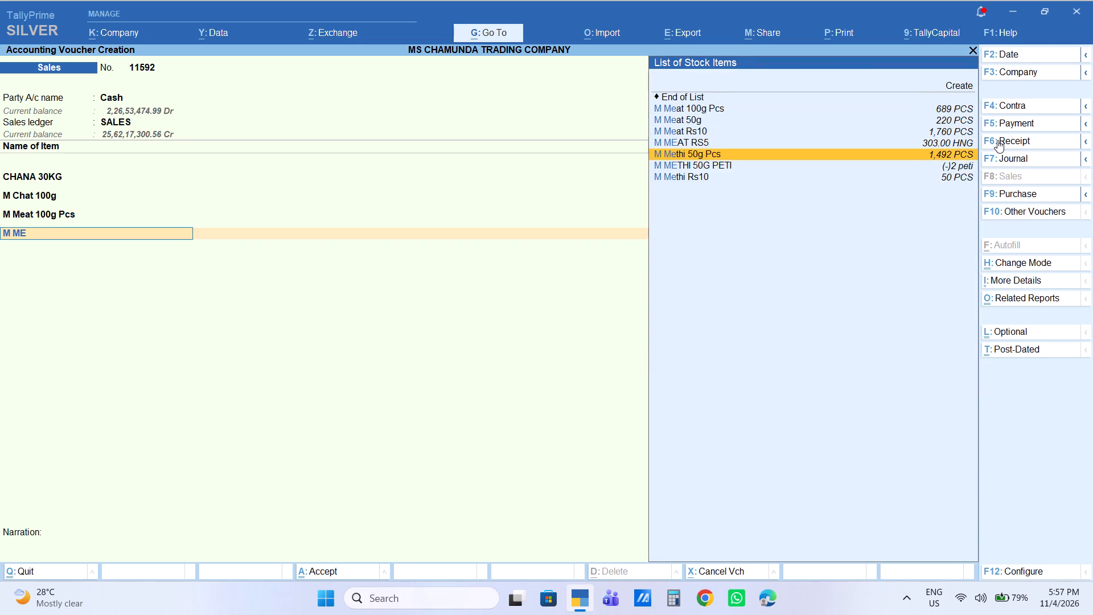
{"action": "key", "text": "Down"}
{"action": "key", "text": "Up"}
{"action": "key", "text": "Return"}
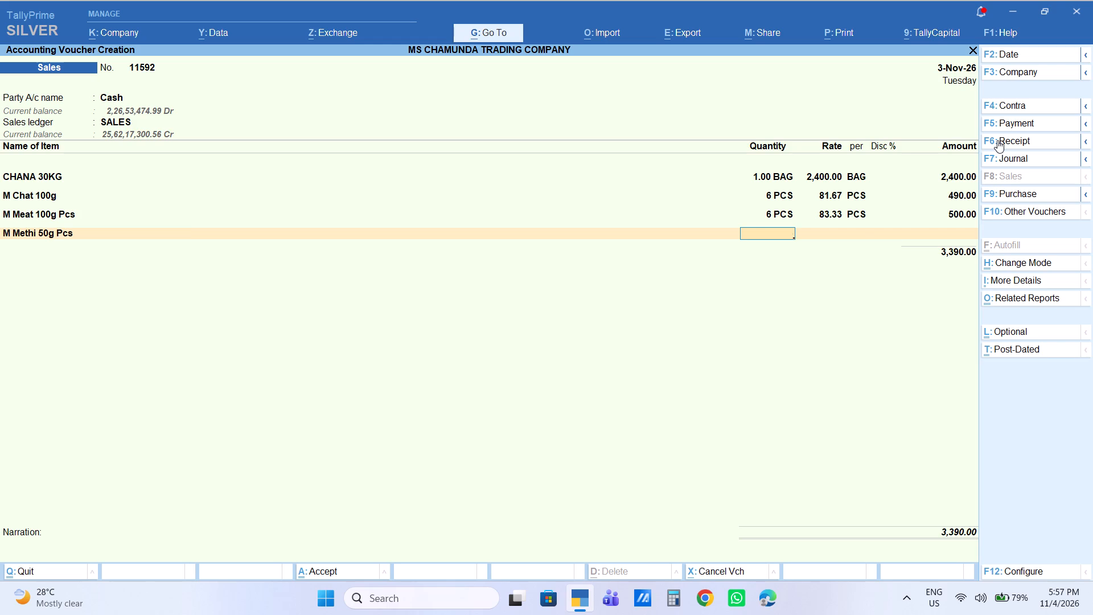
{"action": "key", "text": "6"}
{"action": "key", "text": "Return"}
{"action": "key", "text": "Return"}
{"action": "key", "text": "Return"}
{"action": "key", "text": "Return"}
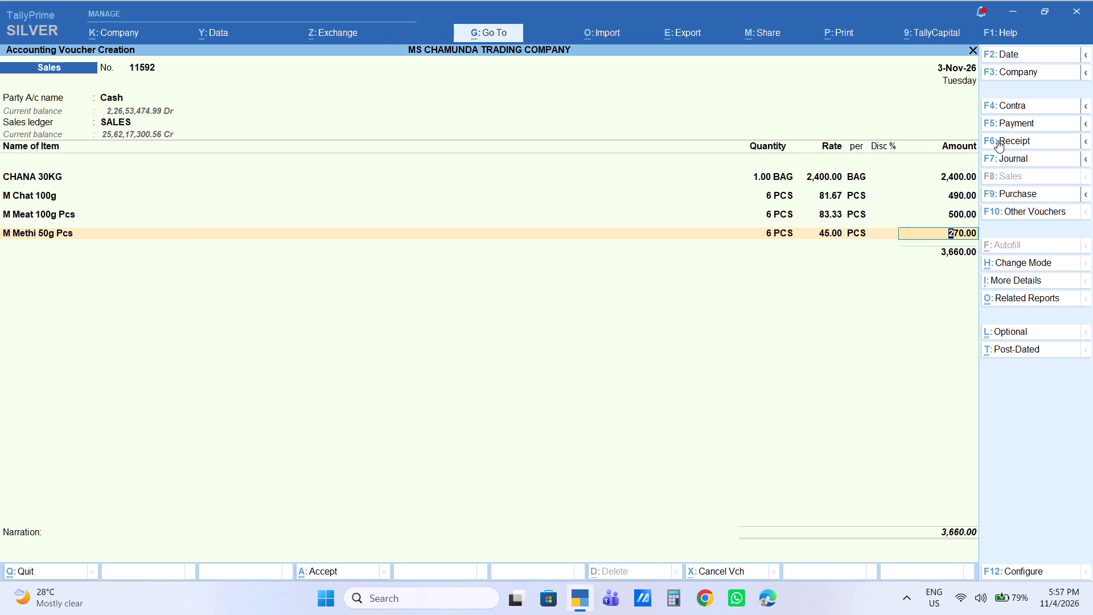
{"action": "type", "text": "280"}
{"action": "key", "text": "Return"}
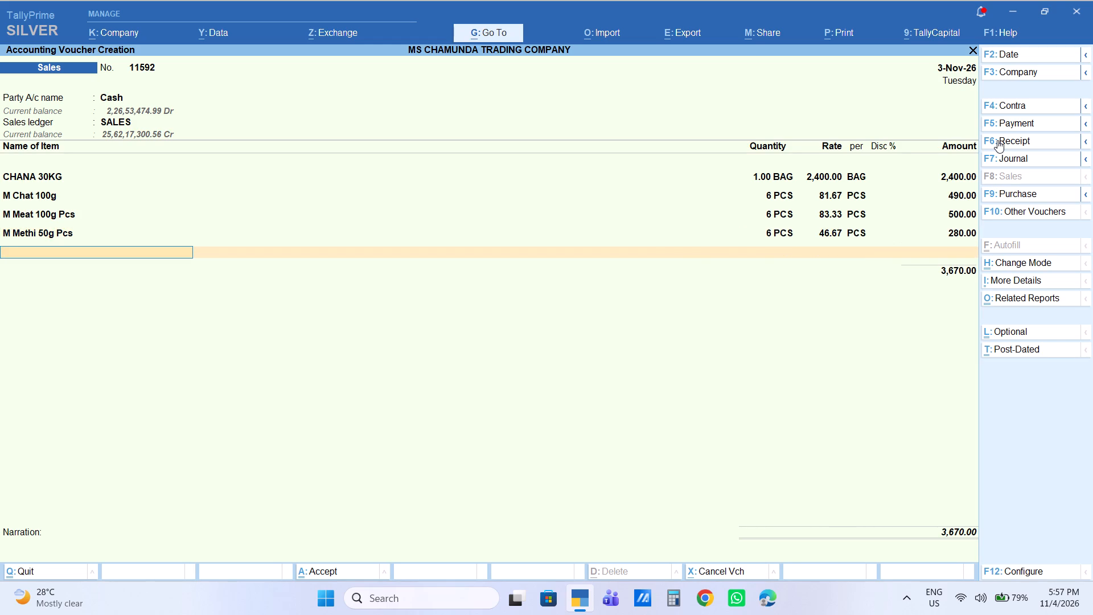
Add the item Pila Rang100g with quantity 10 PCS, keeping the default rate and amount.
{"action": "type", "text": "PILA"}
{"action": "key", "text": "space"}
{"action": "key", "text": "Down"}
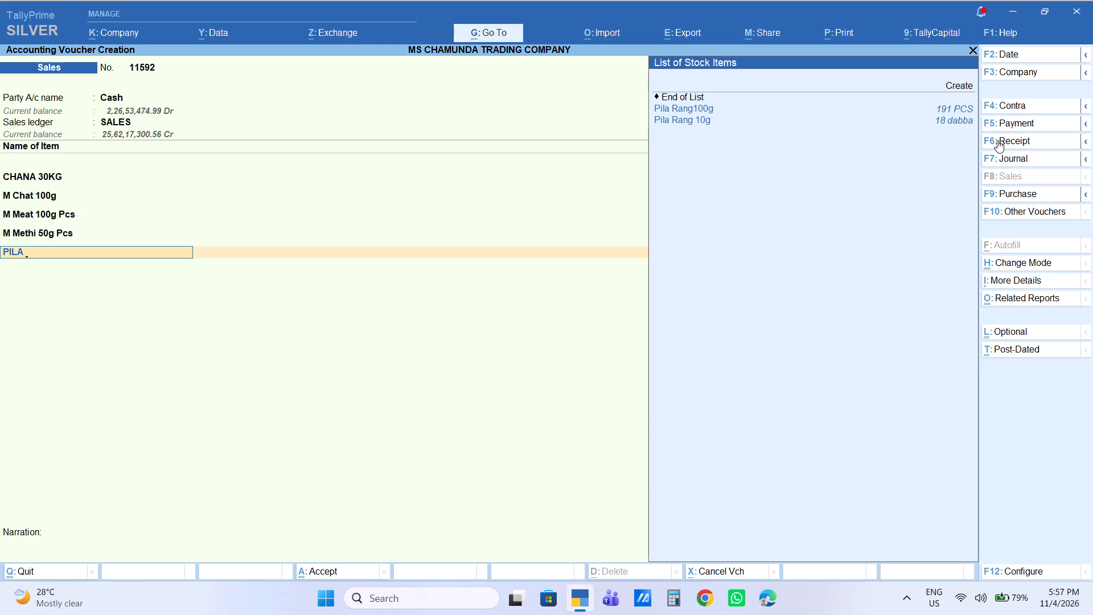
{"action": "key", "text": "Return"}
{"action": "type", "text": "10"}
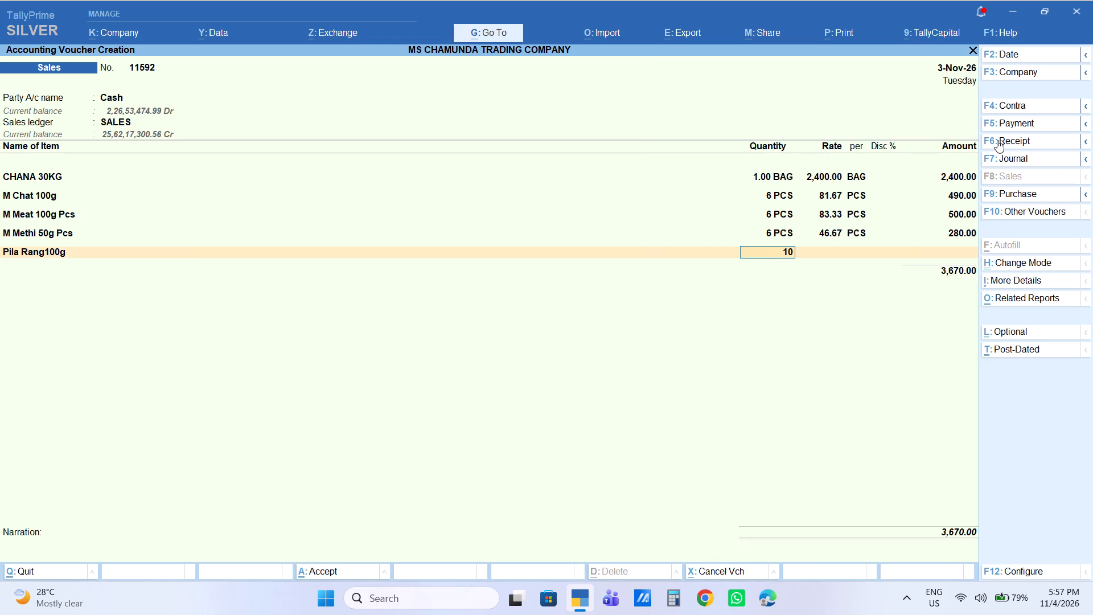
{"action": "key", "text": "Return"}
{"action": "key", "text": "Return"}
{"action": "key", "text": "Return"}
{"action": "key", "text": "Return"}
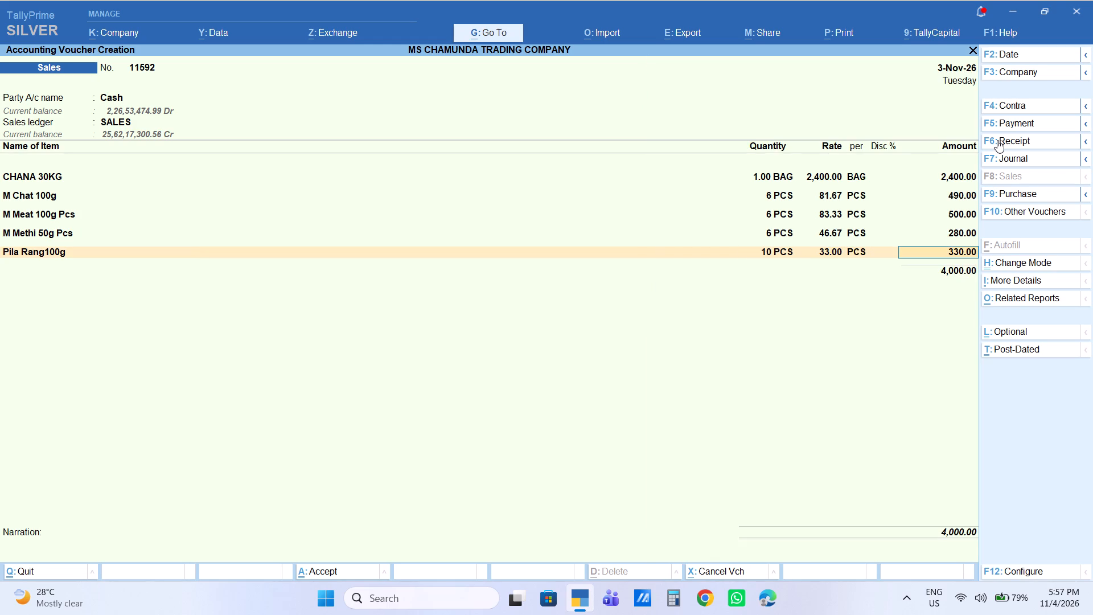
{"action": "key", "text": "Return"}
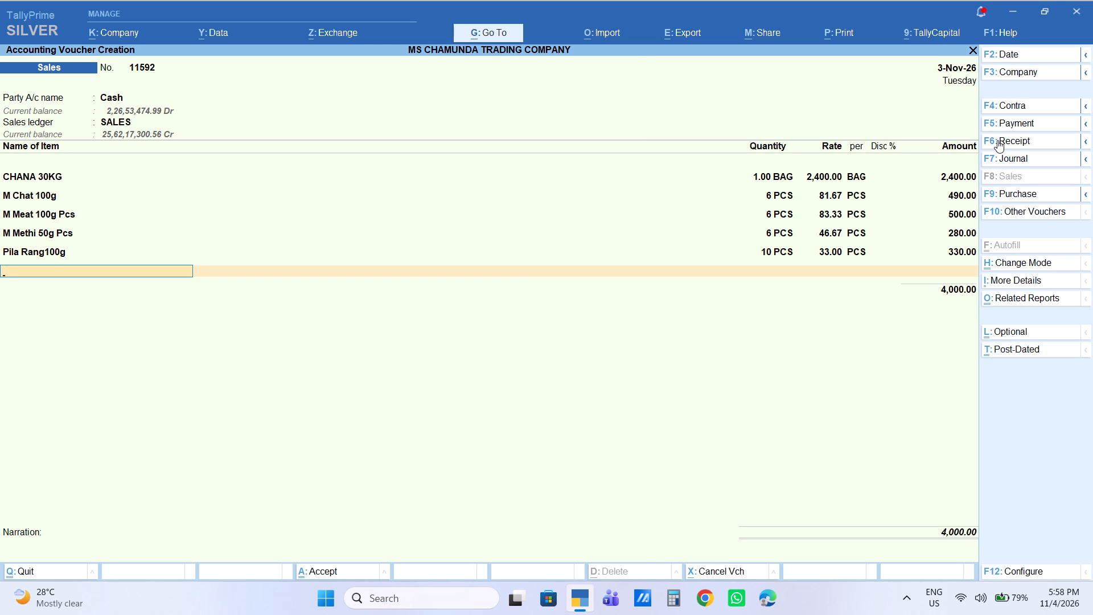
Add the item Baking100g Pcs with quantity 10 PCS, keeping the default rate and amount.
{"action": "type", "text": "BAKING"}
{"action": "key", "text": "Down"}
{"action": "key", "text": "Down"}
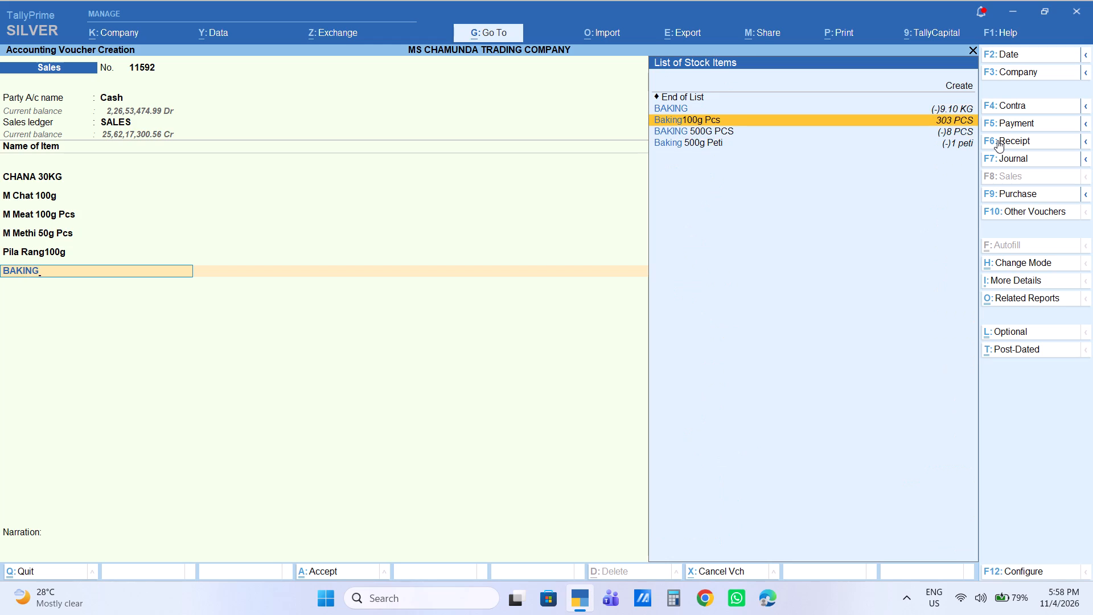
{"action": "key", "text": "Return"}
{"action": "type", "text": "10"}
{"action": "key", "text": "Return"}
{"action": "key", "text": "Return"}
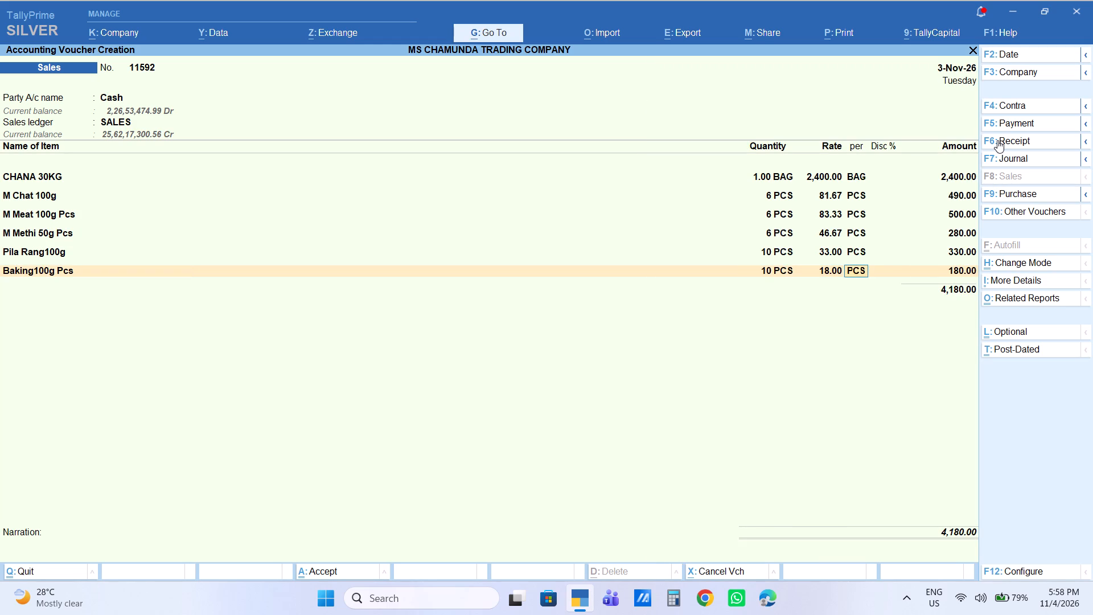
{"action": "key", "text": "Return"}
{"action": "key", "text": "Return"}
{"action": "key", "text": "Return"}
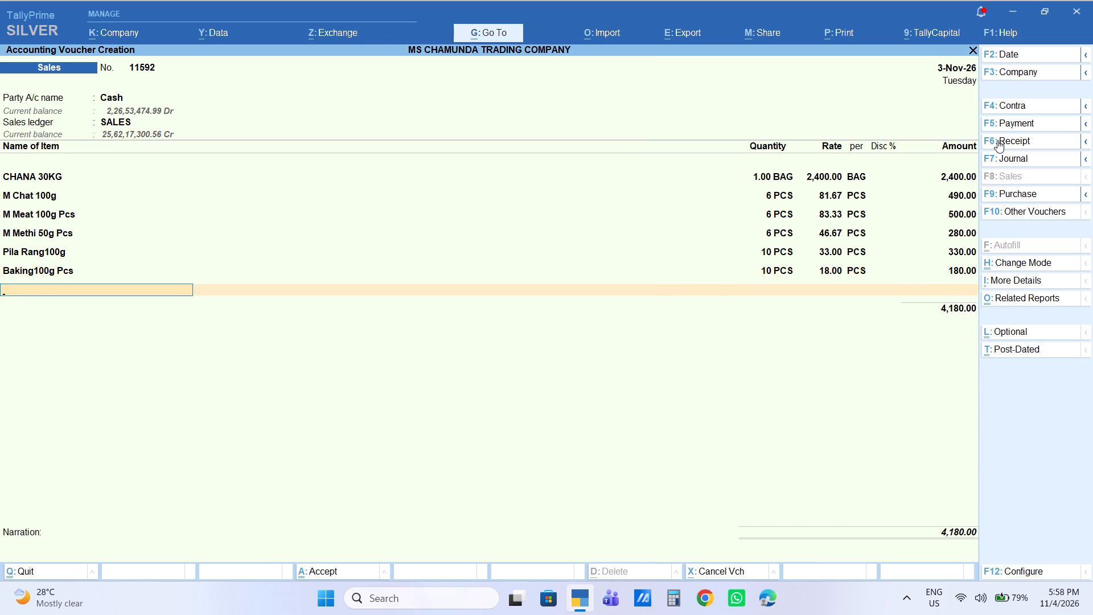
Add the item Hydro 500g Pc with quantity 6 PCS and set its amount to 840.
{"action": "type", "text": "HYDR"}
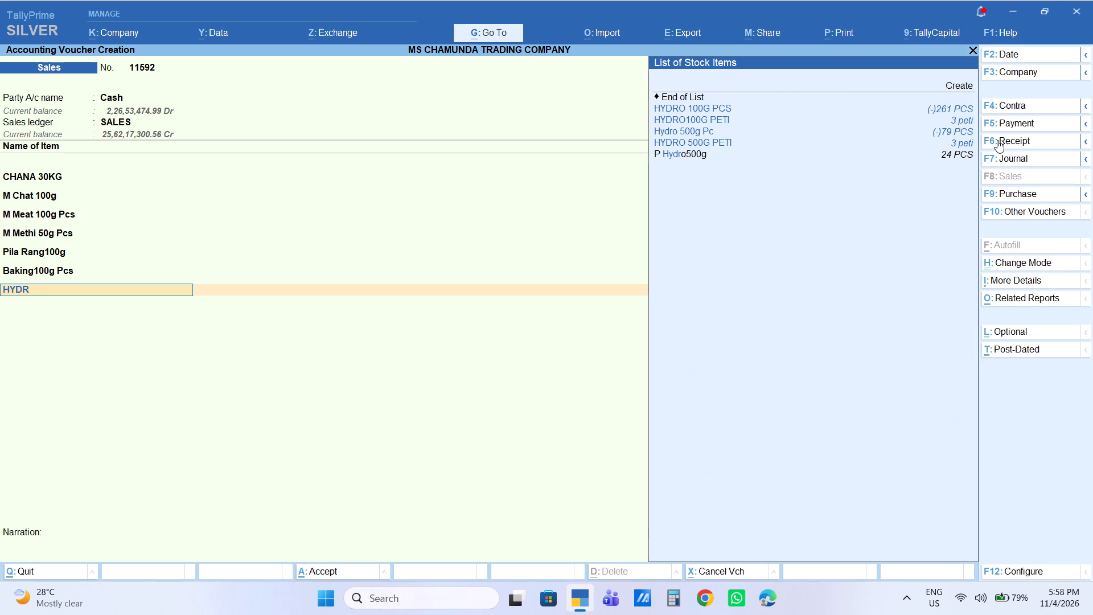
{"action": "key", "text": "Down"}
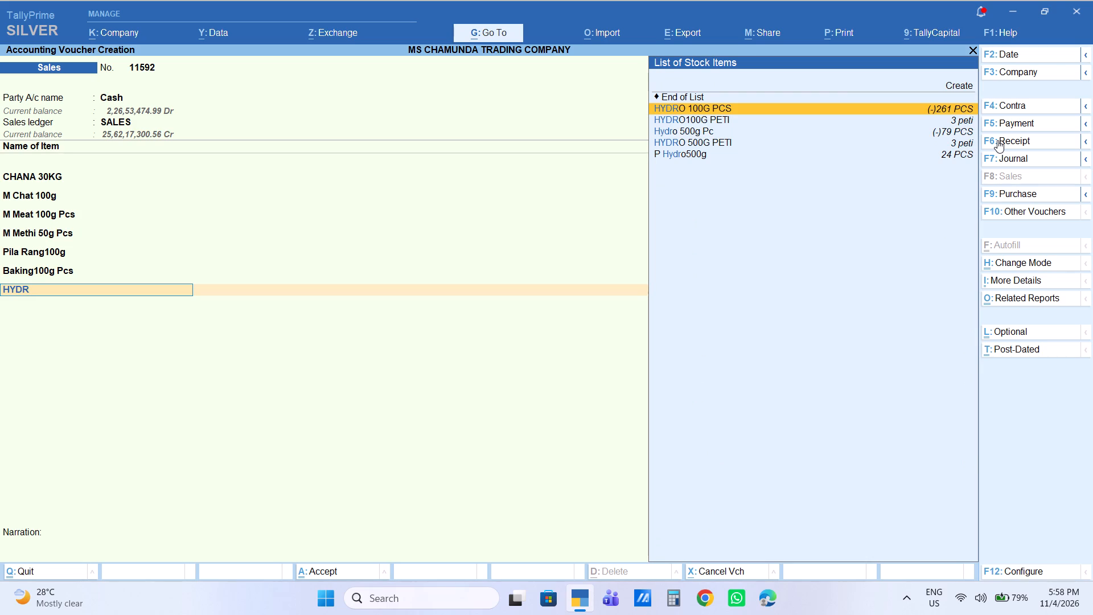
{"action": "key", "text": "Down"}
{"action": "key", "text": "Down"}
{"action": "key", "text": "Down"}
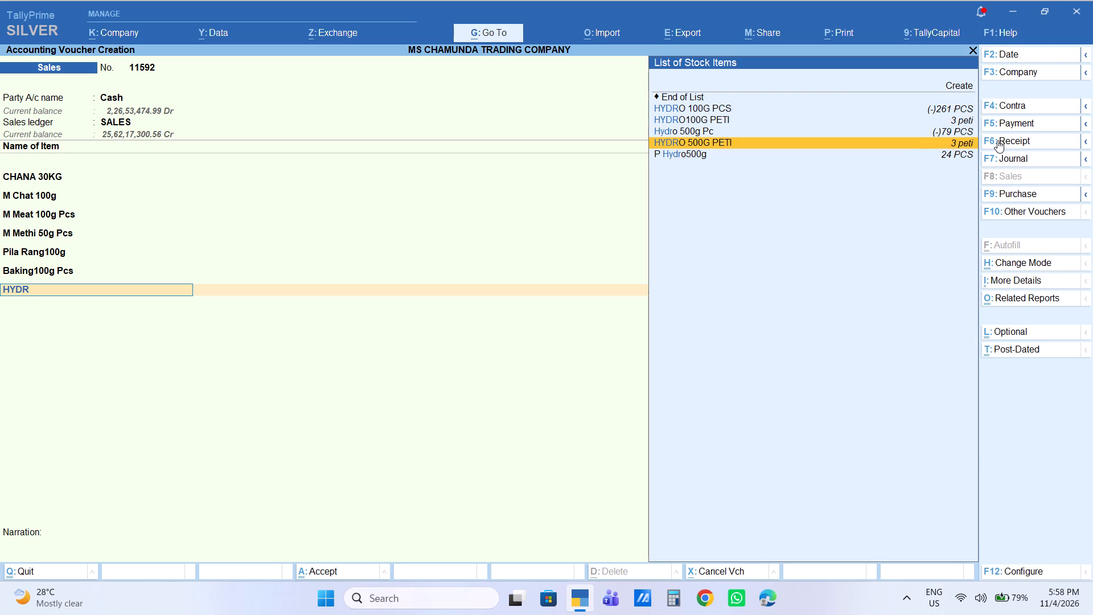
{"action": "key", "text": "Up"}
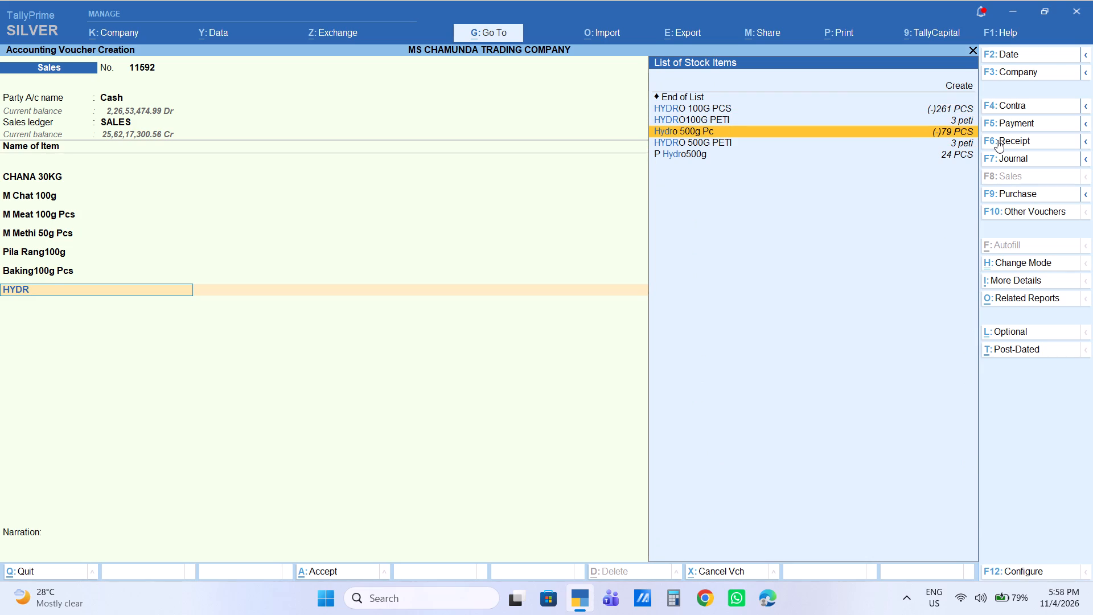
{"action": "key", "text": "Return"}
{"action": "key", "text": "6"}
{"action": "key", "text": "Return"}
{"action": "key", "text": "Return"}
{"action": "key", "text": "Return"}
{"action": "key", "text": "Return"}
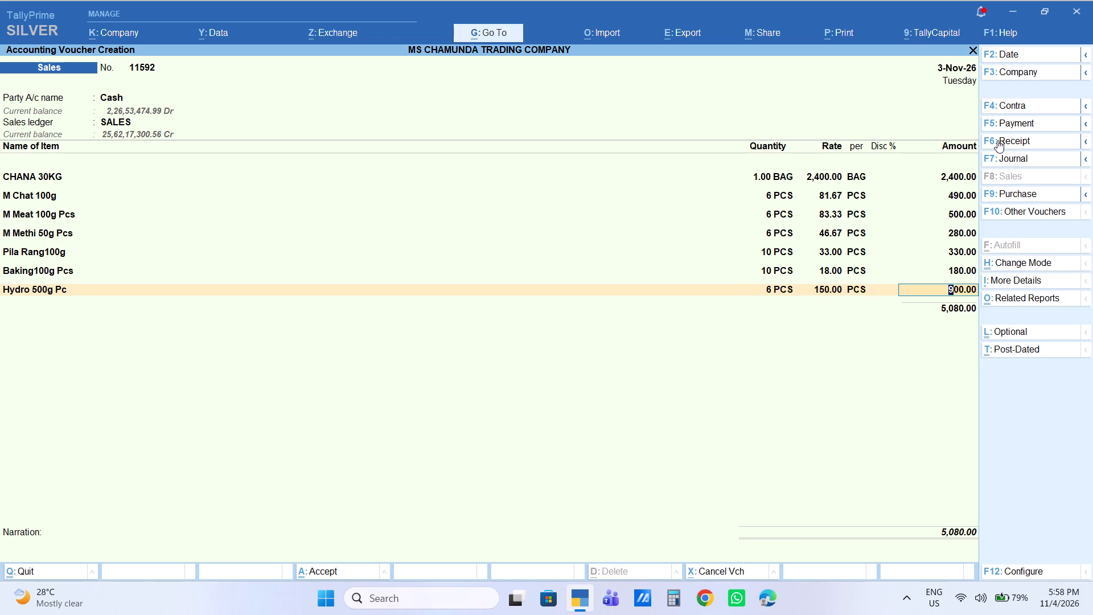
{"action": "type", "text": "840"}
{"action": "key", "text": "Return"}
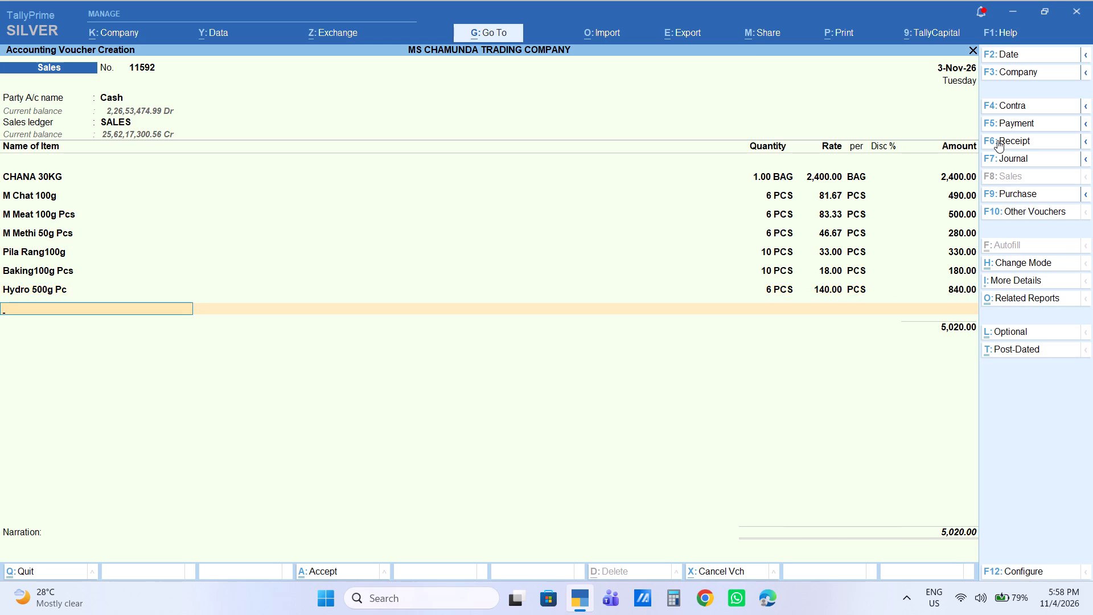
Add the item Chhoti Elaichi (G) with quantity 0.1 KG, keeping the default rate and amount.
{"action": "type", "text": "CHHOT"}
{"action": "key", "text": "Down"}
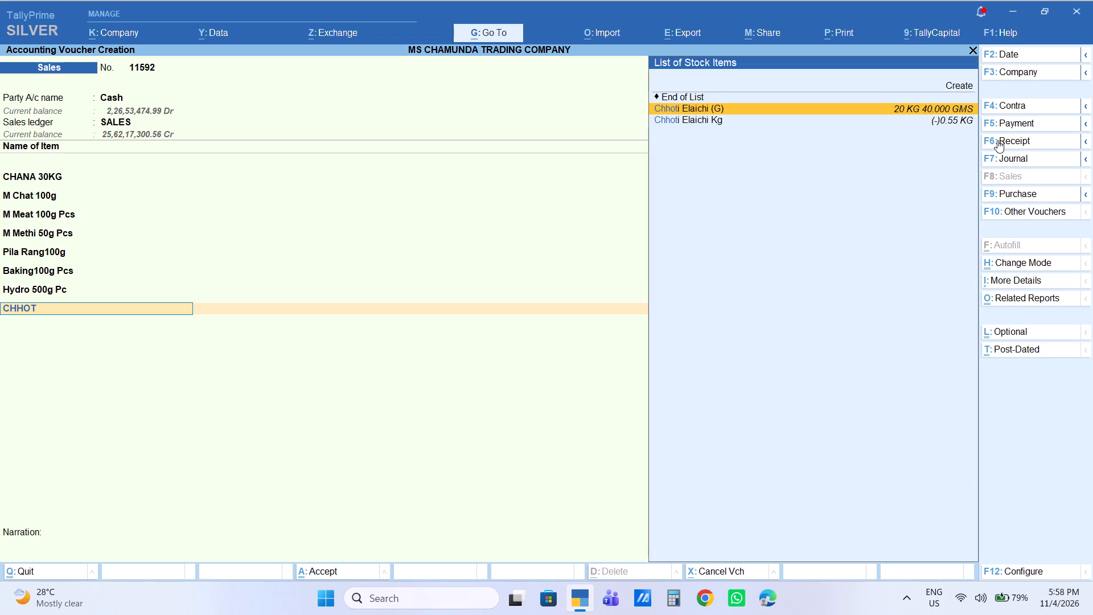
{"action": "key", "text": "Return"}
{"action": "key", "text": "1"}
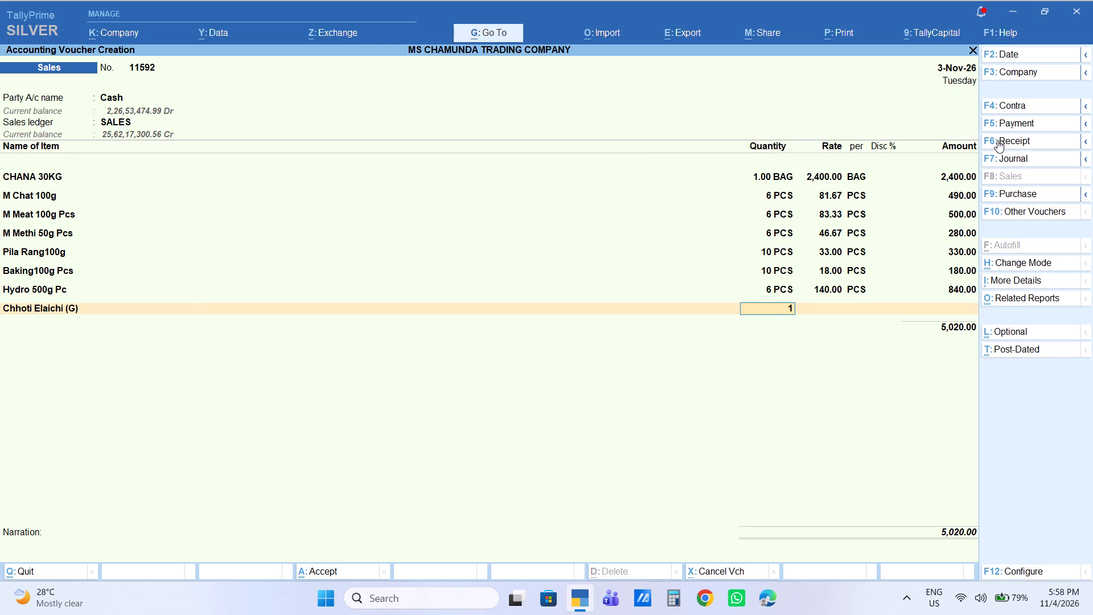
{"action": "key", "text": "Return"}
{"action": "key", "text": "Return"}
{"action": "key", "text": "Return"}
{"action": "key", "text": "Return"}
{"action": "key", "text": "BackSpace"}
{"action": "key", "text": "BackSpace"}
{"action": "key", "text": "BackSpace"}
{"action": "key", "text": "BackSpace"}
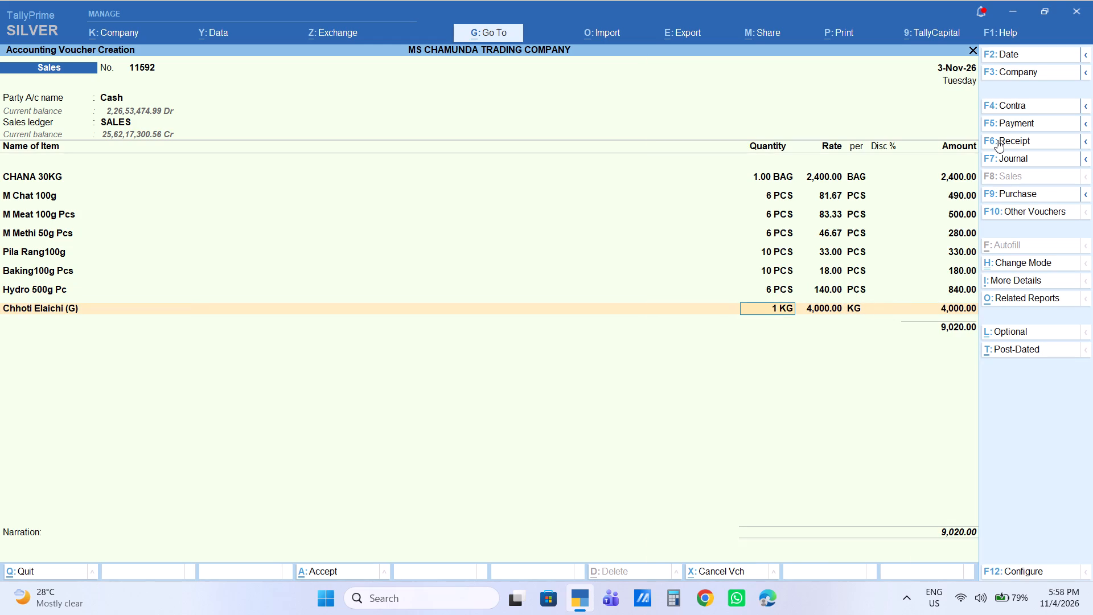
{"action": "type", "text": ".1"}
{"action": "key", "text": "Return"}
{"action": "key", "text": "Return"}
{"action": "key", "text": "Return"}
{"action": "key", "text": "Return"}
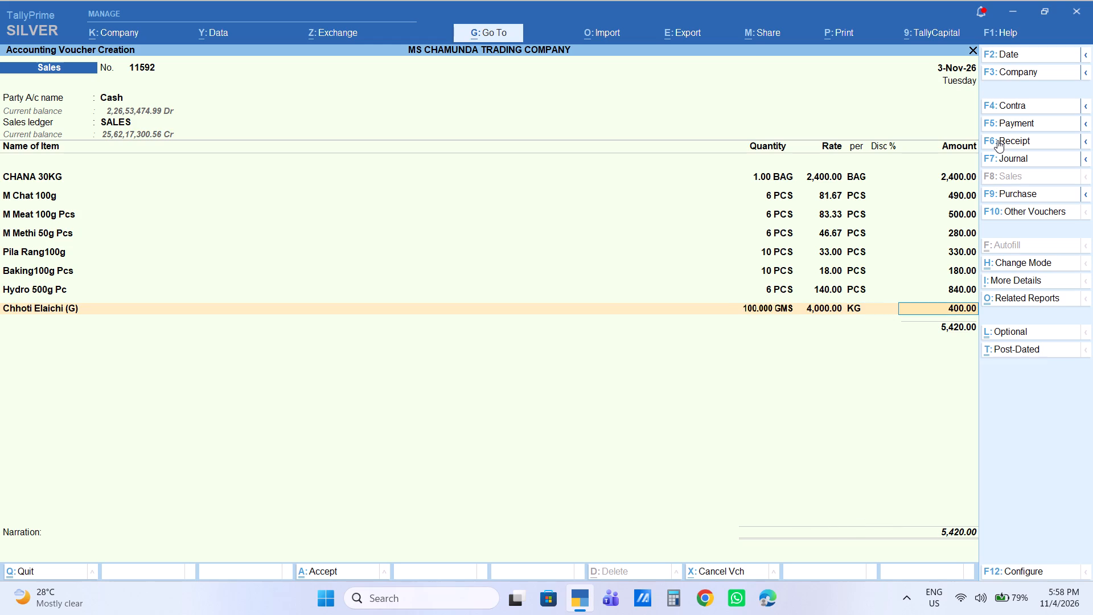
{"action": "key", "text": "Return"}
Add the item Best Choice Tina with quantity 4 TINA, keeping the default rate and amount.
{"action": "type", "text": "BEST"}
{"action": "key", "text": "Down"}
{"action": "key", "text": "Down"}
{"action": "key", "text": "Down"}
{"action": "key", "text": "Down"}
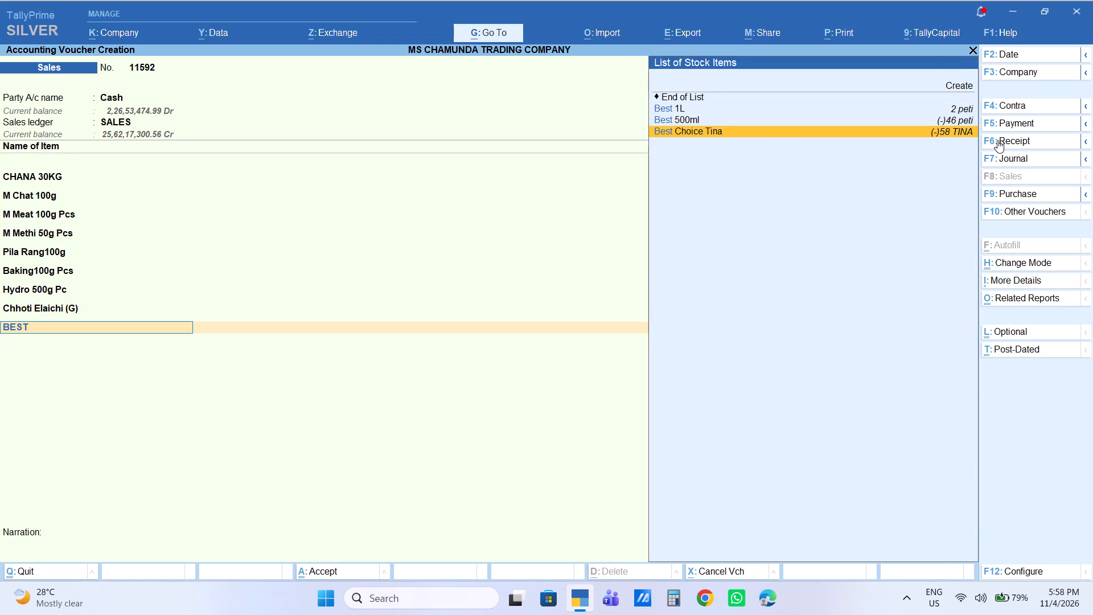
{"action": "key", "text": "Return"}
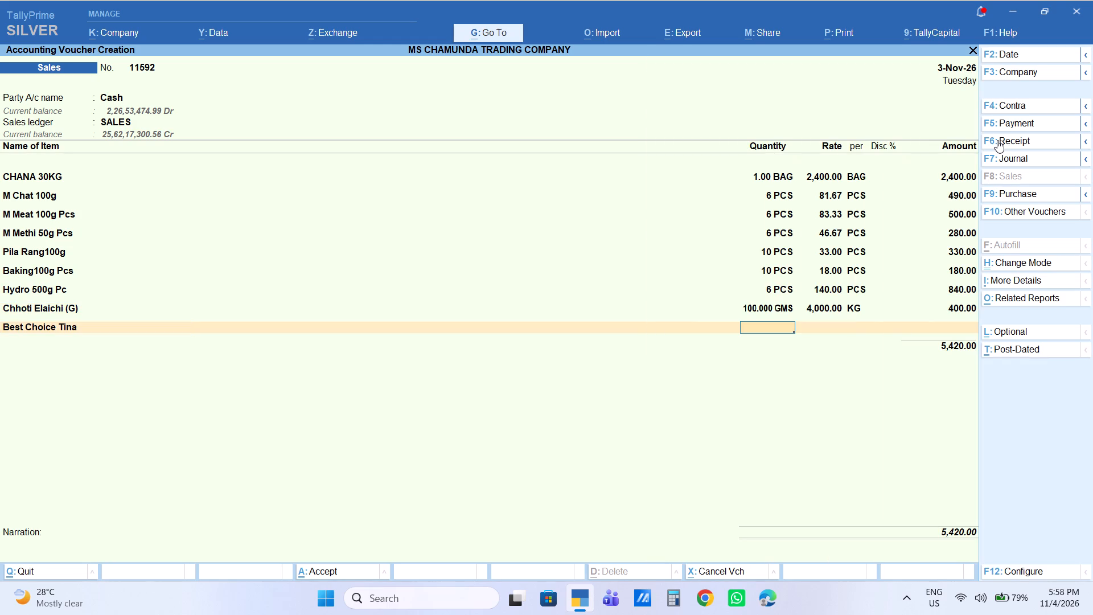
{"action": "key", "text": "4"}
{"action": "key", "text": "Return"}
{"action": "key", "text": "Return"}
{"action": "key", "text": "Return"}
{"action": "key", "text": "Return"}
{"action": "key", "text": "Return"}
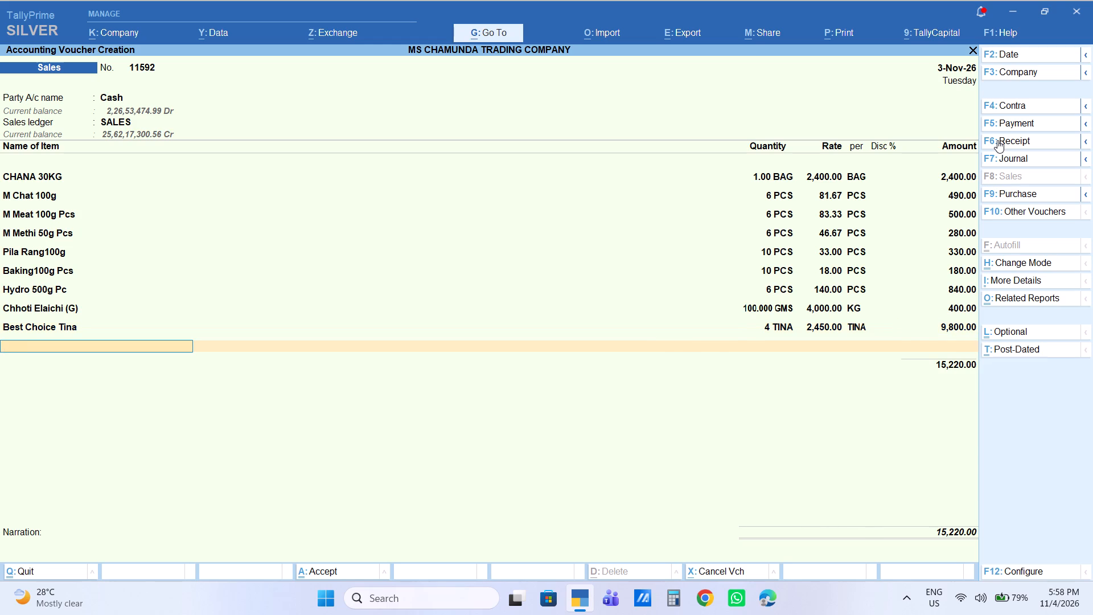
Add the item MAIDA LV with quantity 1 bag and set its amount to 1560.
{"action": "type", "text": "MAIDA"}
{"action": "key", "text": "Down"}
{"action": "key", "text": "Down"}
{"action": "key", "text": "Down"}
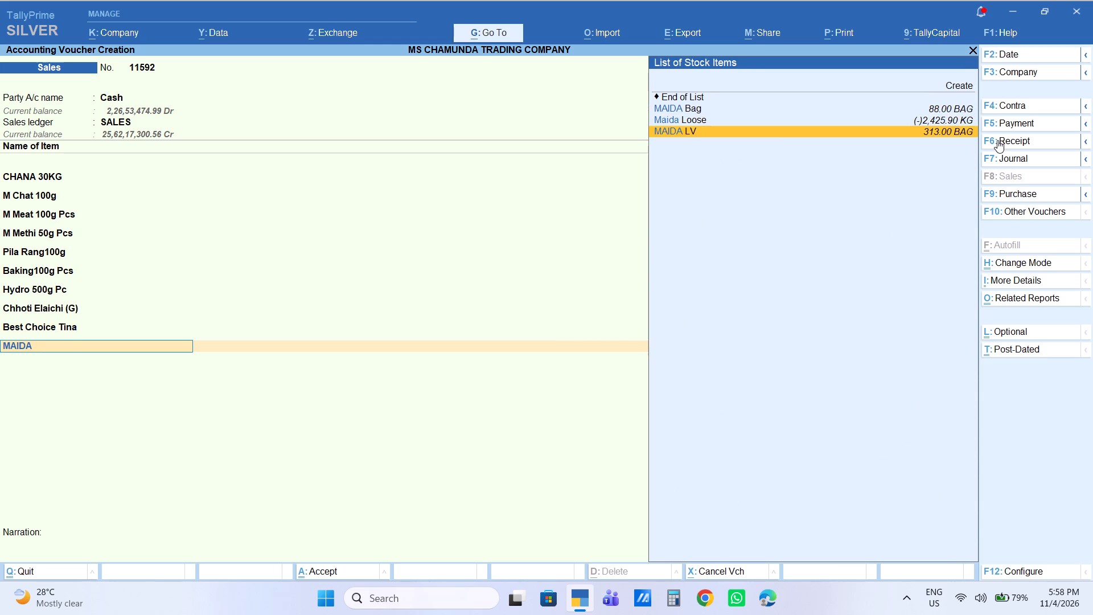
{"action": "key", "text": "Return"}
{"action": "key", "text": "1"}
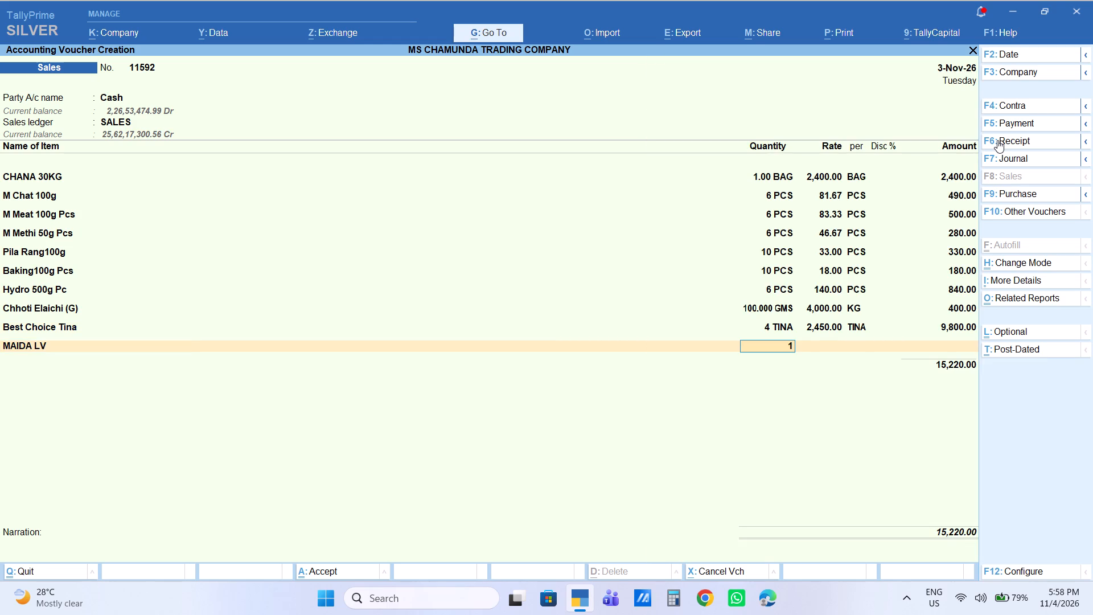
{"action": "key", "text": "Return"}
{"action": "key", "text": "Return"}
{"action": "key", "text": "Return"}
{"action": "key", "text": "Return"}
{"action": "type", "text": "1560"}
{"action": "key", "text": "Return"}
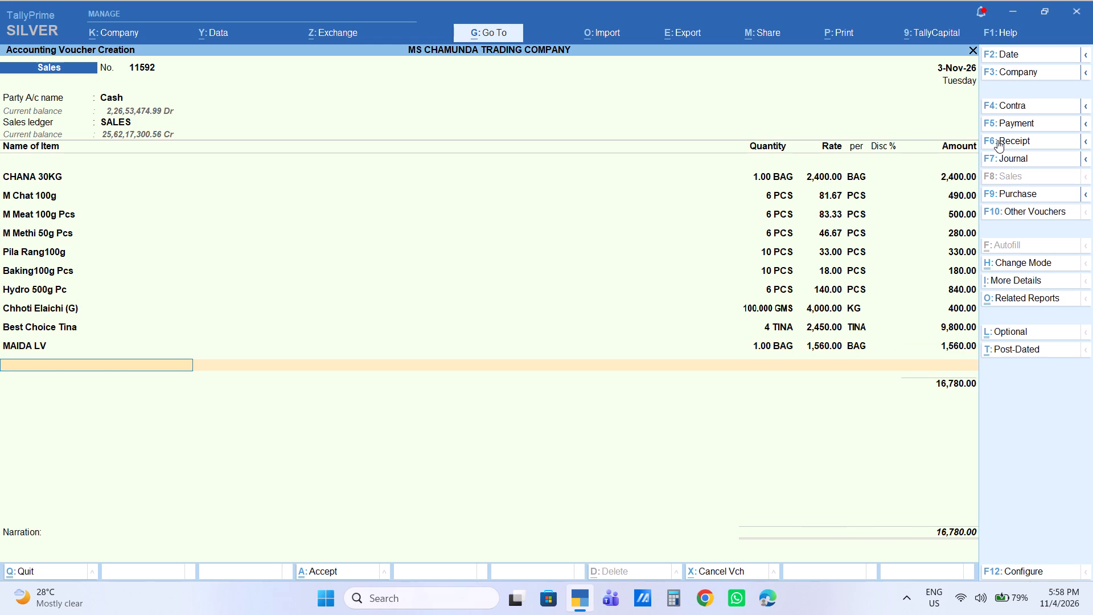
End the item list and add the Labour Charge ledger with an amount of 15.
{"action": "key", "text": "Return"}
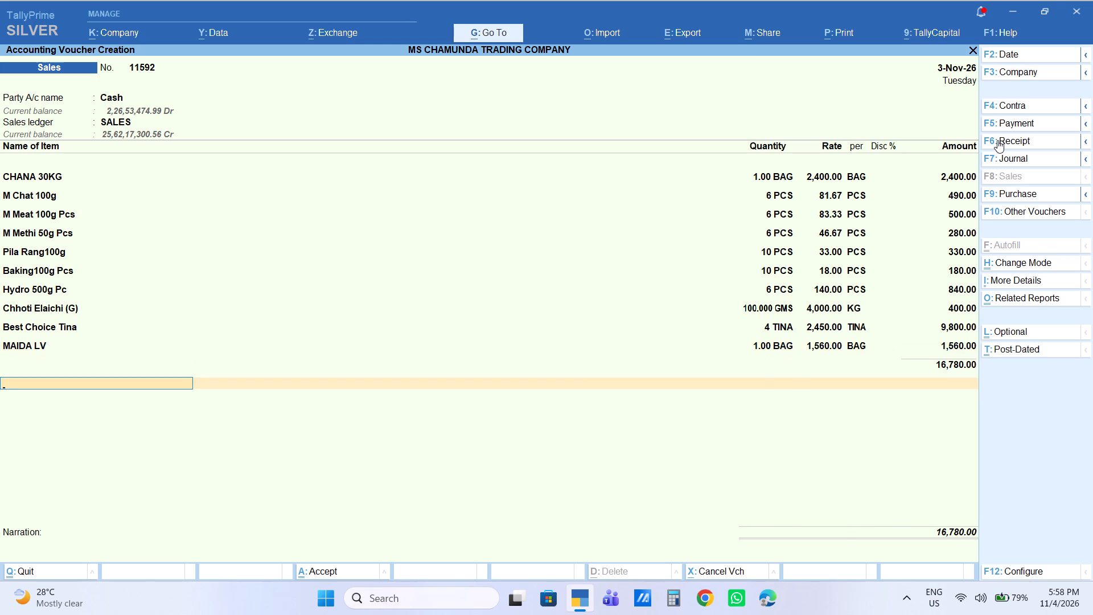
{"action": "type", "text": "LA33"}
{"action": "key", "text": "Return"}
{"action": "key", "text": "Return"}
{"action": "key", "text": "Return"}
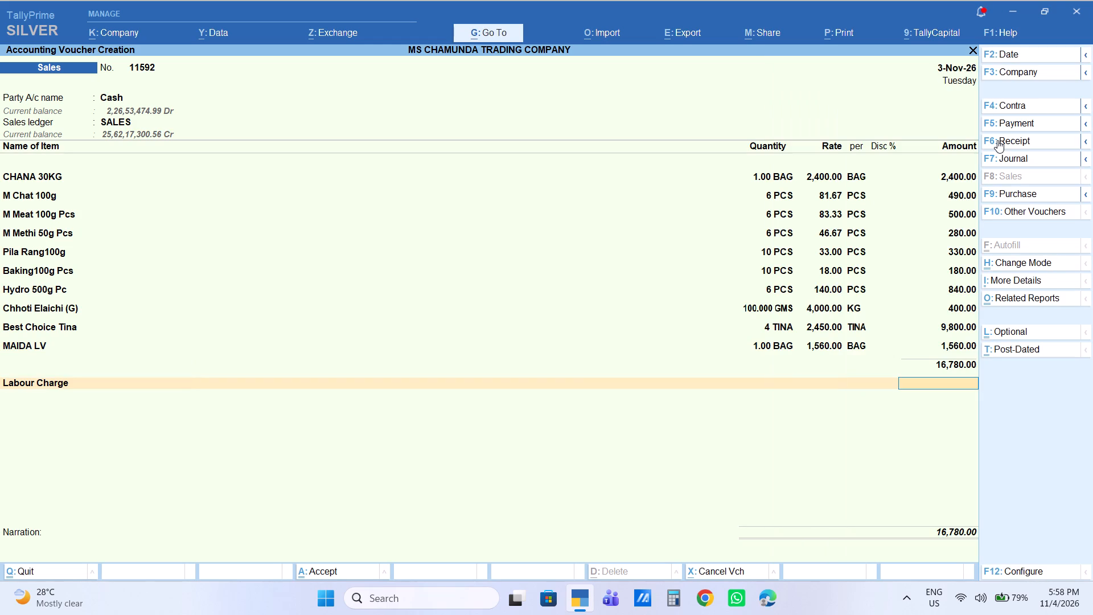
{"action": "type", "text": "15"}
{"action": "key", "text": "Return"}
{"action": "key", "text": "Return"}
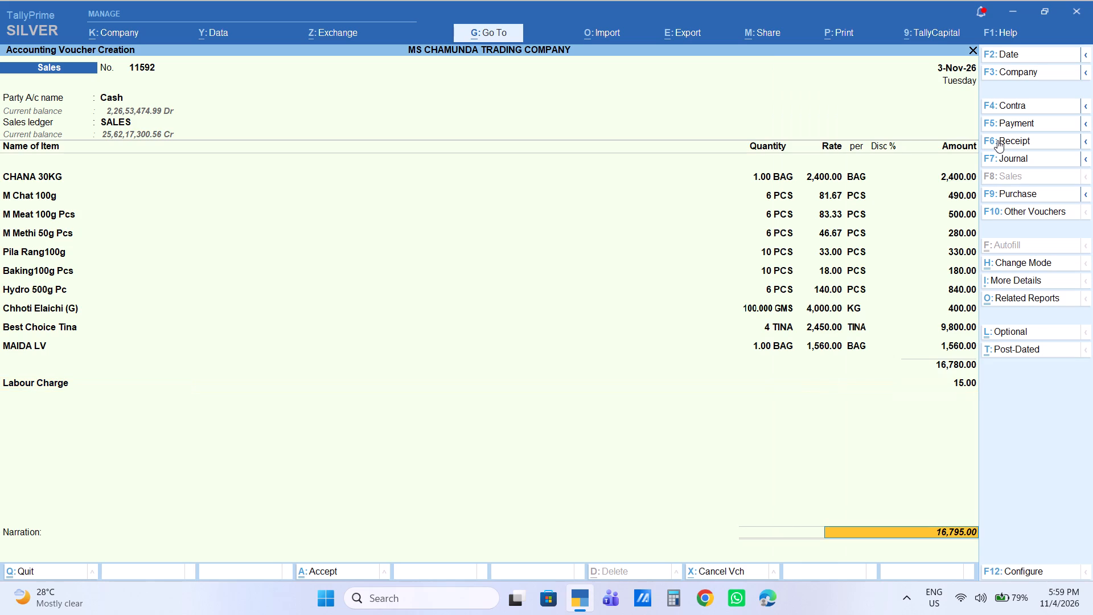
Return to the item list and add GORANGA GOLD 26kg with quantity 1 bag and an amount of 1280.
{"action": "key", "text": "BackSpace"}
{"action": "key", "text": "BackSpace"}
{"action": "key", "text": "BackSpace"}
{"action": "key", "text": "BackSpace"}
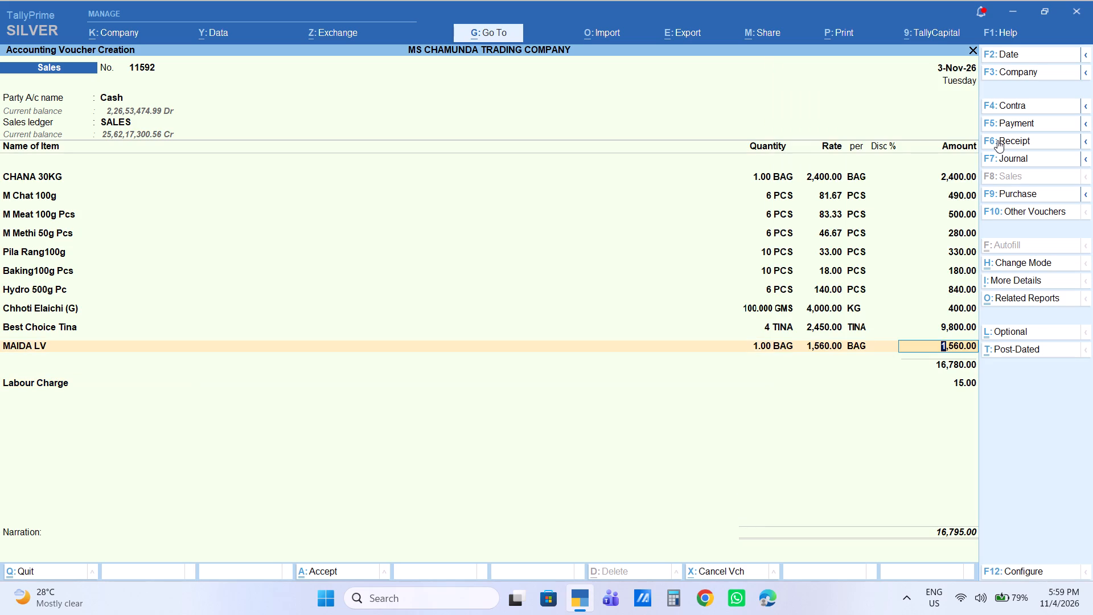
{"action": "key", "text": "Return"}
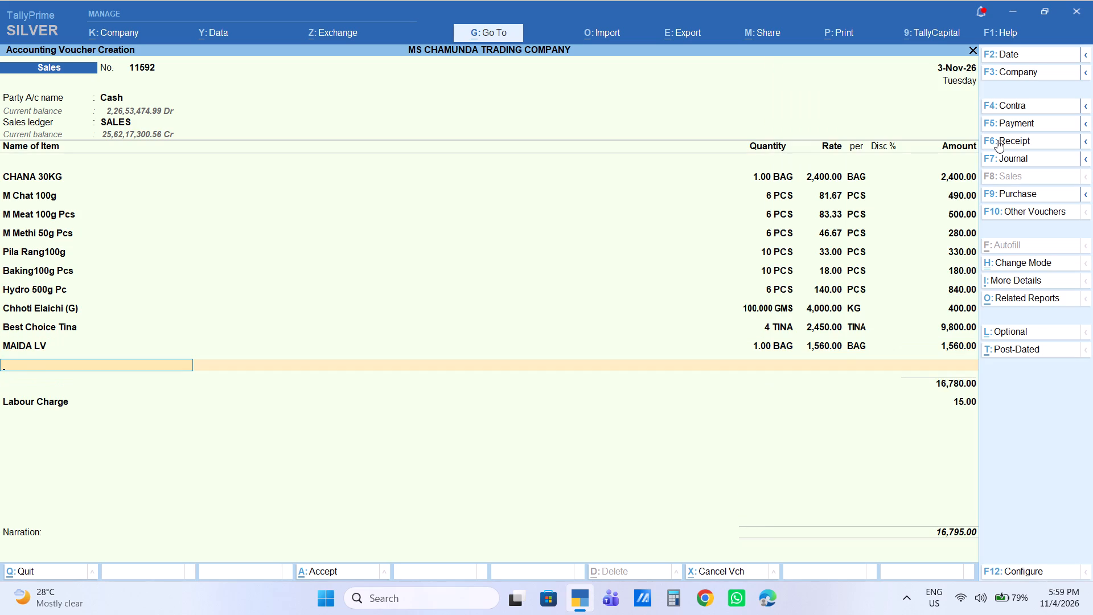
{"action": "type", "text": "GO"}
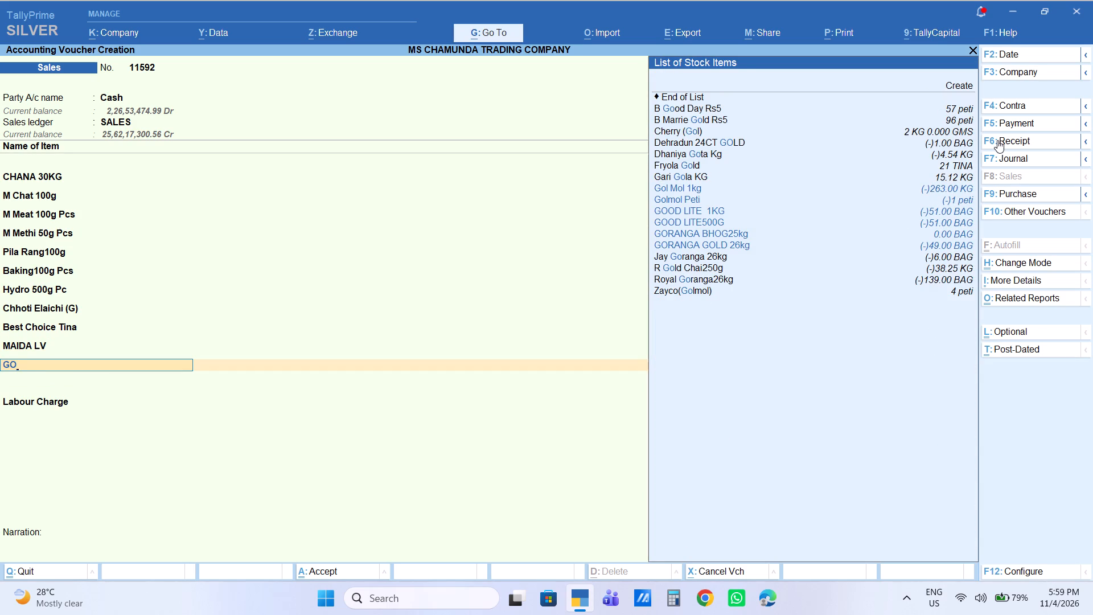
{"action": "key", "text": "l"}
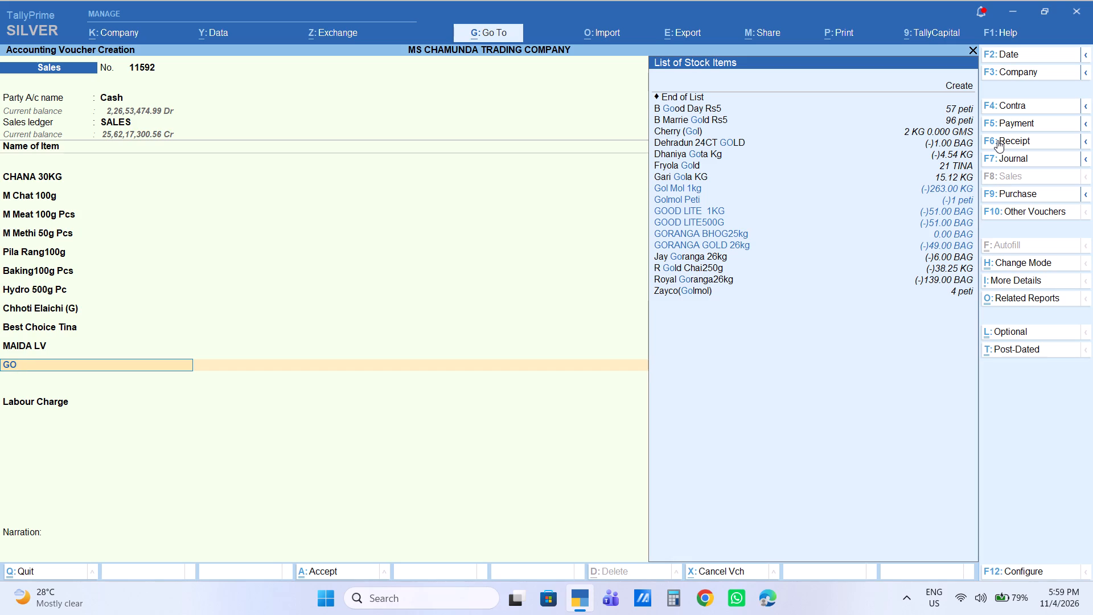
{"action": "key", "text": "d"}
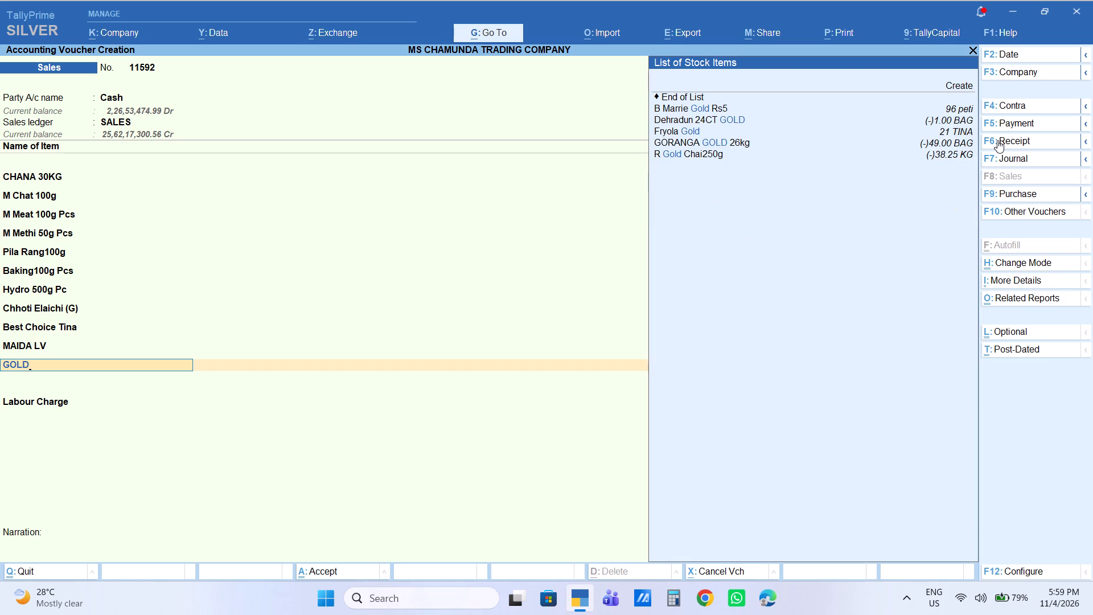
{"action": "key", "text": "Down"}
{"action": "key", "text": "Down"}
{"action": "key", "text": "Down"}
{"action": "key", "text": "Down"}
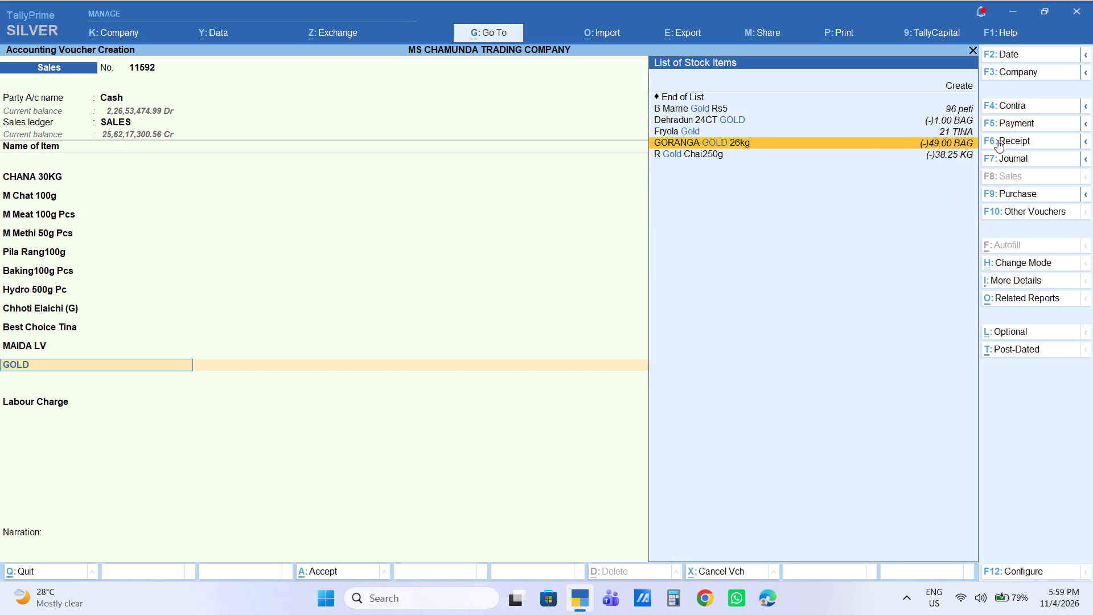
{"action": "key", "text": "Return"}
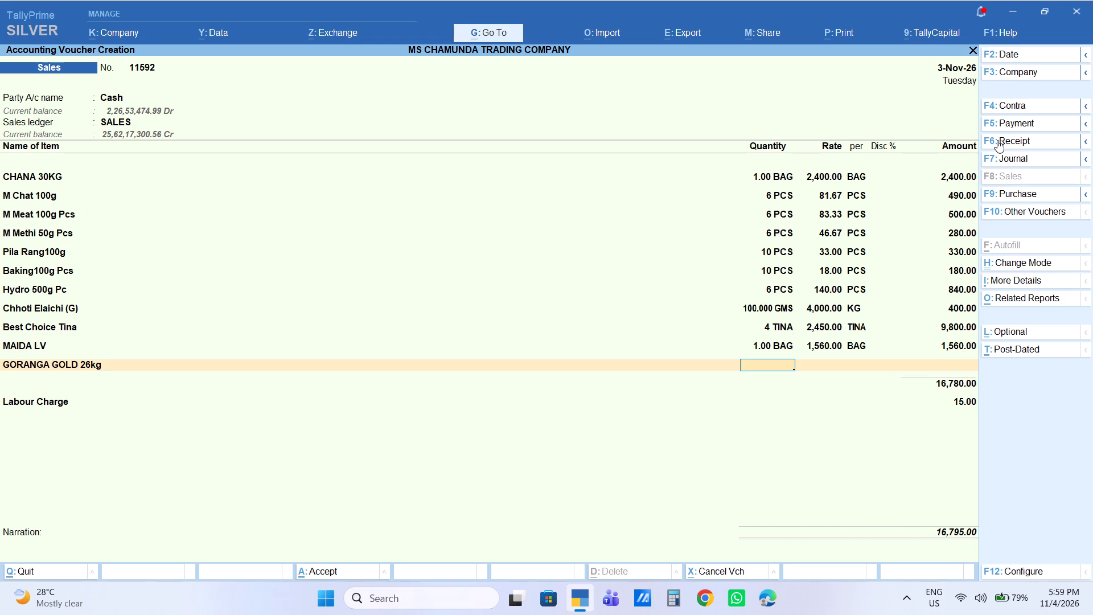
{"action": "key", "text": "1"}
{"action": "key", "text": "Return"}
{"action": "key", "text": "Return"}
{"action": "key", "text": "Return"}
{"action": "key", "text": "Return"}
{"action": "type", "text": "1280"}
{"action": "key", "text": "Return"}
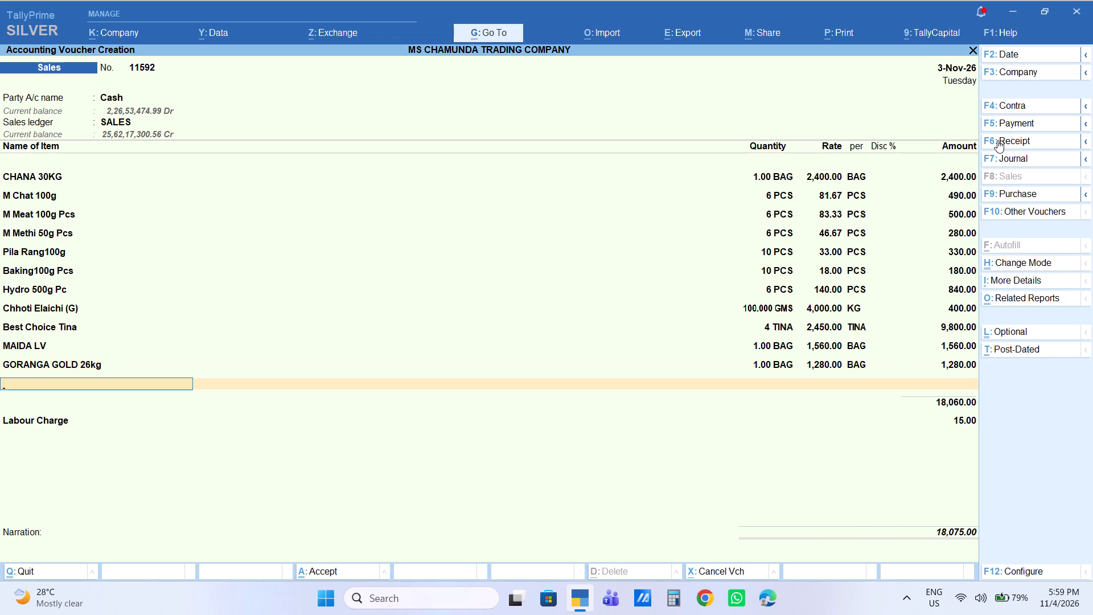
Add the item Dalda Jar with quantity 1 jar and set its amount to 2320.
{"action": "key", "text": "Return"}
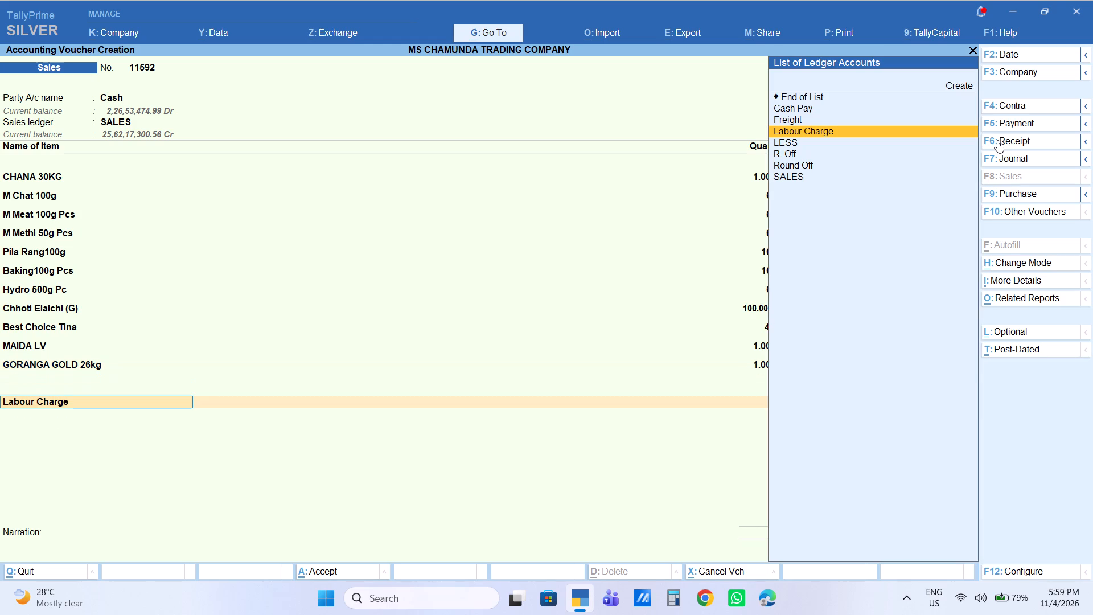
{"action": "type", "text": "DALDA"}
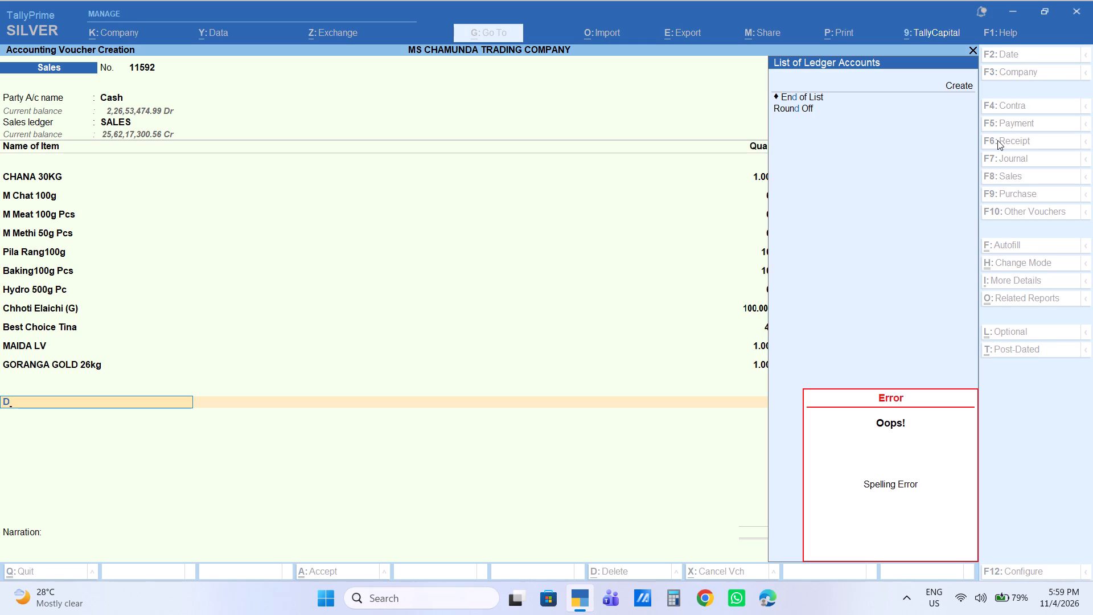
{"action": "key", "text": "BackSpace"}
{"action": "key", "text": "BackSpace"}
{"action": "key", "text": "BackSpace"}
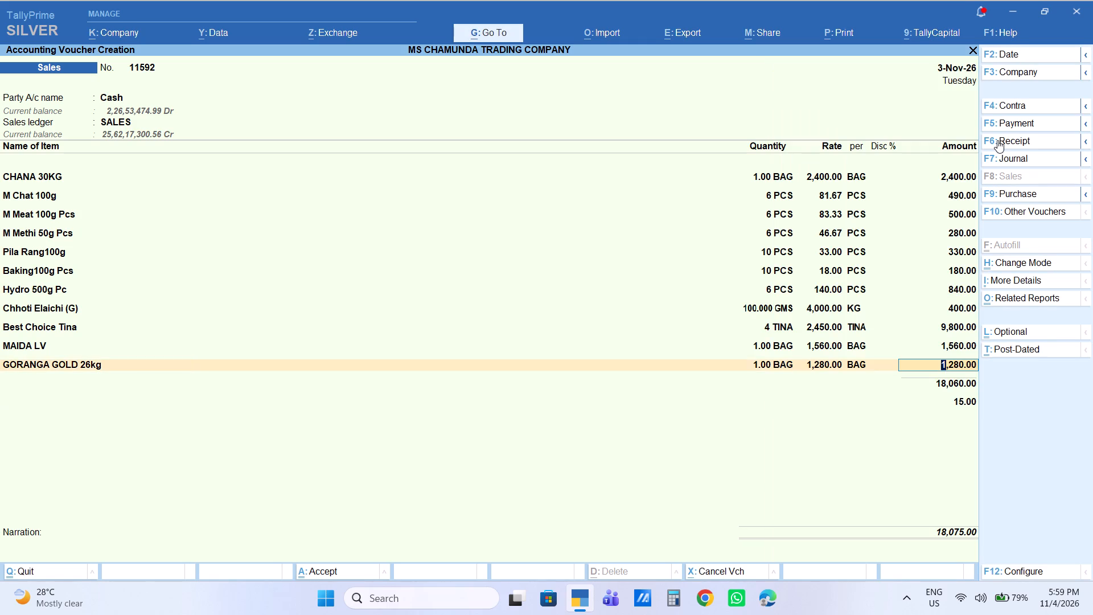
{"action": "key", "text": "Return"}
{"action": "type", "text": "DALDA"}
{"action": "key", "text": "Down"}
{"action": "key", "text": "Down"}
{"action": "key", "text": "Down"}
{"action": "key", "text": "Down"}
{"action": "key", "text": "Return"}
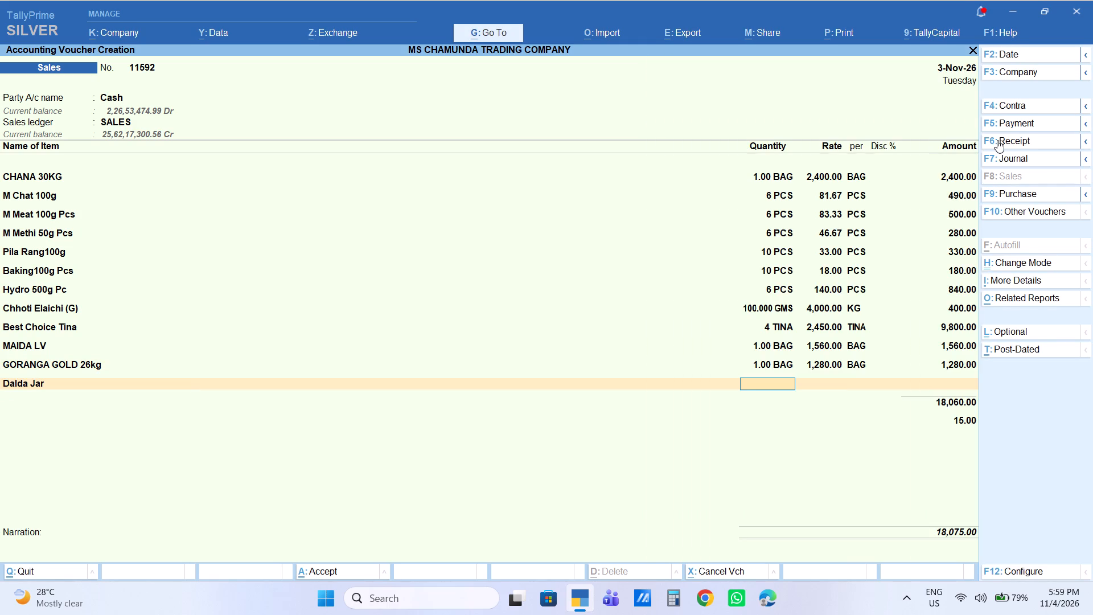
{"action": "key", "text": "1"}
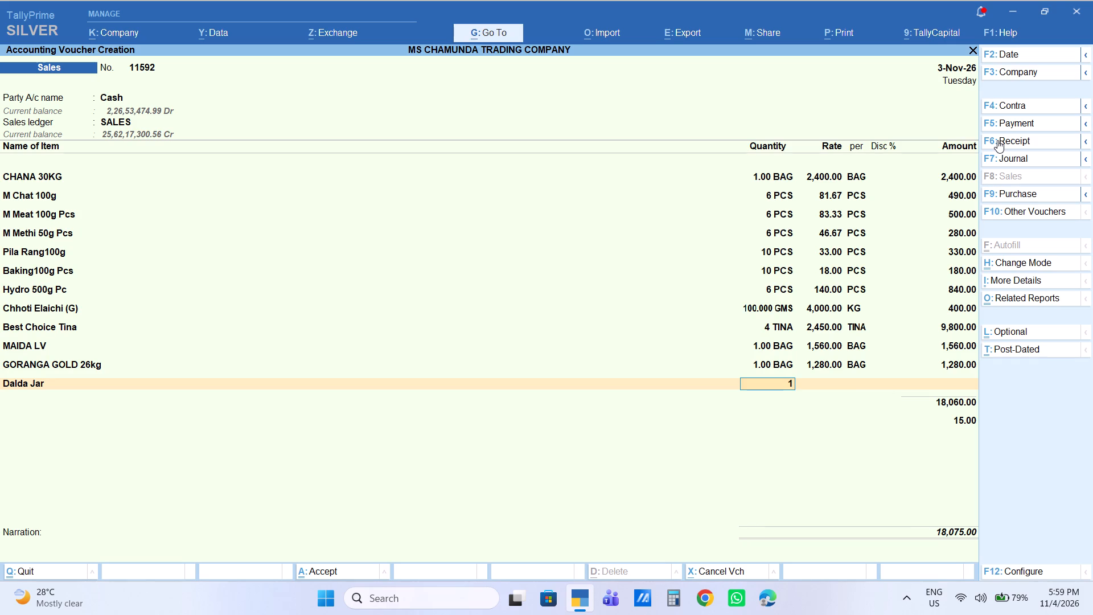
{"action": "key", "text": "Return"}
{"action": "key", "text": "Return"}
{"action": "key", "text": "Return"}
{"action": "key", "text": "Return"}
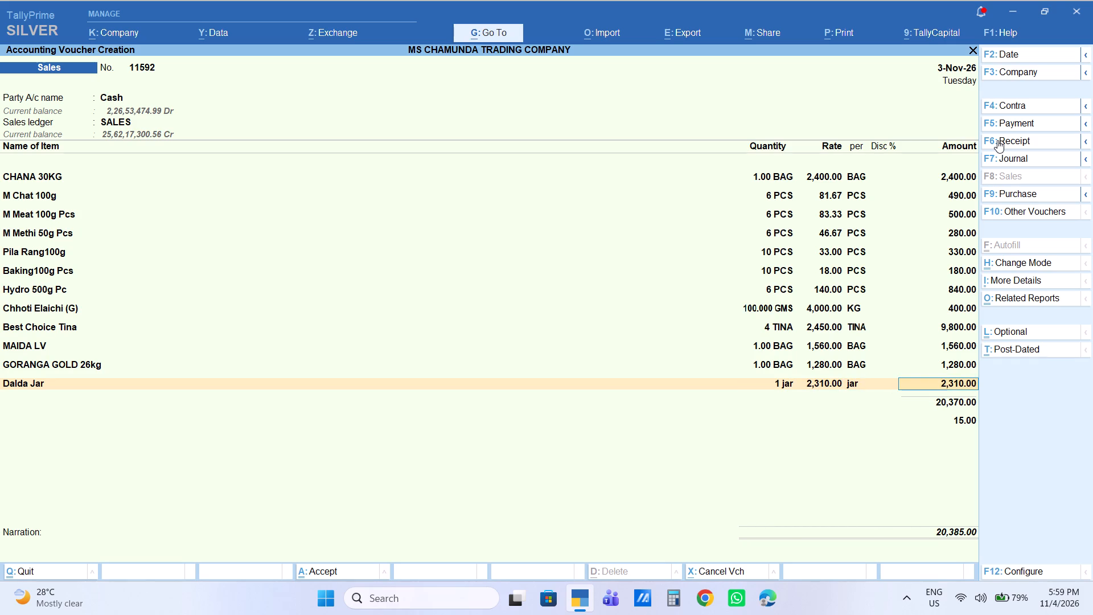
{"action": "type", "text": "2320"}
{"action": "key", "text": "Return"}
End the item list with no additional ledger, save the cash sales voucher without a narration, and leave voucher entry.
{"action": "key", "text": "Return"}
{"action": "key", "text": "Return"}
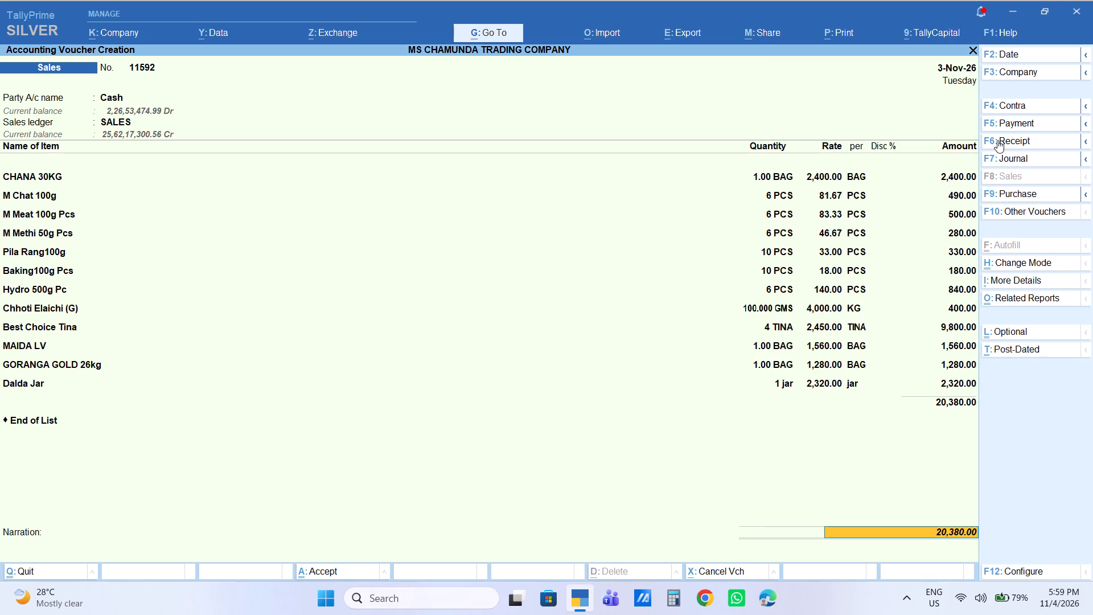
{"action": "key", "text": "Return"}
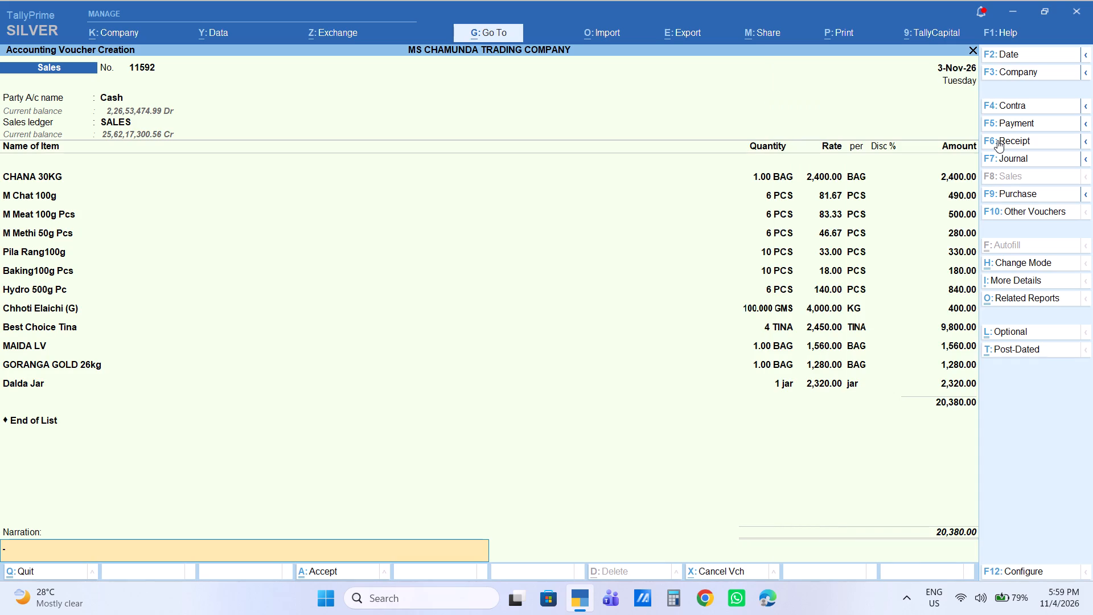
{"action": "key", "text": "BackSpace"}
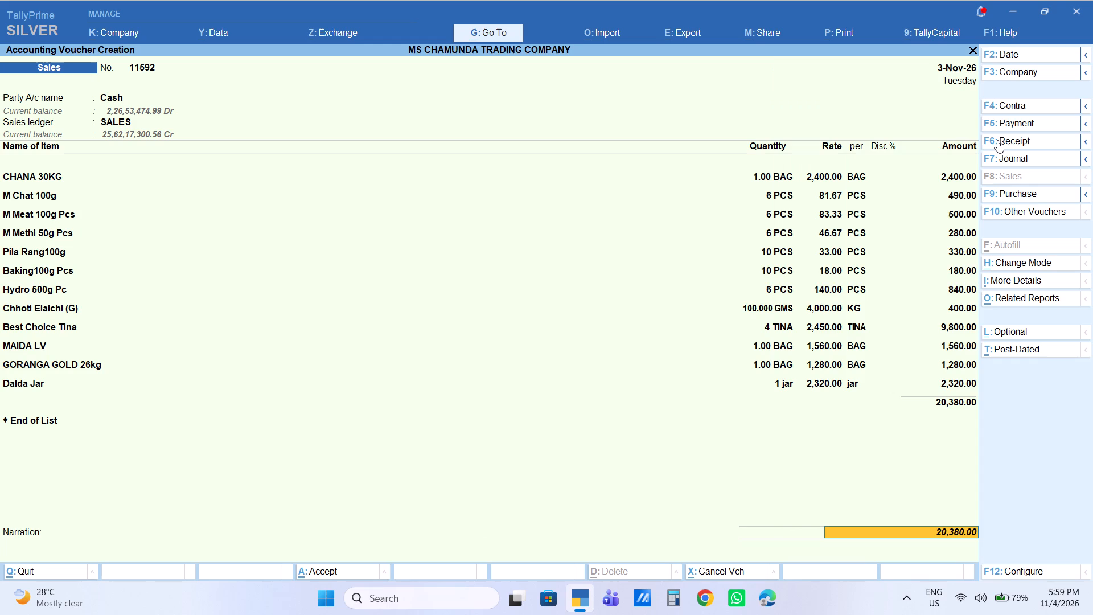
{"action": "key", "text": "ctrl+a"}
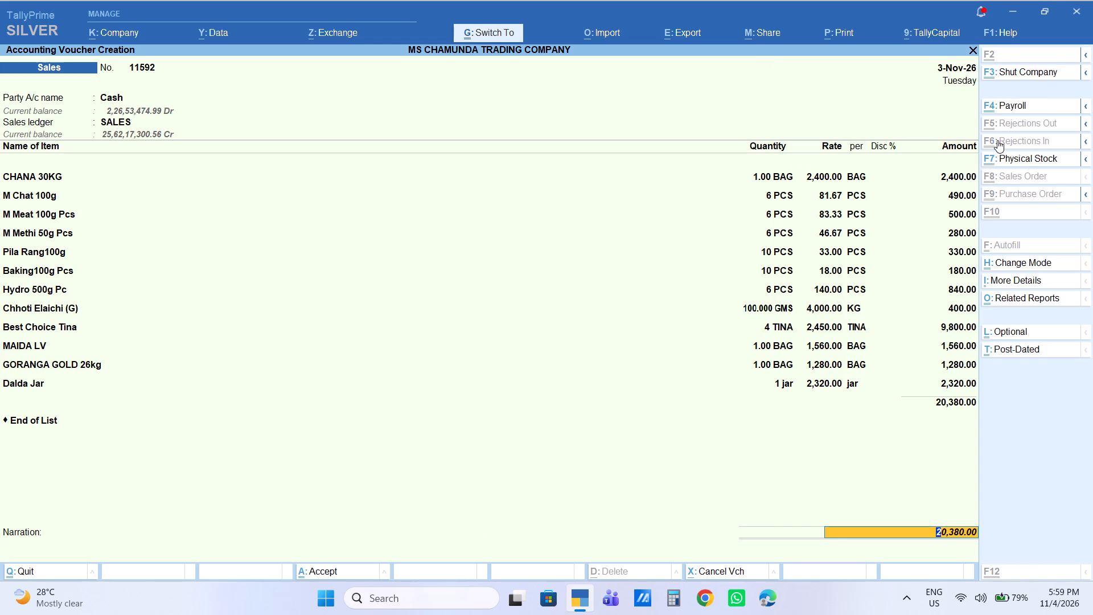
{"action": "key", "text": "Escape"}
{"action": "key", "text": "Escape"}
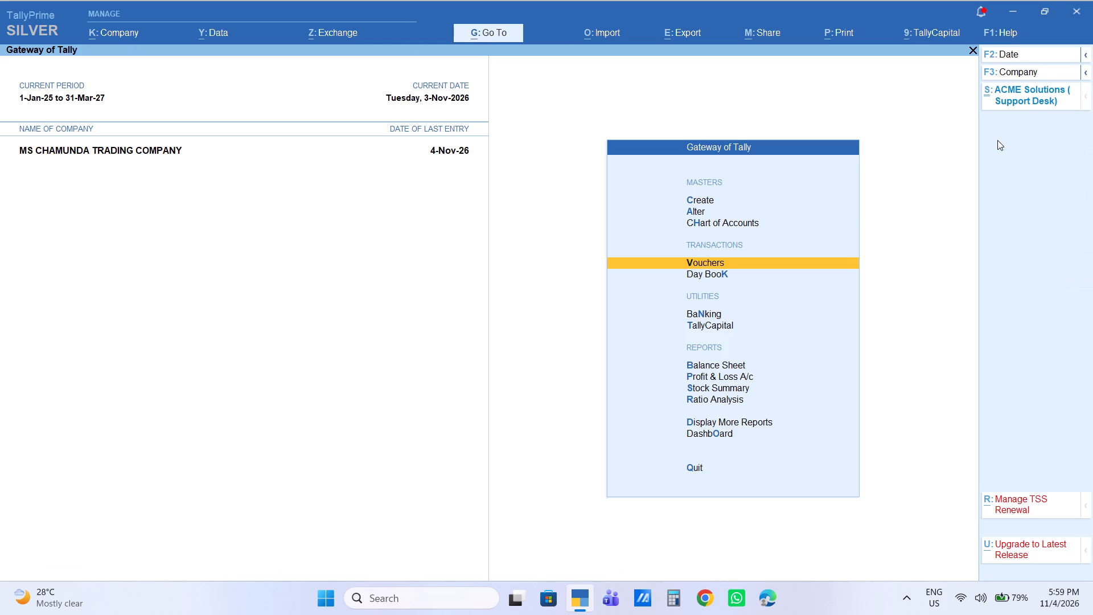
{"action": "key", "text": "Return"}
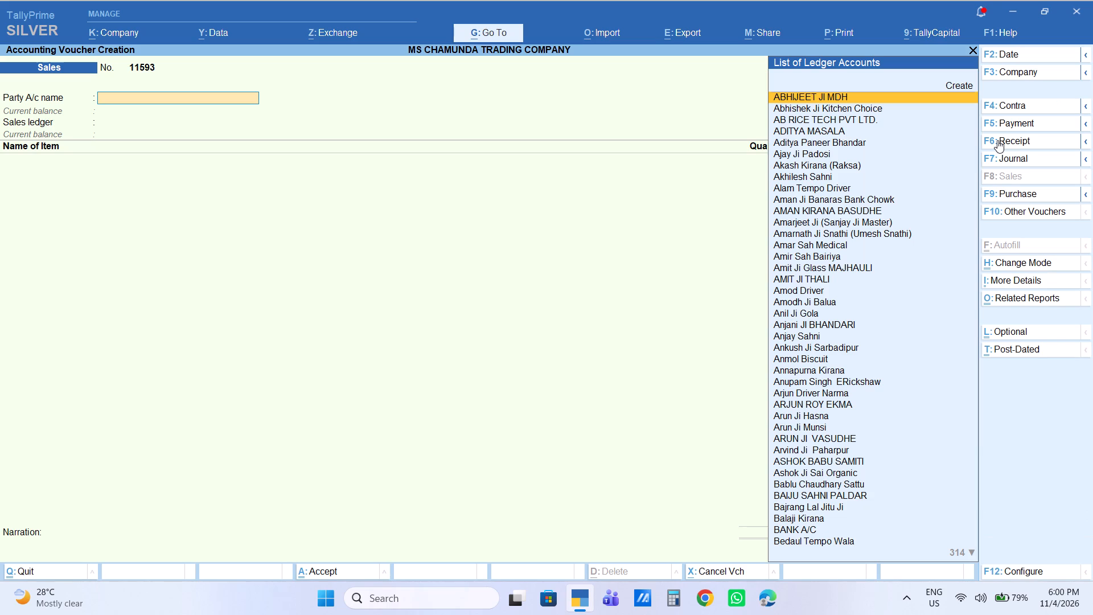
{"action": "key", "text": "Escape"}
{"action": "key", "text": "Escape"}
Open the monthly stock item summary for Kasturi Rahar30kg from the inventory books.
{"action": "key", "text": "d"}
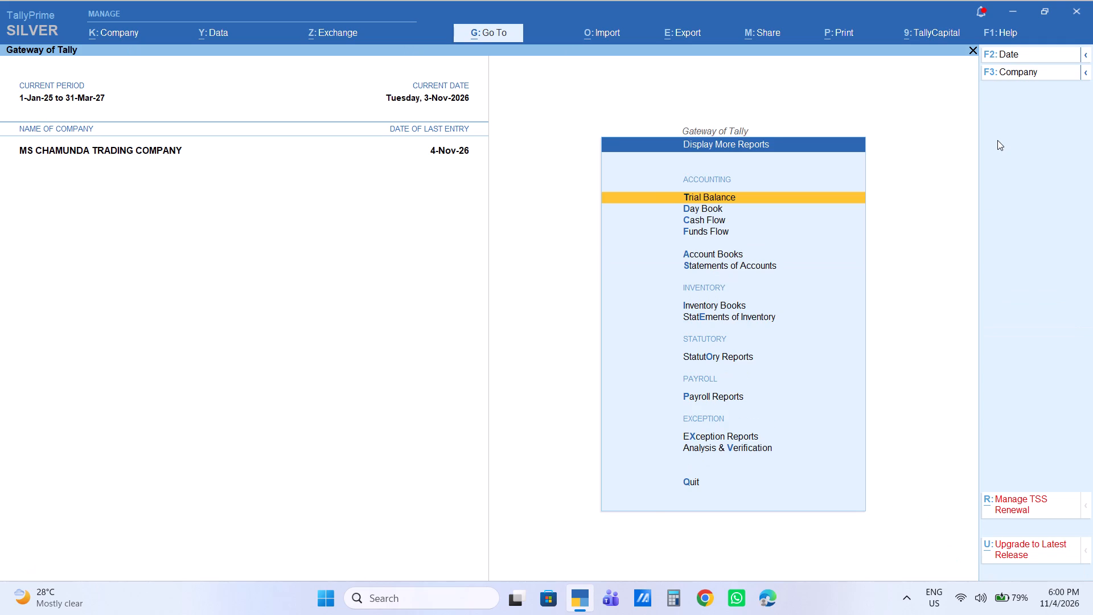
{"action": "key", "text": "i"}
{"action": "key", "text": "Return"}
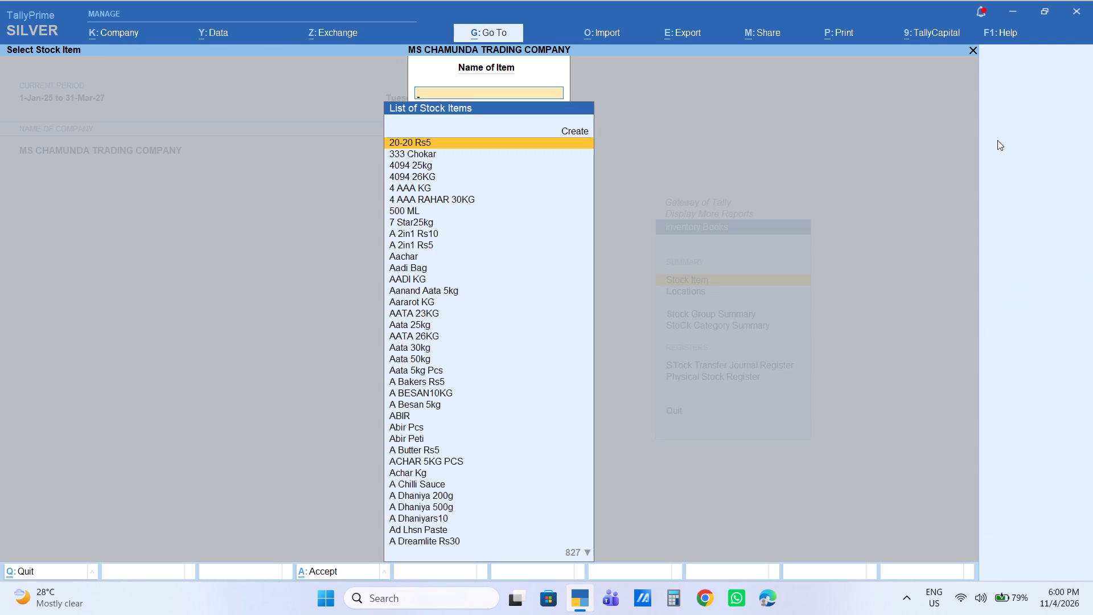
{"action": "type", "text": "KAST"}
{"action": "key", "text": "Return"}
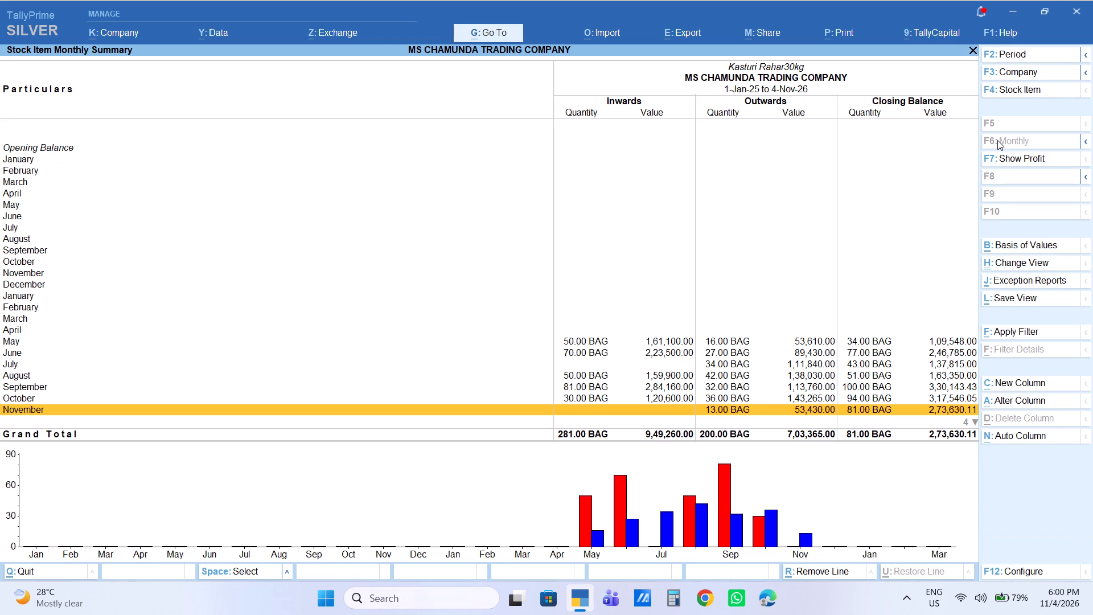
Examine the October 2026 vouchers of Kasturi Rahar30kg for the latest purchase entry.
{"action": "key", "text": "Up"}
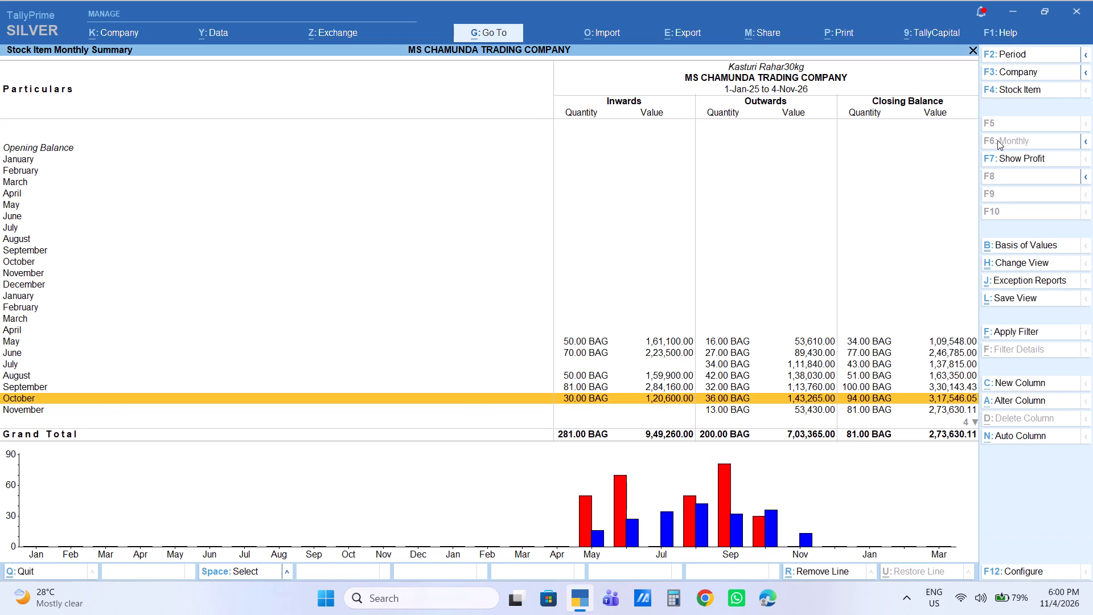
{"action": "key", "text": "Return"}
{"action": "key", "text": "Down"}
{"action": "key", "text": "Down"}
{"action": "key", "text": "Down"}
{"action": "key", "text": "Down"}
{"action": "key", "text": "Down"}
{"action": "key", "text": "Down"}
{"action": "key", "text": "Down"}
{"action": "key", "text": "Down"}
{"action": "key", "text": "Down"}
{"action": "key", "text": "Down"}
{"action": "key", "text": "Down"}
{"action": "key", "text": "Down"}
{"action": "key", "text": "Down"}
{"action": "key", "text": "Down"}
{"action": "key", "text": "Down"}
{"action": "key", "text": "Down"}
{"action": "key", "text": "Down"}
{"action": "key", "text": "Down"}
{"action": "key", "text": "Down"}
{"action": "key", "text": "Down"}
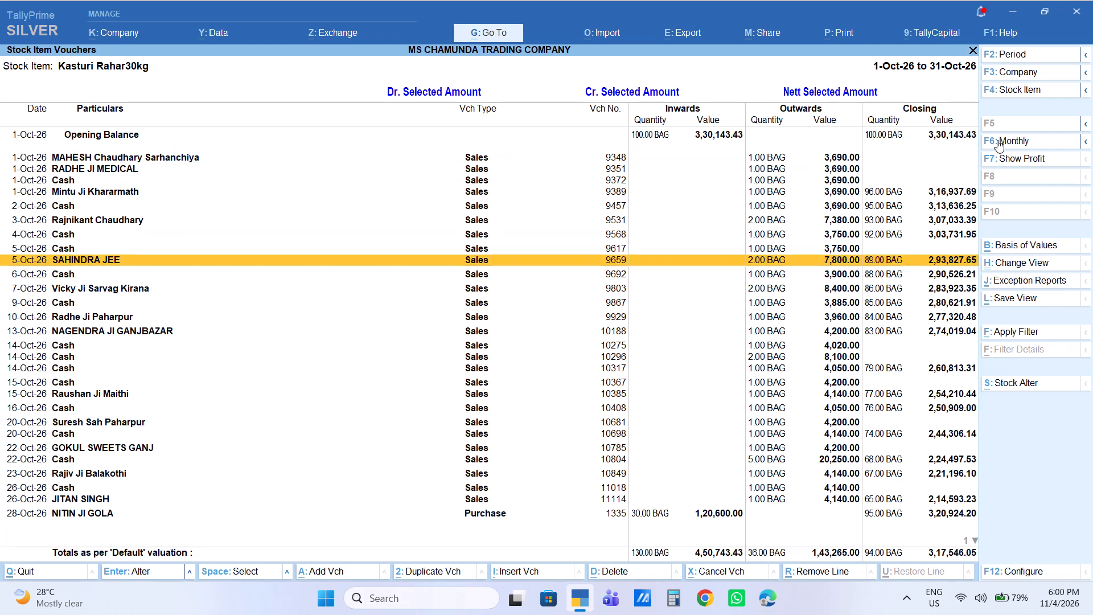
{"action": "key", "text": "Up"}
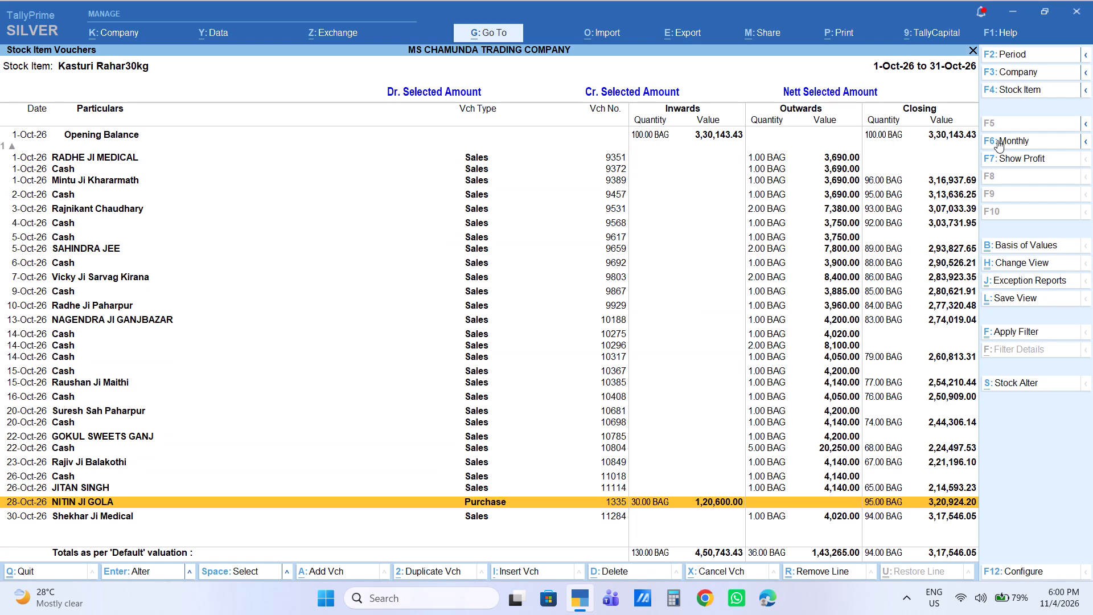
{"action": "key", "text": "Escape"}
Examine the September 2026 vouchers of Kasturi Rahar30kg for the purchase entry dated 28-Sep-26.
{"action": "key", "text": "Up"}
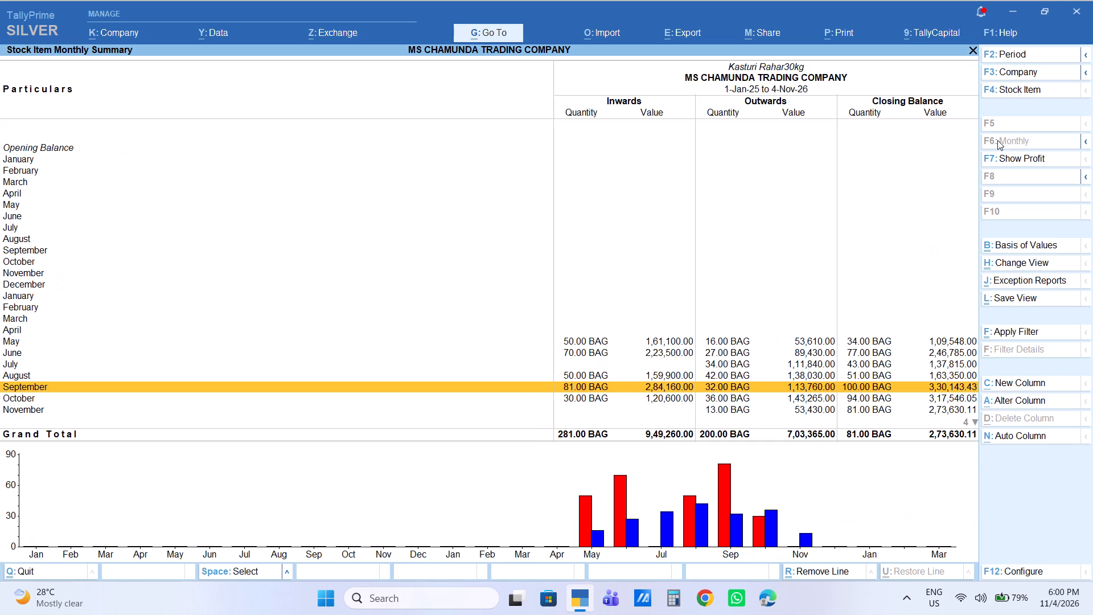
{"action": "key", "text": "Return"}
{"action": "key", "text": "Down"}
{"action": "key", "text": "Down"}
{"action": "key", "text": "Down"}
{"action": "key", "text": "Down"}
{"action": "key", "text": "Down"}
{"action": "key", "text": "Down"}
{"action": "key", "text": "Down"}
{"action": "key", "text": "Down"}
{"action": "key", "text": "Down"}
{"action": "key", "text": "Down"}
{"action": "key", "text": "Down"}
{"action": "key", "text": "Down"}
{"action": "key", "text": "Down"}
{"action": "key", "text": "Down"}
{"action": "key", "text": "Down"}
{"action": "key", "text": "Down"}
{"action": "key", "text": "Down"}
{"action": "key", "text": "Down"}
{"action": "key", "text": "Down"}
{"action": "key", "text": "Down"}
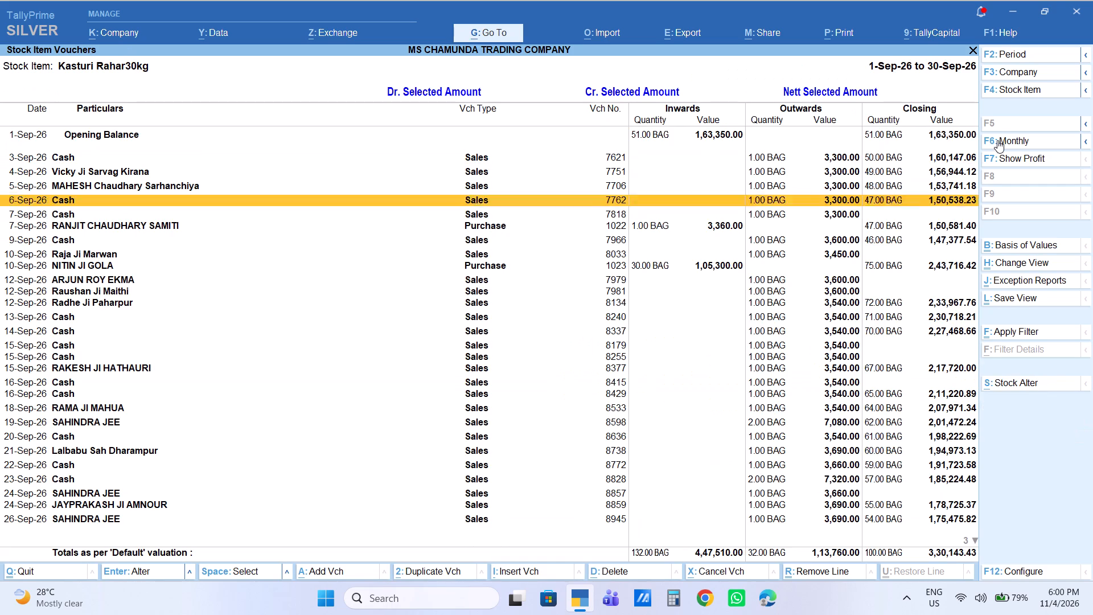
{"action": "key", "text": "Up"}
{"action": "key", "text": "Up"}
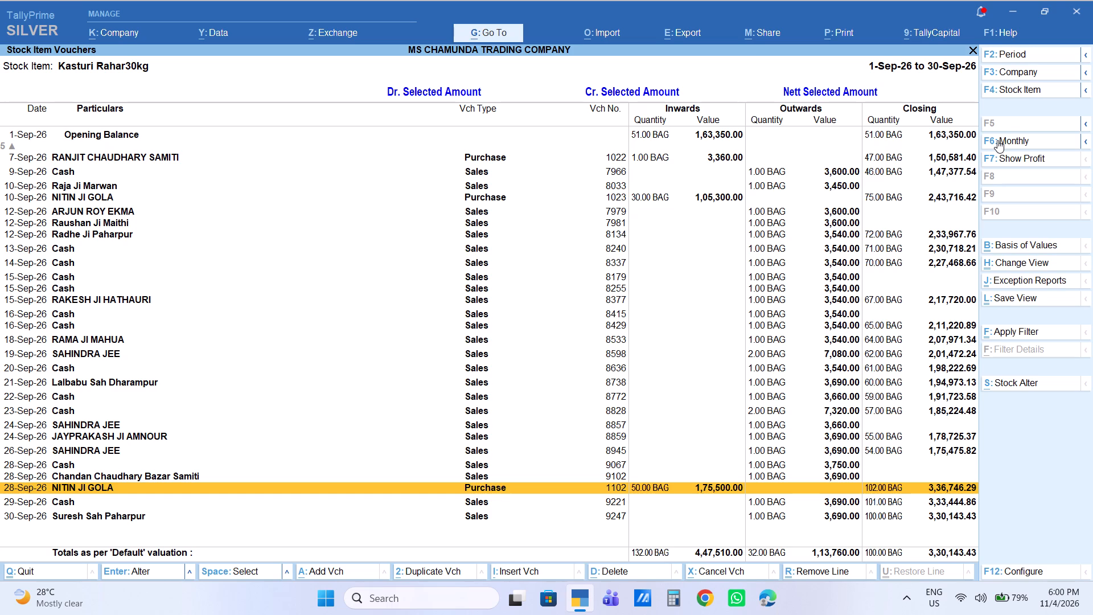
Open purchase voucher 1023 dated 10-Sep-26 to check its items and rates, and close it without changes.
{"action": "key", "text": "Up"}
{"action": "key", "text": "Up"}
{"action": "key", "text": "Up"}
{"action": "key", "text": "Up"}
{"action": "key", "text": "Up"}
{"action": "key", "text": "Up"}
{"action": "key", "text": "Up"}
{"action": "key", "text": "Up"}
{"action": "key", "text": "Up"}
{"action": "key", "text": "Up"}
{"action": "key", "text": "Up"}
{"action": "key", "text": "Up"}
{"action": "key", "text": "Up"}
{"action": "key", "text": "Up"}
{"action": "key", "text": "Up"}
{"action": "key", "text": "Up"}
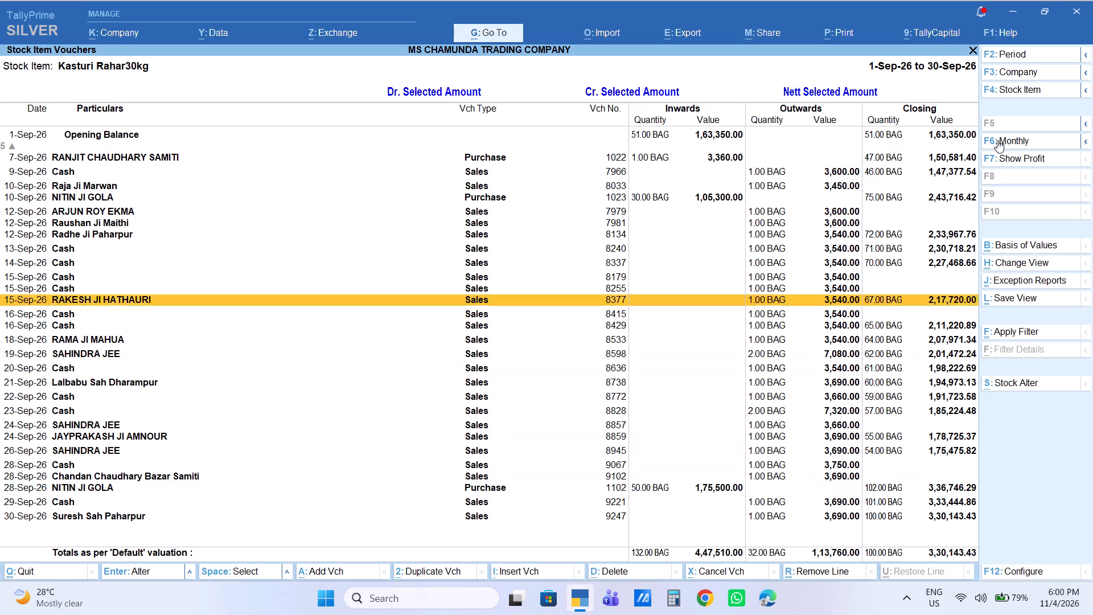
{"action": "key", "text": "Up"}
{"action": "key", "text": "Up"}
{"action": "key", "text": "Up"}
{"action": "key", "text": "Up"}
{"action": "key", "text": "Up"}
{"action": "key", "text": "Up"}
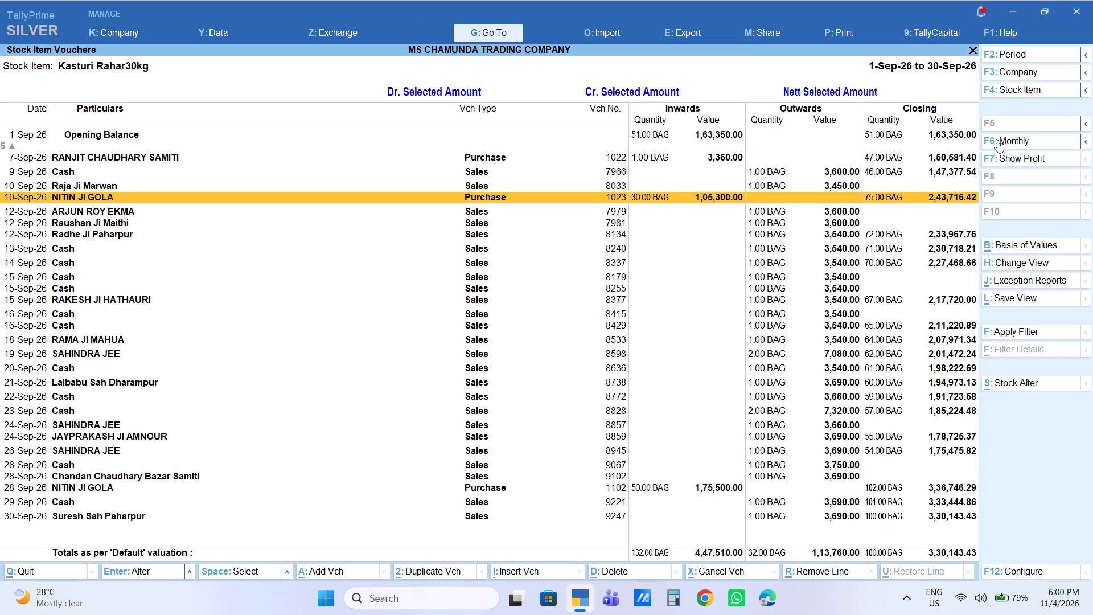
{"action": "key", "text": "Return"}
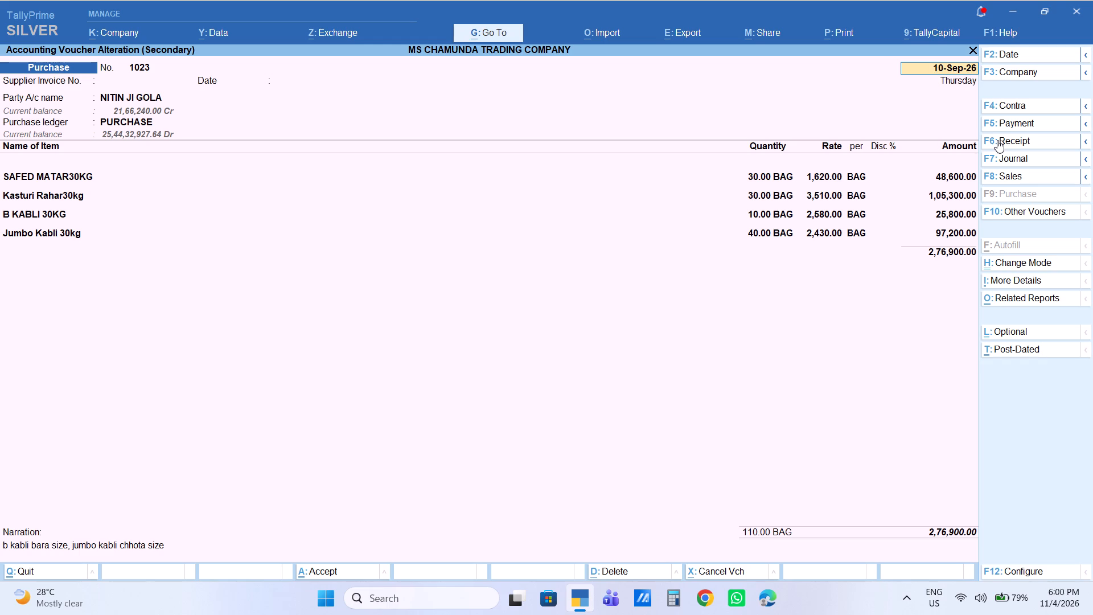
{"action": "key", "text": "Escape"}
{"action": "key", "text": "Escape"}
{"action": "key", "text": "Escape"}
Examine the remaining September 2026 vouchers of Kasturi Rahar30kg, and return to its monthly summary.
{"action": "key", "text": "Down"}
{"action": "key", "text": "Down"}
{"action": "key", "text": "Down"}
{"action": "key", "text": "Down"}
{"action": "key", "text": "Down"}
{"action": "key", "text": "Down"}
{"action": "key", "text": "Down"}
{"action": "key", "text": "Down"}
{"action": "key", "text": "Down"}
{"action": "key", "text": "Down"}
{"action": "key", "text": "Down"}
{"action": "key", "text": "Down"}
{"action": "key", "text": "Down"}
{"action": "key", "text": "Down"}
{"action": "key", "text": "Down"}
{"action": "key", "text": "Down"}
{"action": "key", "text": "Down"}
{"action": "key", "text": "Down"}
{"action": "key", "text": "Down"}
{"action": "key", "text": "Down"}
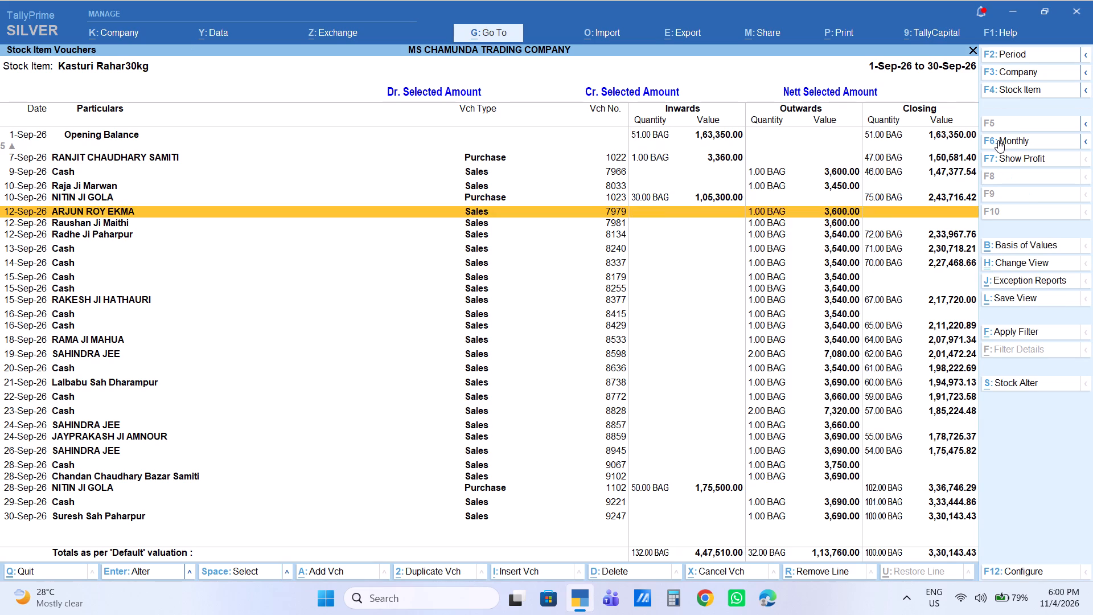
{"action": "key", "text": "Escape"}
{"action": "key", "text": "Down"}
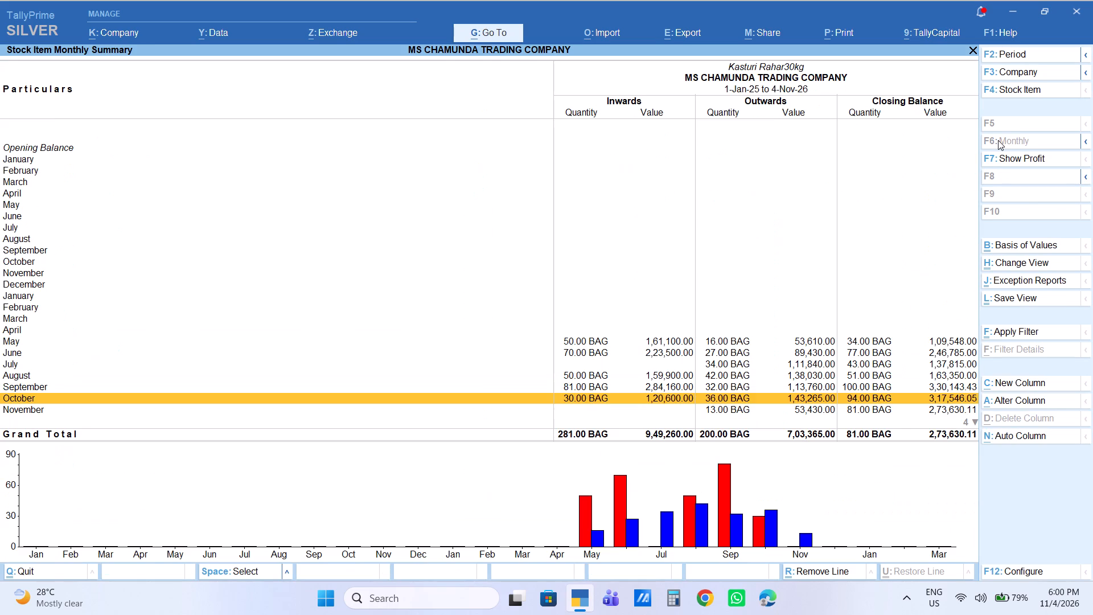
Open purchase voucher 1335 dated 28-Oct-26 from the October vouchers to check its items and rates, and close it without changes.
{"action": "key", "text": "Return"}
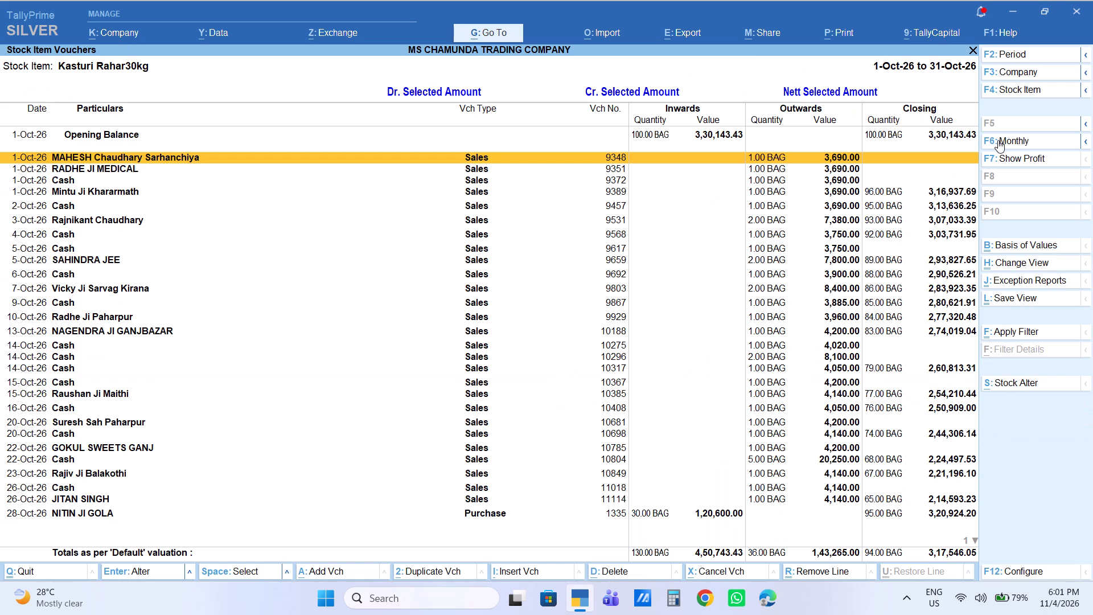
{"action": "key", "text": "Down"}
{"action": "key", "text": "Down"}
{"action": "key", "text": "Down"}
{"action": "key", "text": "Down"}
{"action": "key", "text": "Down"}
{"action": "key", "text": "Down"}
{"action": "key", "text": "Down"}
{"action": "key", "text": "Down"}
{"action": "key", "text": "Down"}
{"action": "key", "text": "Down"}
{"action": "key", "text": "Down"}
{"action": "key", "text": "Down"}
{"action": "key", "text": "Down"}
{"action": "key", "text": "Down"}
{"action": "key", "text": "Down"}
{"action": "key", "text": "Down"}
{"action": "key", "text": "Down"}
{"action": "key", "text": "Down"}
{"action": "key", "text": "Down"}
{"action": "key", "text": "Down"}
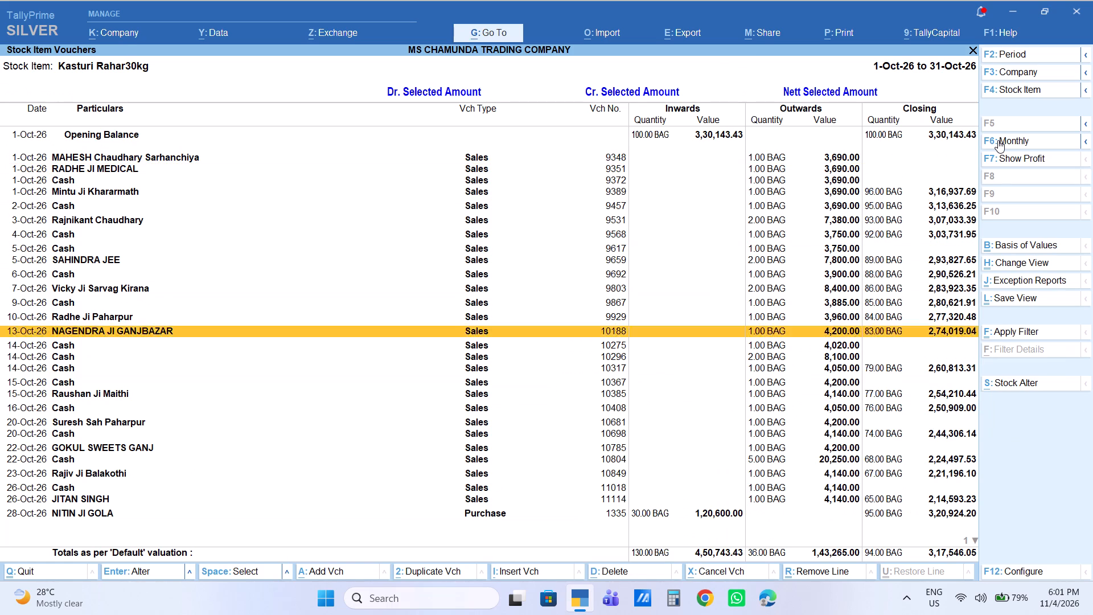
{"action": "key", "text": "Up"}
{"action": "key", "text": "Return"}
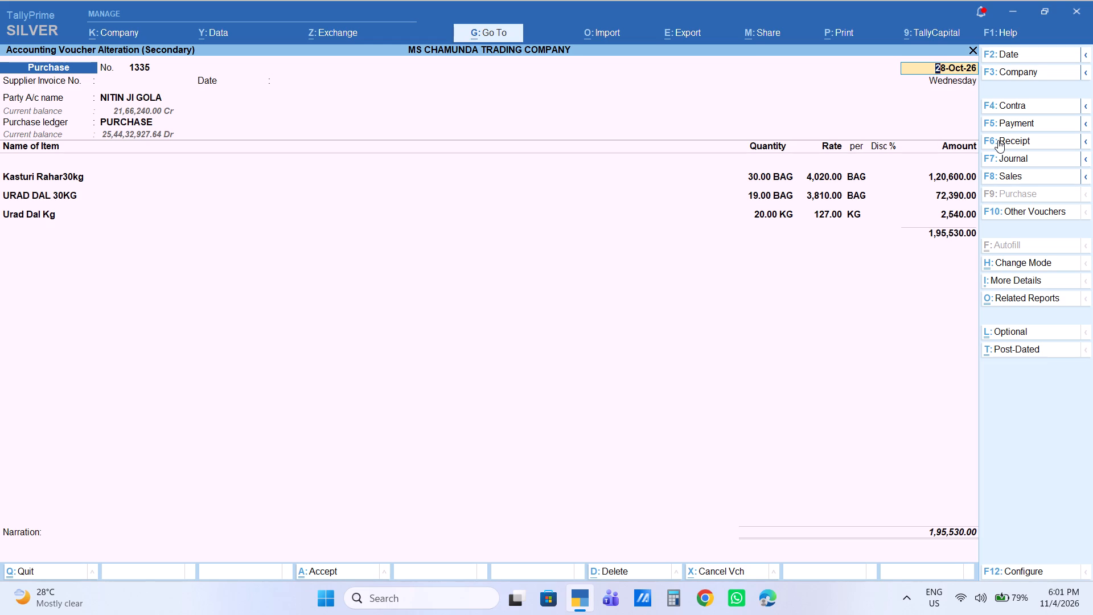
{"action": "key", "text": "Escape"}
{"action": "key", "text": "Escape"}
{"action": "key", "text": "Escape"}
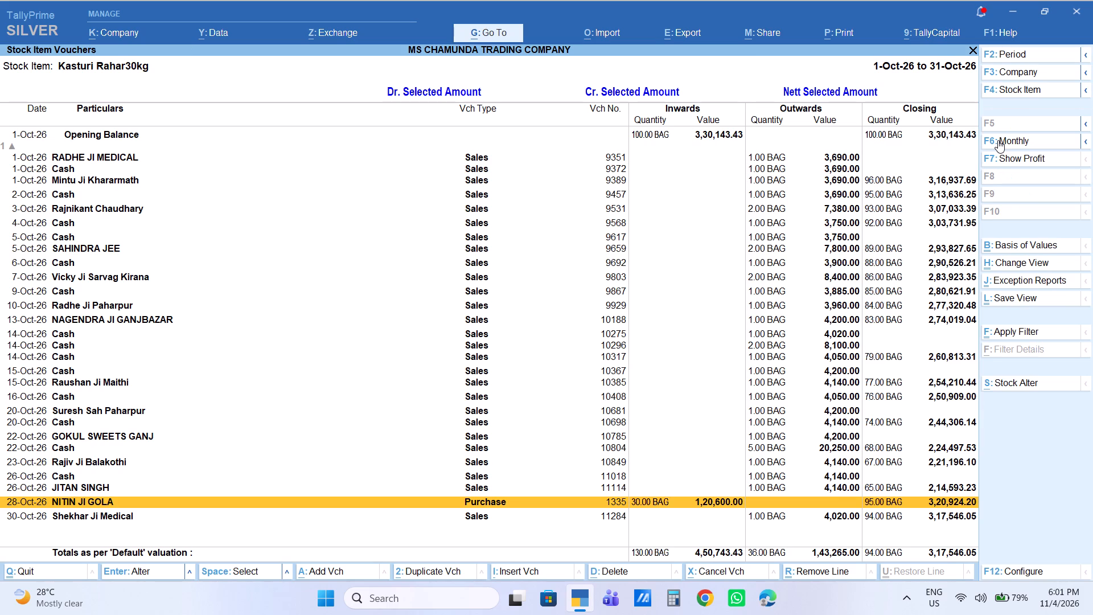
{"action": "key", "text": "Escape"}
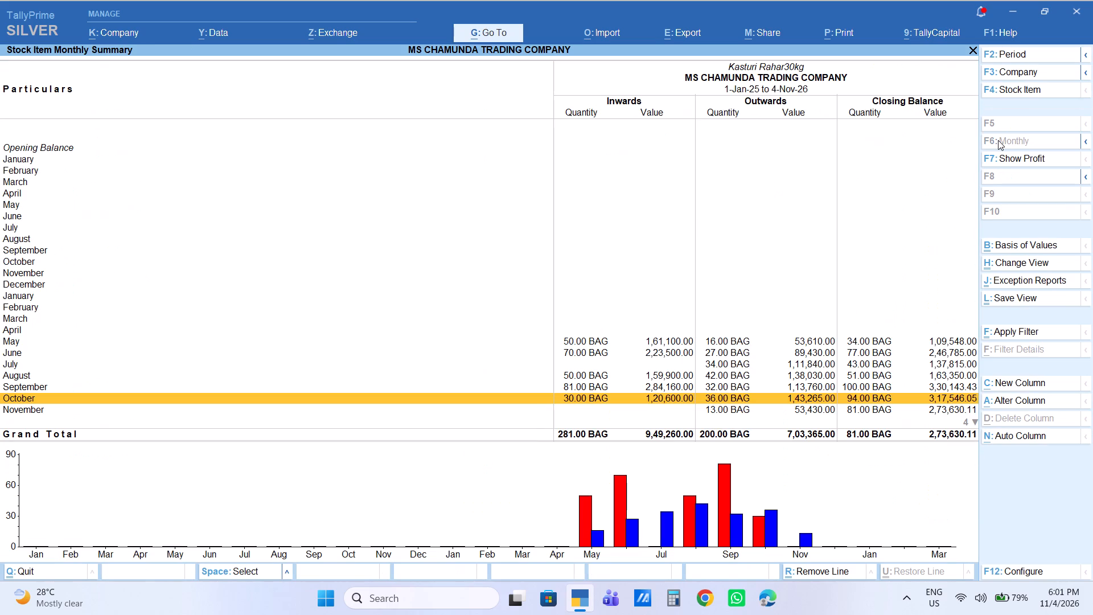
Open purchase voucher 1102 dated 28-Sep-26 from the September vouchers of Kasturi Rahar30kg.
{"action": "key", "text": "Right"}
{"action": "key", "text": "Up"}
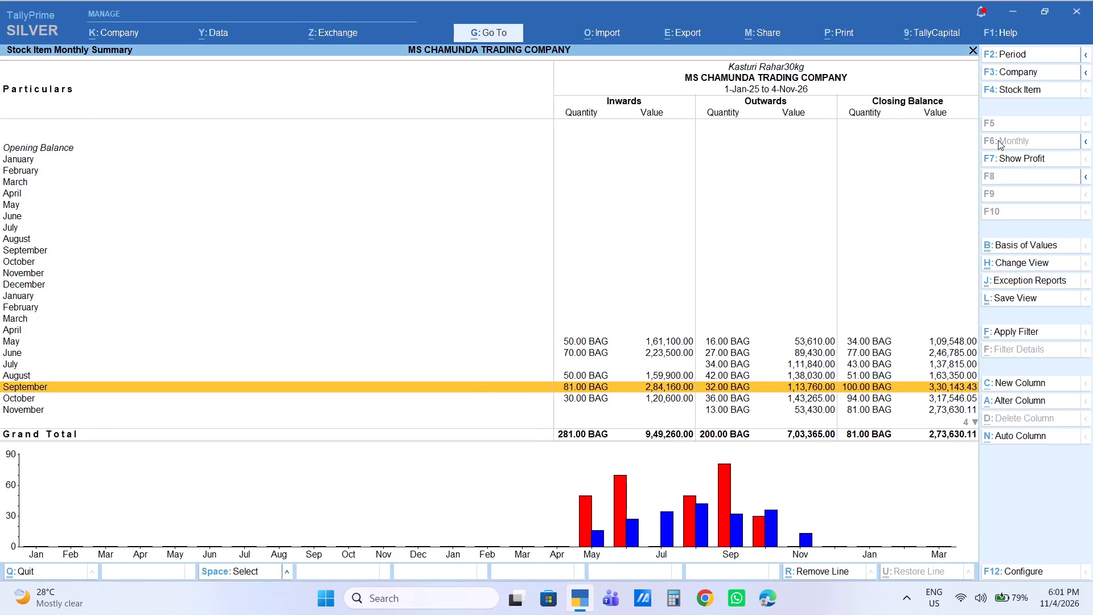
{"action": "key", "text": "Return"}
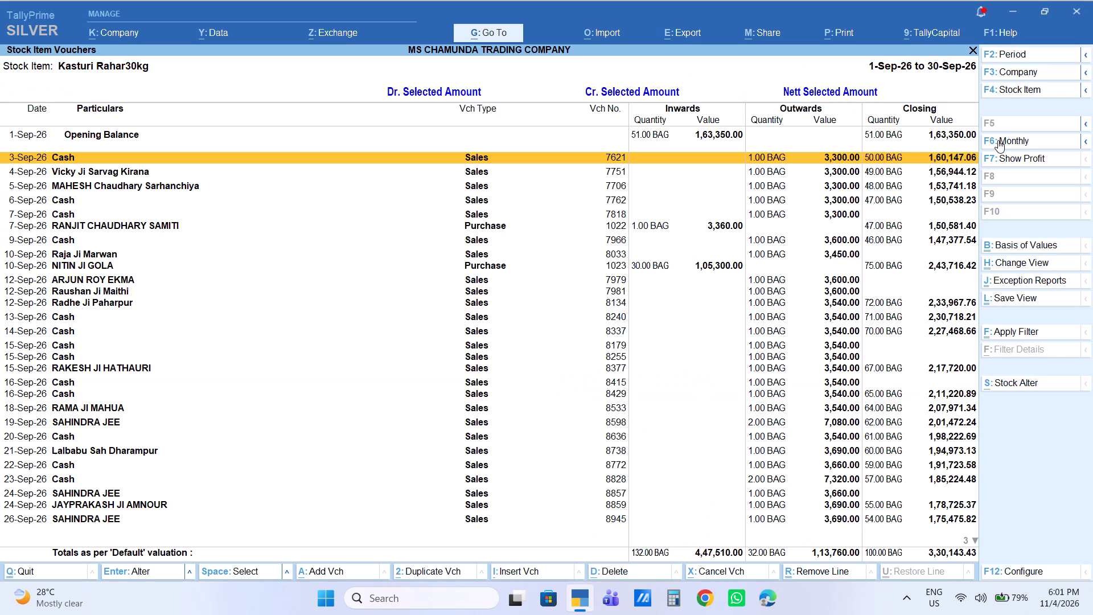
{"action": "key", "text": "Down"}
{"action": "key", "text": "Down"}
{"action": "key", "text": "Down"}
{"action": "key", "text": "Down"}
{"action": "key", "text": "Down"}
{"action": "key", "text": "Down"}
{"action": "key", "text": "Down"}
{"action": "key", "text": "Down"}
{"action": "key", "text": "Down"}
{"action": "key", "text": "Down"}
{"action": "key", "text": "Down"}
{"action": "key", "text": "Down"}
{"action": "key", "text": "Down"}
{"action": "key", "text": "Down"}
{"action": "key", "text": "Down"}
{"action": "key", "text": "Down"}
{"action": "key", "text": "Down"}
{"action": "key", "text": "Down"}
{"action": "key", "text": "Down"}
{"action": "key", "text": "Down"}
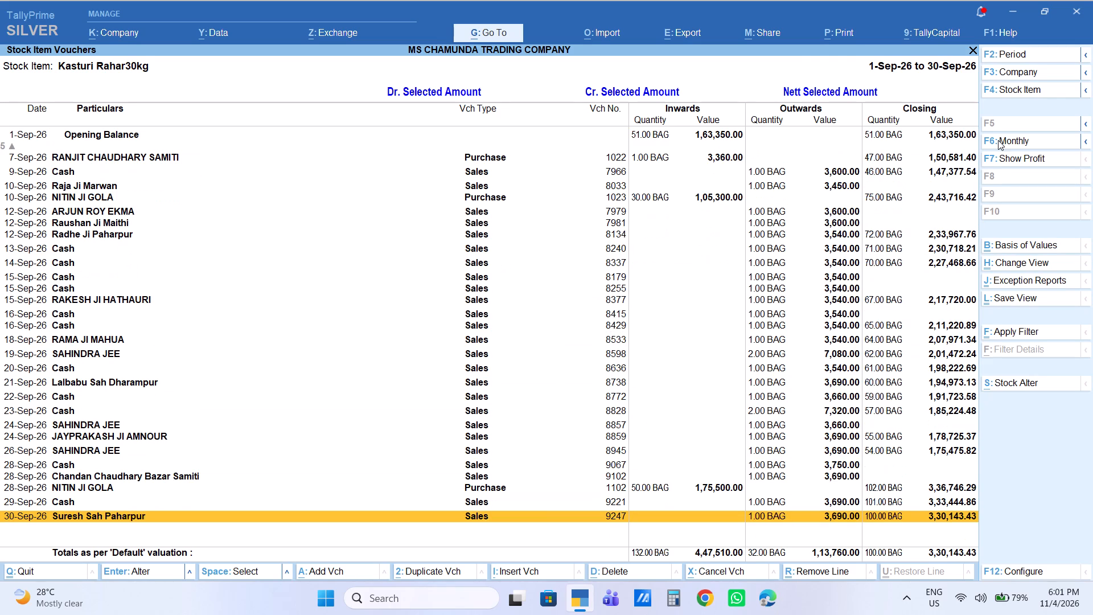
{"action": "key", "text": "Up"}
{"action": "key", "text": "Up"}
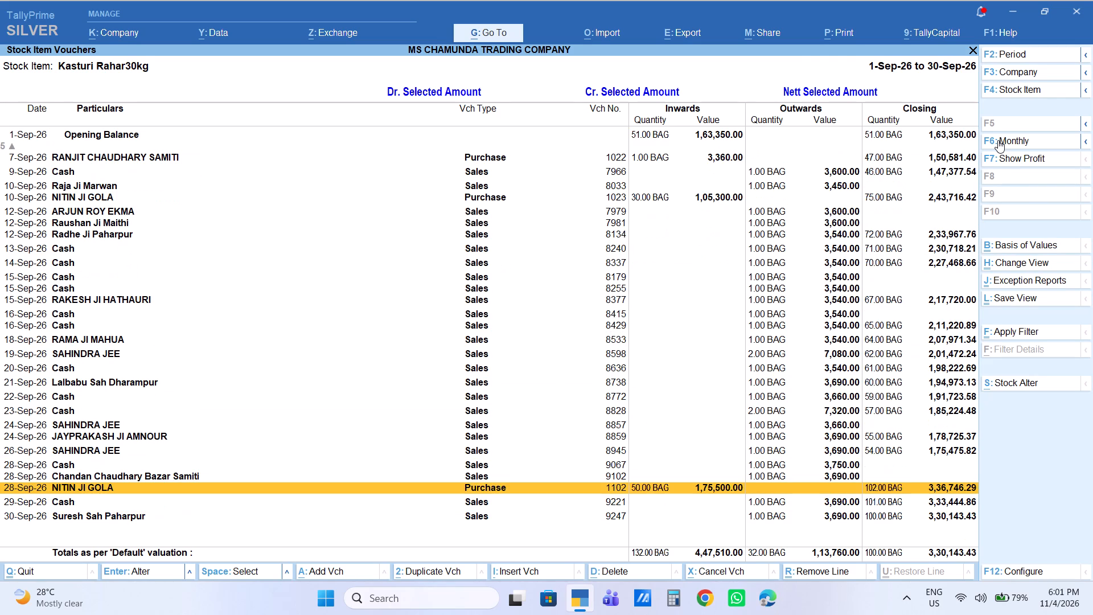
{"action": "key", "text": "Return"}
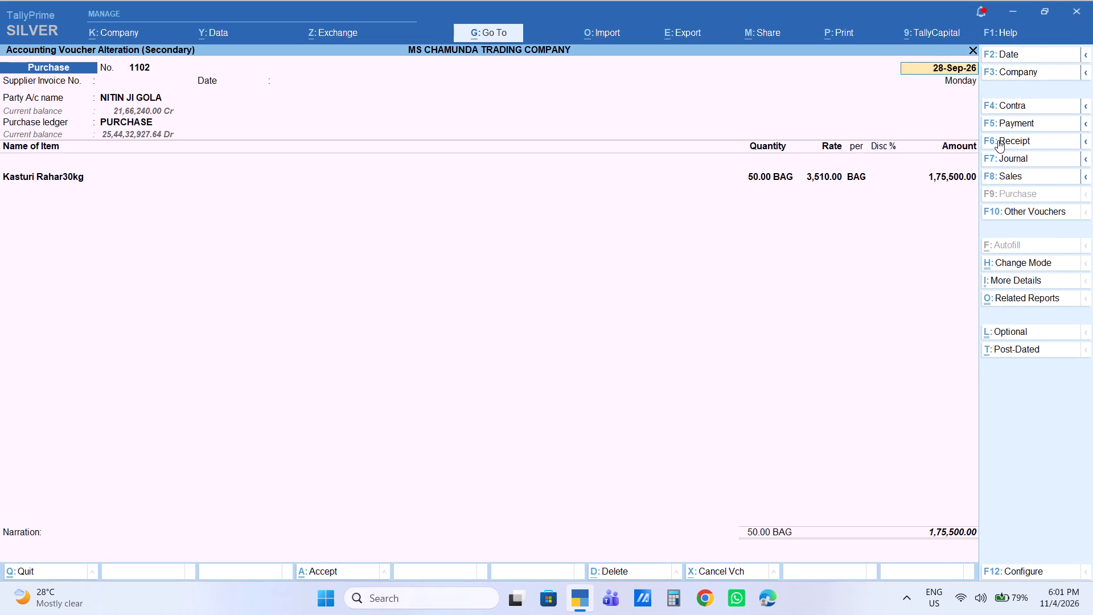
Set the rate of Kasturi Rahar30kg to 3,660 per bag in purchase voucher 1102 and save the voucher.
{"action": "key", "text": "Return"}
{"action": "key", "text": "Return"}
{"action": "key", "text": "Return"}
{"action": "key", "text": "Return"}
{"action": "key", "text": "Return"}
{"action": "key", "text": "Return"}
{"action": "key", "text": "Return"}
{"action": "key", "text": "Return"}
{"action": "key", "text": "Return"}
{"action": "key", "text": "Return"}
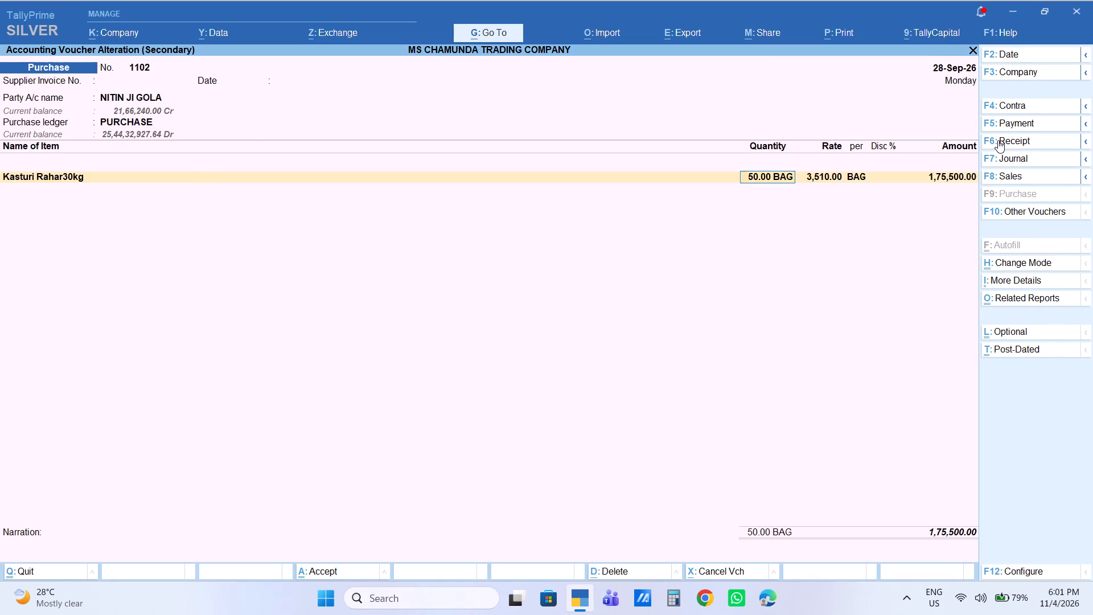
{"action": "key", "text": "Return"}
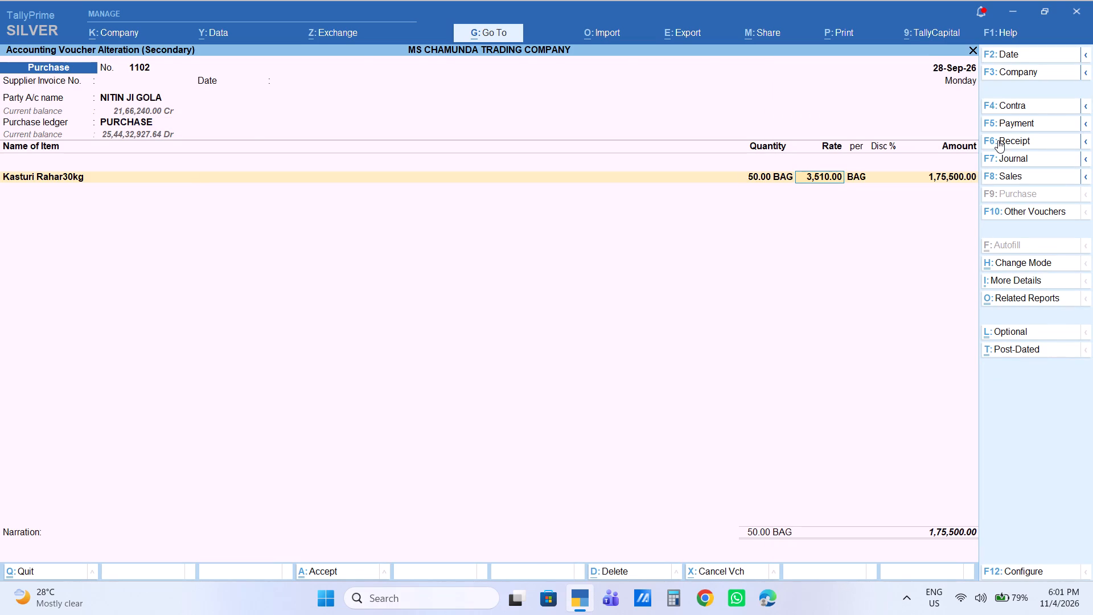
{"action": "type", "text": "3660"}
{"action": "key", "text": "Return"}
{"action": "key", "text": "Return"}
{"action": "key", "text": "Return"}
{"action": "key", "text": "Return"}
{"action": "key", "text": "Return"}
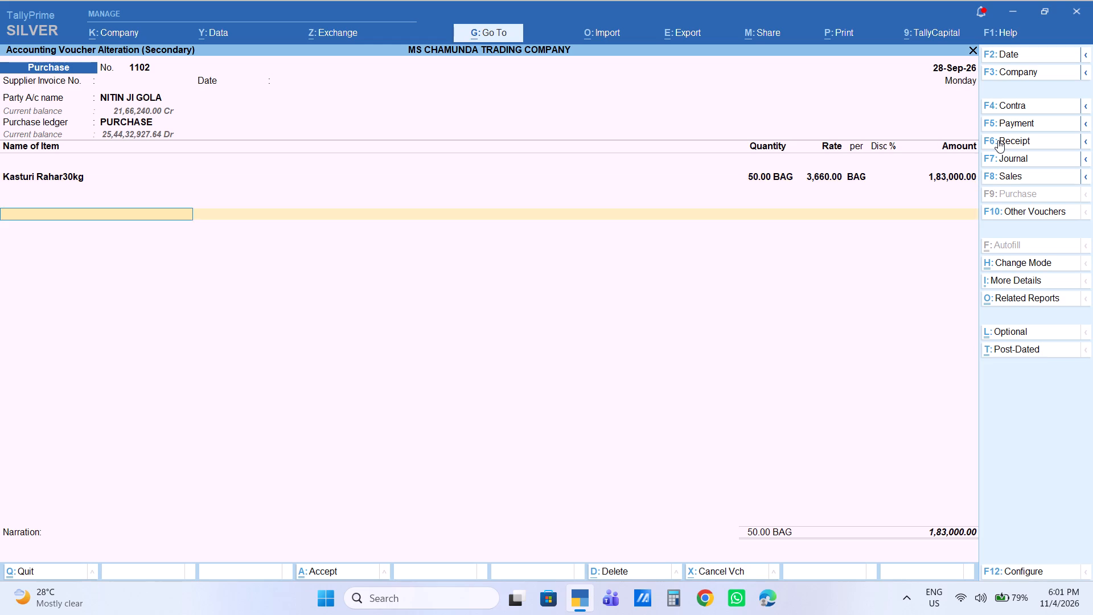
{"action": "key", "text": "Return"}
{"action": "key", "text": "Return"}
{"action": "key", "text": "Return"}
{"action": "key", "text": "Return"}
{"action": "key", "text": "Return"}
{"action": "key", "text": "Return"}
{"action": "key", "text": "Return"}
{"action": "key", "text": "Return"}
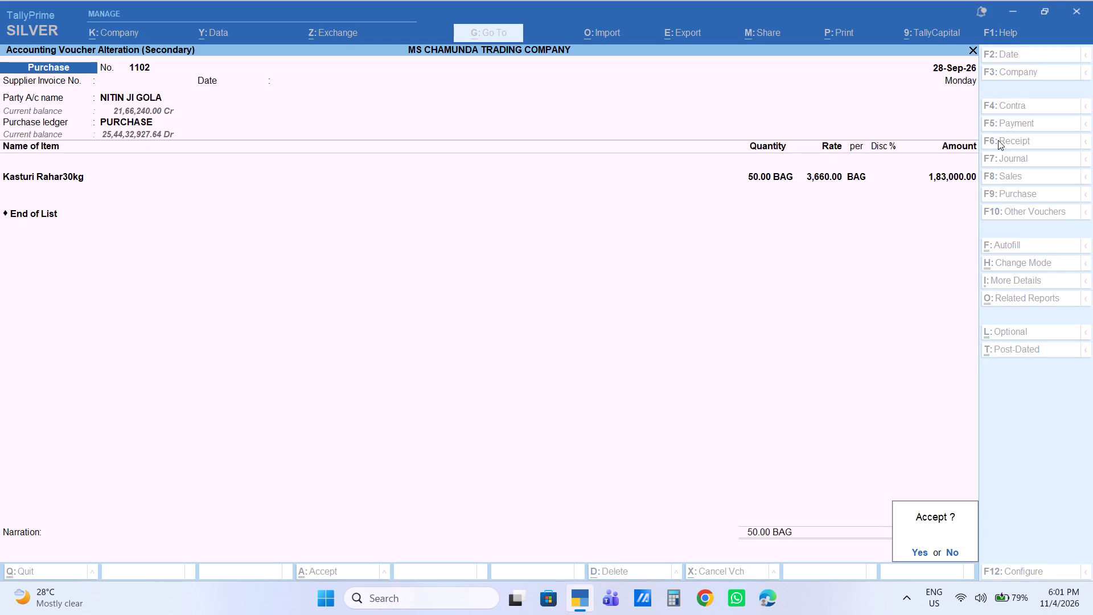
{"action": "key", "text": "Return"}
Close the stock reports back to the Gateway and start a new receipt voucher.
{"action": "key", "text": "Escape"}
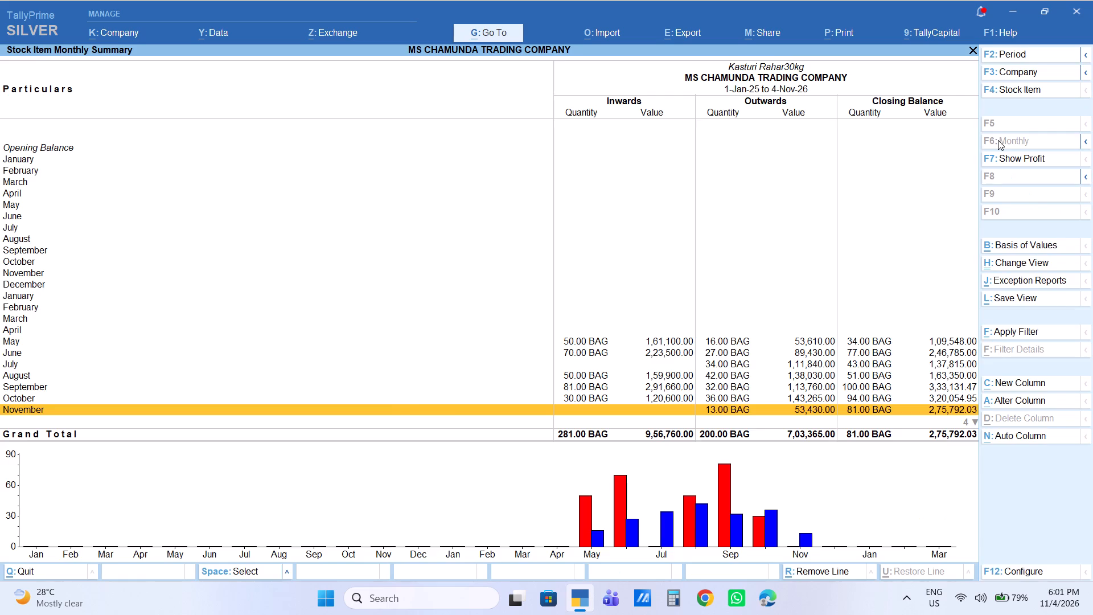
{"action": "key", "text": "Escape"}
{"action": "key", "text": "Escape"}
{"action": "key", "text": "Escape"}
{"action": "key", "text": "Escape"}
{"action": "key", "text": "Escape"}
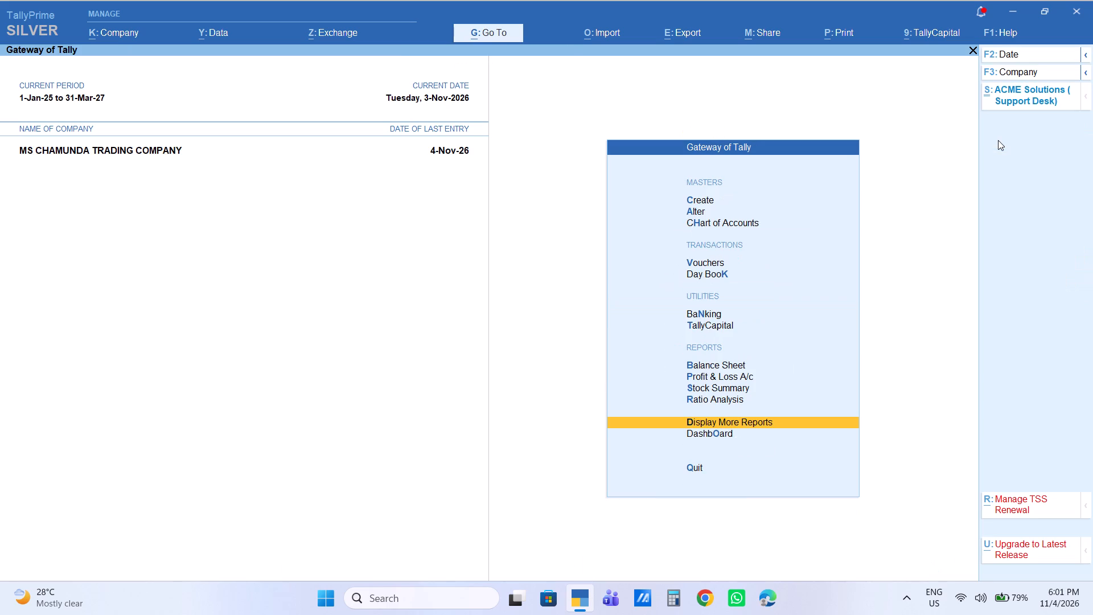
{"action": "key", "text": "Up"}
{"action": "key", "text": "Up"}
{"action": "key", "text": "Up"}
{"action": "key", "text": "Up"}
{"action": "key", "text": "Up"}
{"action": "key", "text": "Up"}
{"action": "key", "text": "Up"}
{"action": "key", "text": "Up"}
{"action": "key", "text": "Up"}
{"action": "key", "text": "Down"}
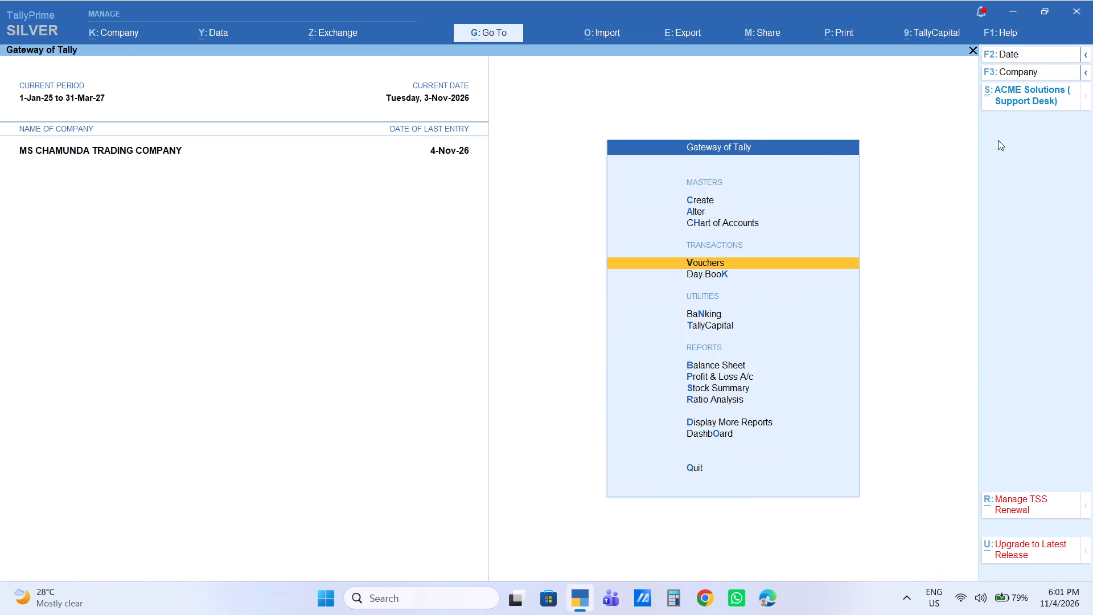
{"action": "key", "text": "Return"}
{"action": "key", "text": "F6"}
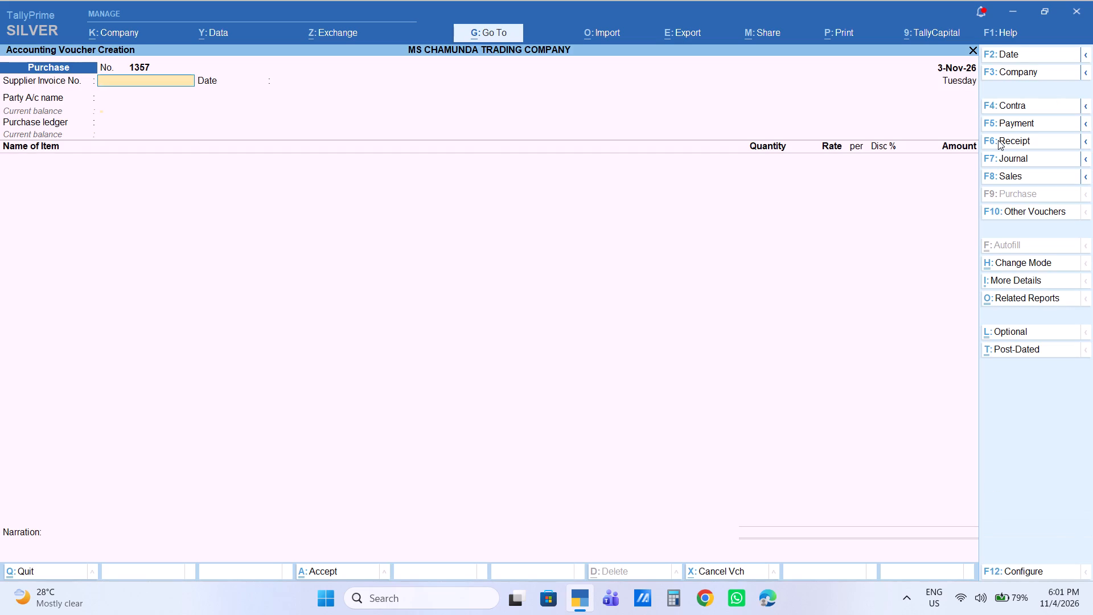
Date the voucher 4-11-2026, choose Cash as the account, and select the supplier of purchase 1102 as the party.
{"action": "type", "text": "CAS"}
{"action": "key", "text": "F2"}
{"action": "key", "text": "Return"}
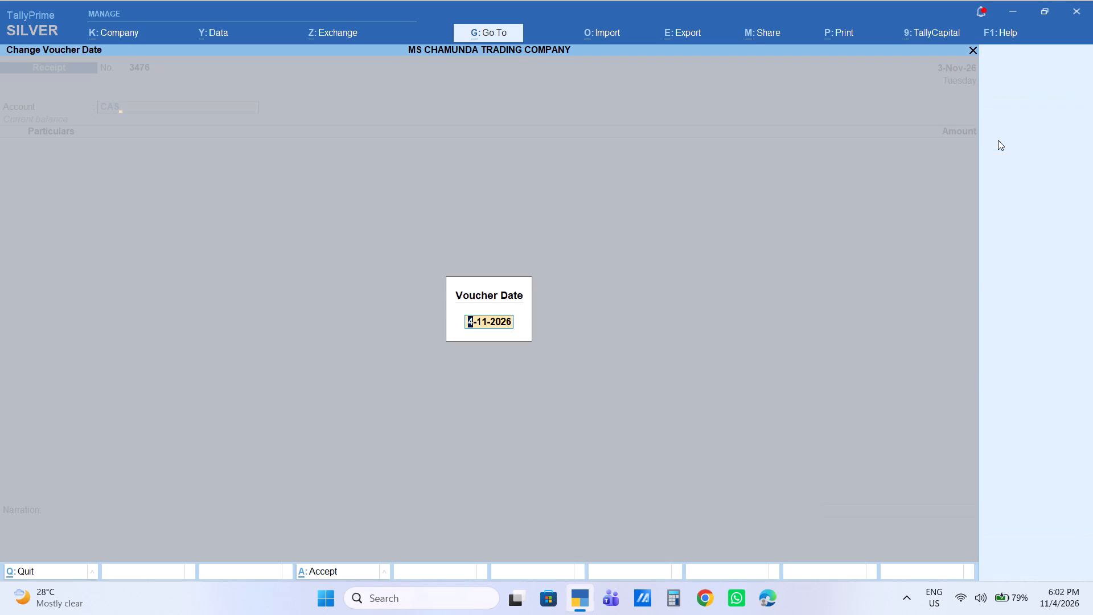
{"action": "key", "text": "Return"}
{"action": "type", "text": "NIT"}
{"action": "key", "text": "Return"}
{"action": "key", "text": "Return"}
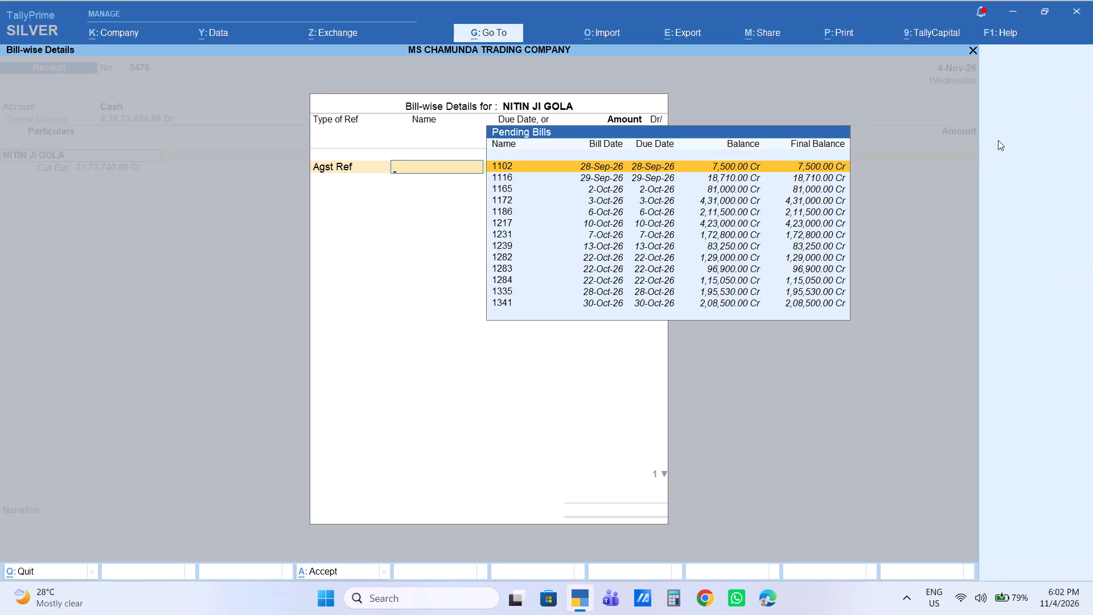
Adjust the supplier's entry against pending bills 1102 for 7,500 Dr and 1116 for 18,710 Dr.
{"action": "key", "text": "Return"}
{"action": "key", "text": "Return"}
{"action": "key", "text": "Return"}
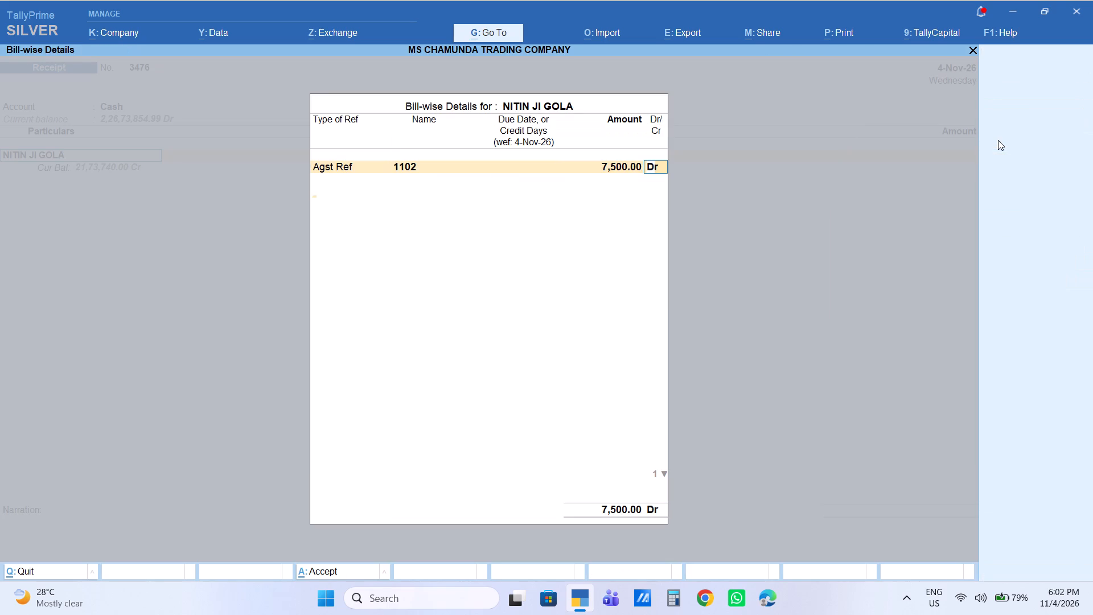
{"action": "key", "text": "Down"}
{"action": "key", "text": "Down"}
{"action": "key", "text": "Up"}
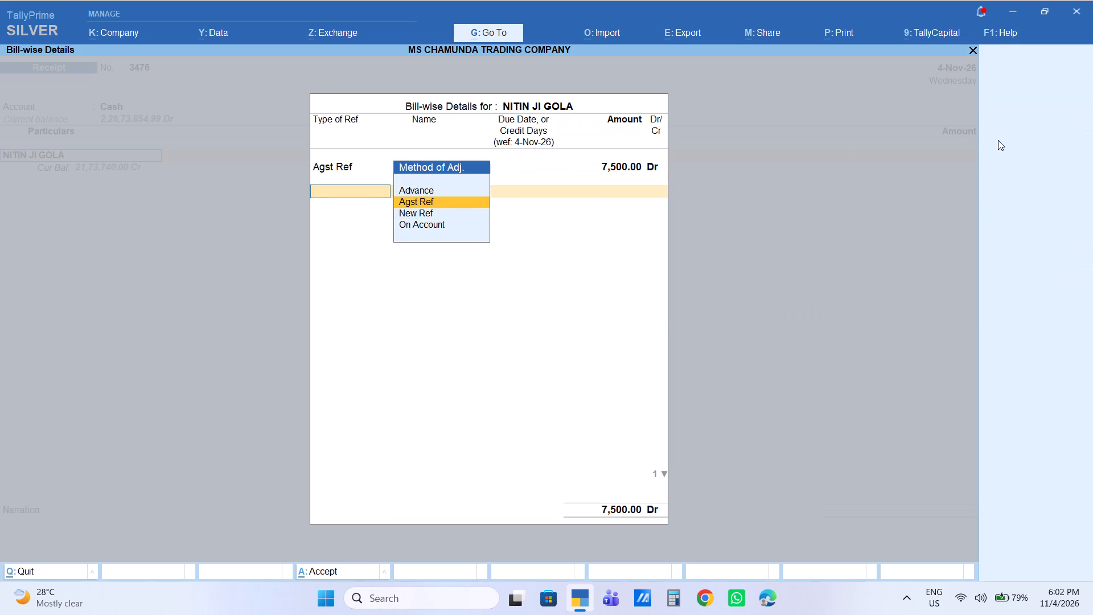
{"action": "key", "text": "Return"}
{"action": "key", "text": "Return"}
{"action": "key", "text": "Return"}
{"action": "key", "text": "Return"}
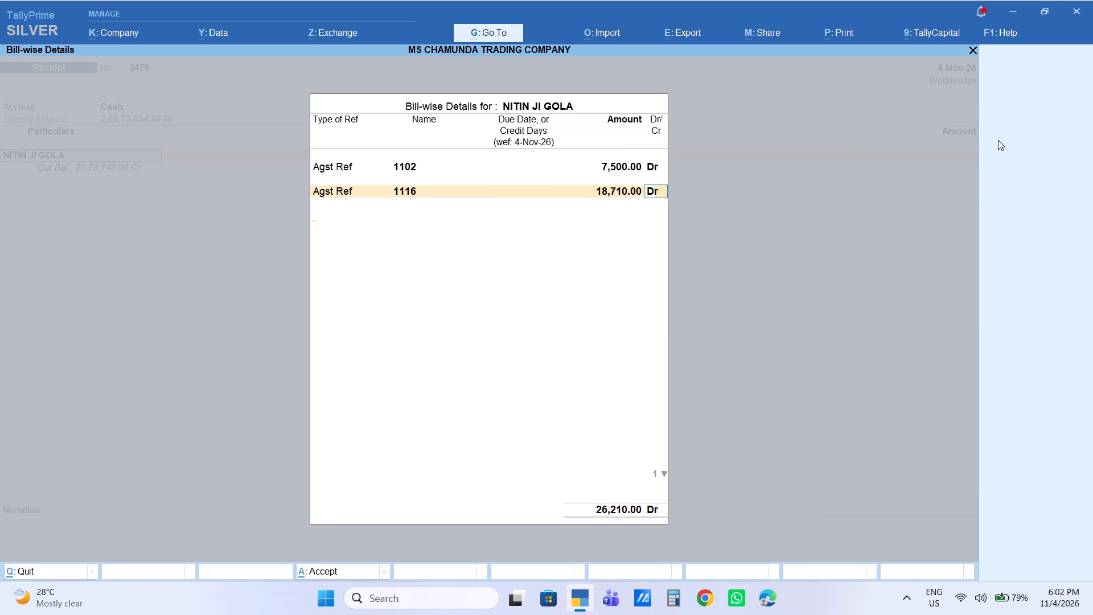
{"action": "key", "text": "Return"}
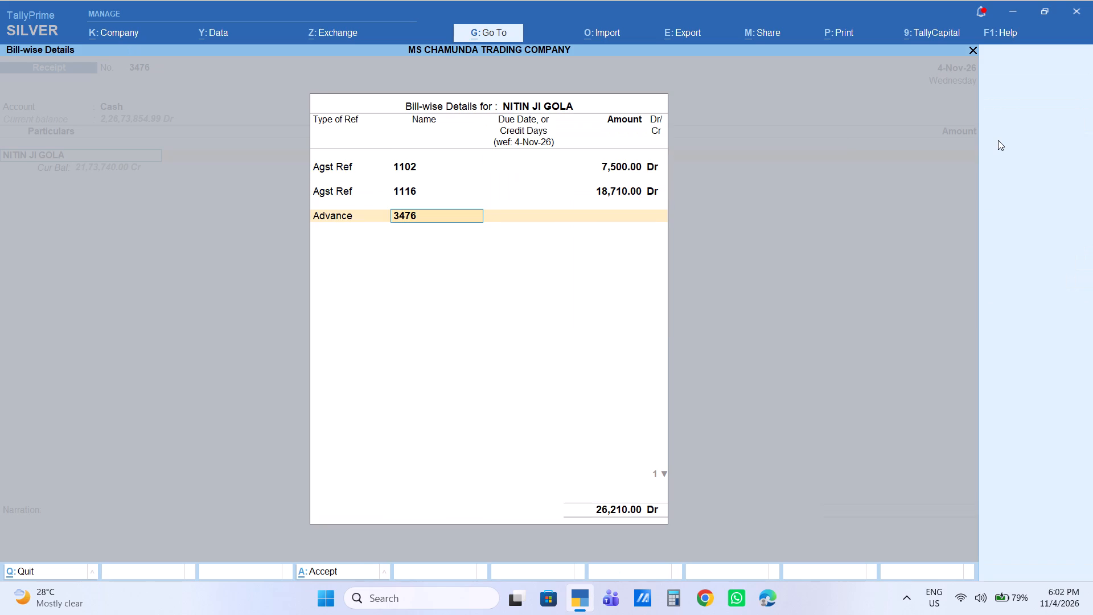
Back out of the supplier's bill-wise details to the account and change the receipt voucher to a payment voucher.
{"action": "key", "text": "BackSpace"}
{"action": "key", "text": "BackSpace"}
{"action": "key", "text": "BackSpace"}
{"action": "key", "text": "BackSpace"}
{"action": "key", "text": "BackSpace"}
{"action": "key", "text": "BackSpace"}
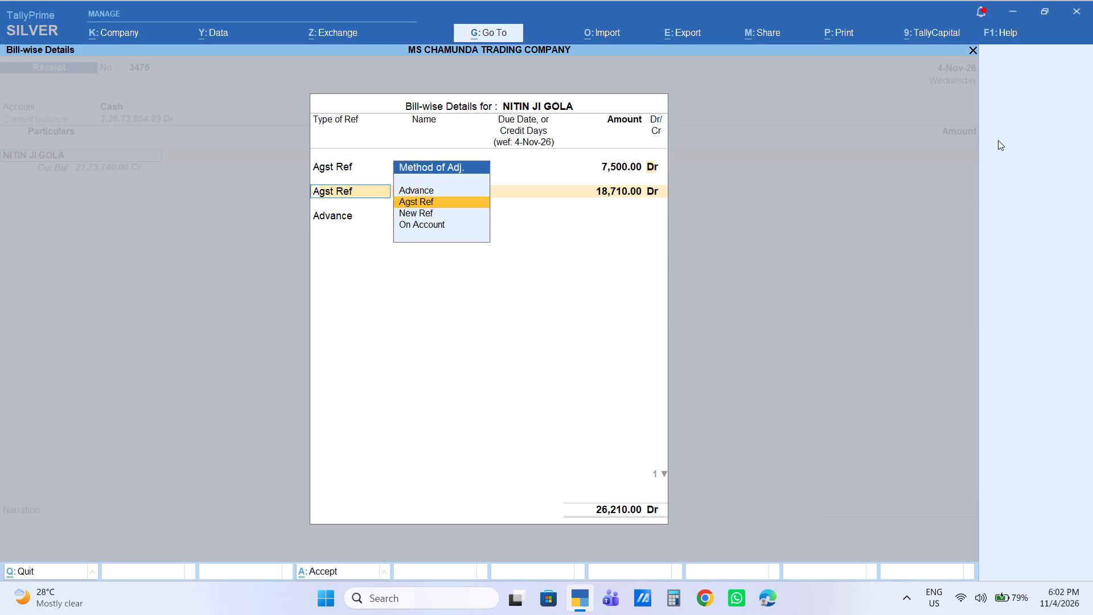
{"action": "key", "text": "BackSpace"}
{"action": "key", "text": "BackSpace"}
{"action": "key", "text": "BackSpace"}
{"action": "key", "text": "BackSpace"}
{"action": "key", "text": "BackSpace"}
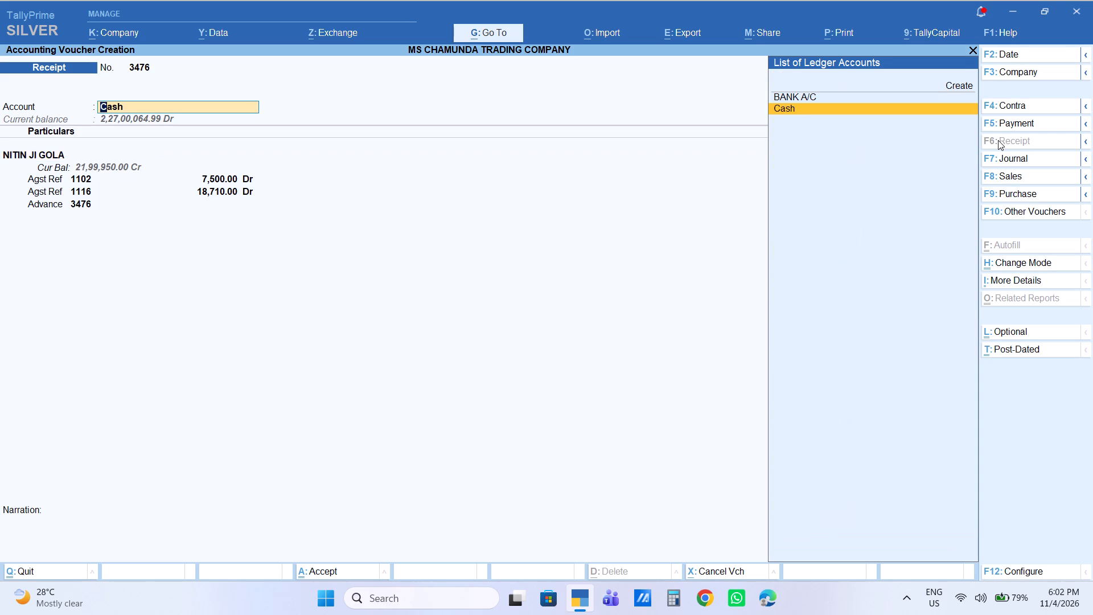
{"action": "key", "text": "F5"}
Discard the carried-over supplier entry and restart with a blank payment voucher dated 4-Nov-26.
{"action": "key", "text": "Return"}
{"action": "key", "text": "Return"}
{"action": "key", "text": "Return"}
{"action": "key", "text": "Return"}
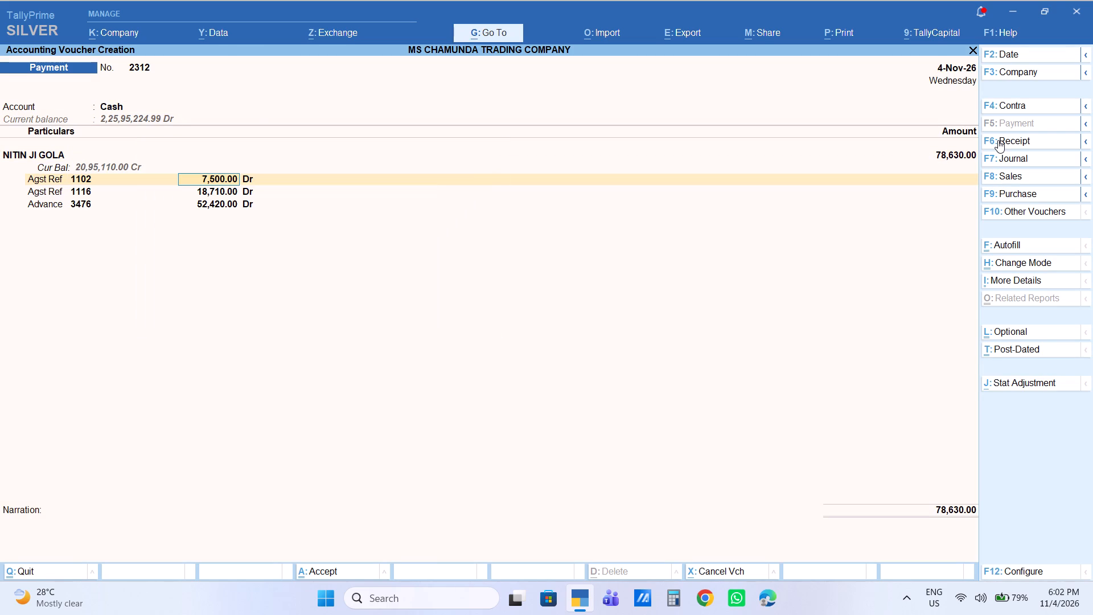
{"action": "key", "text": "Return"}
{"action": "key", "text": "Return"}
{"action": "key", "text": "Return"}
{"action": "key", "text": "Escape"}
{"action": "key", "text": "Escape"}
{"action": "key", "text": "Escape"}
{"action": "key", "text": "Return"}
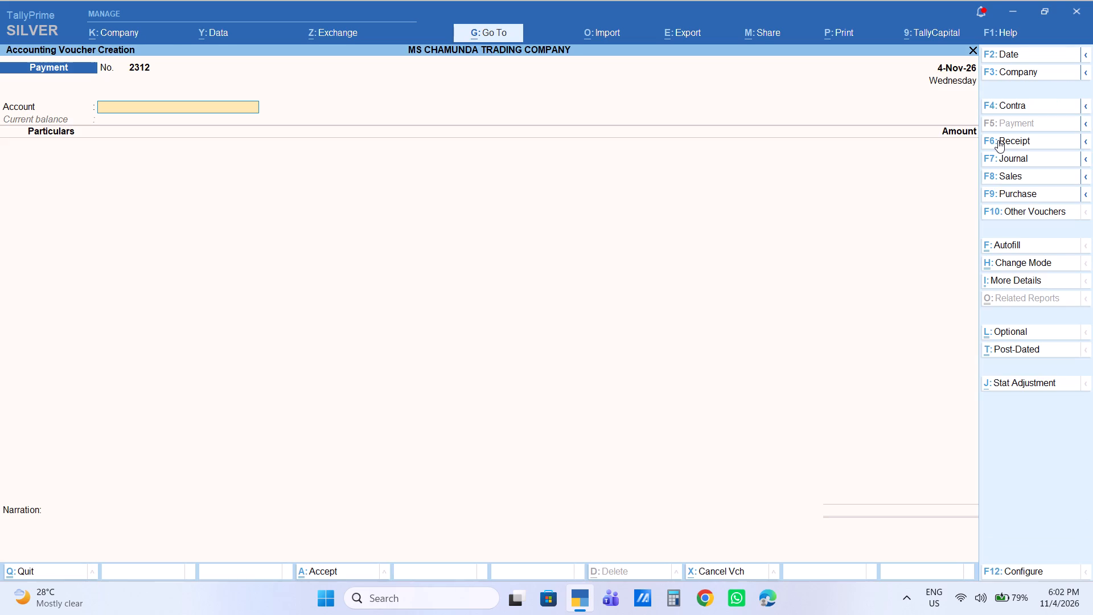
Choose Cash as the account and the supplier of purchase 1102 as the party in payment voucher 2312.
{"action": "type", "text": "CAS"}
{"action": "key", "text": "Return"}
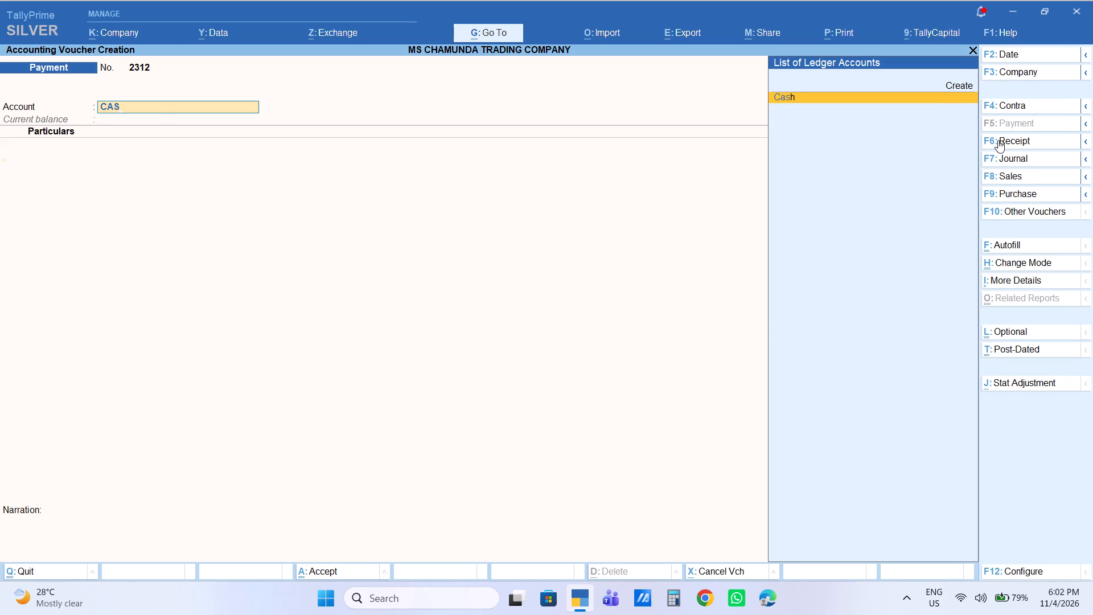
{"action": "type", "text": "NIT"}
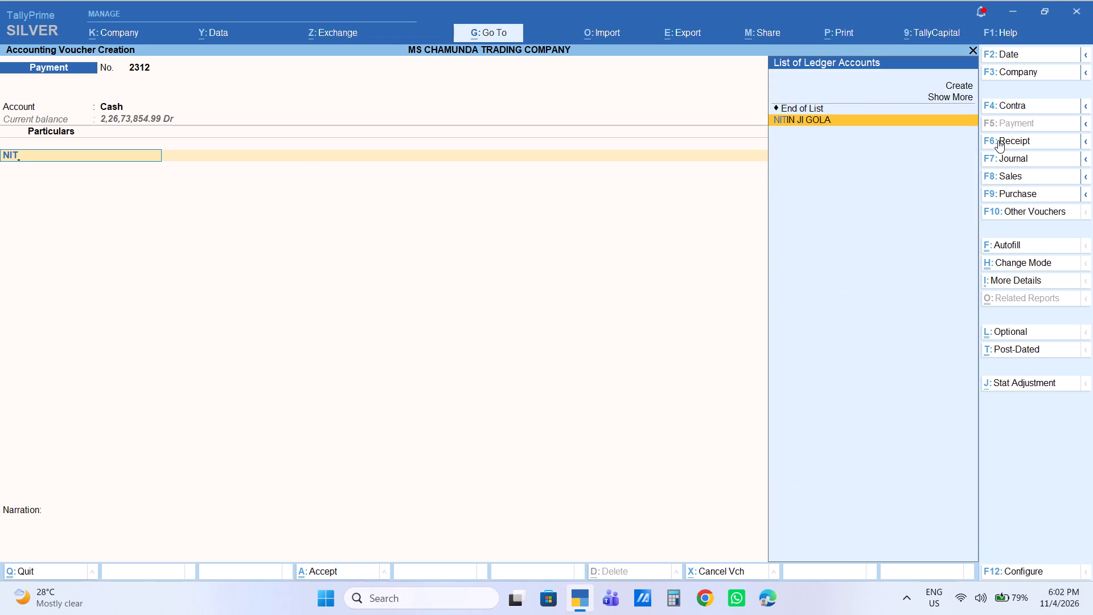
{"action": "key", "text": "Return"}
Adjust the supplier's payment against pending bills 1102 for 7,500 Dr and 1116 for 18,710 Dr.
{"action": "key", "text": "Return"}
{"action": "key", "text": "Return"}
{"action": "key", "text": "Return"}
{"action": "key", "text": "Return"}
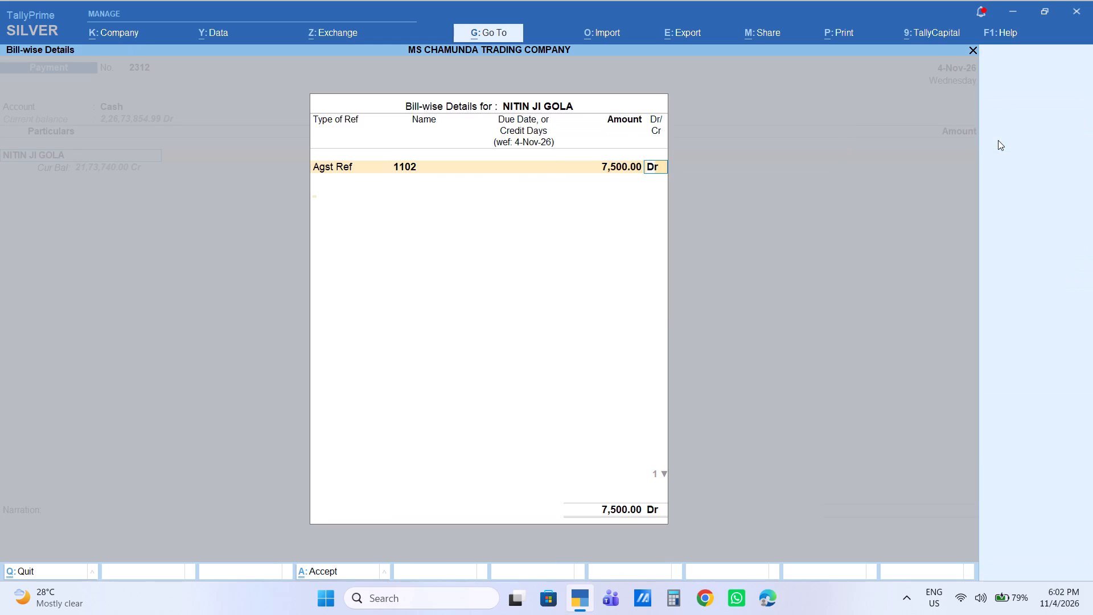
{"action": "key", "text": "Down"}
{"action": "key", "text": "Down"}
{"action": "key", "text": "Return"}
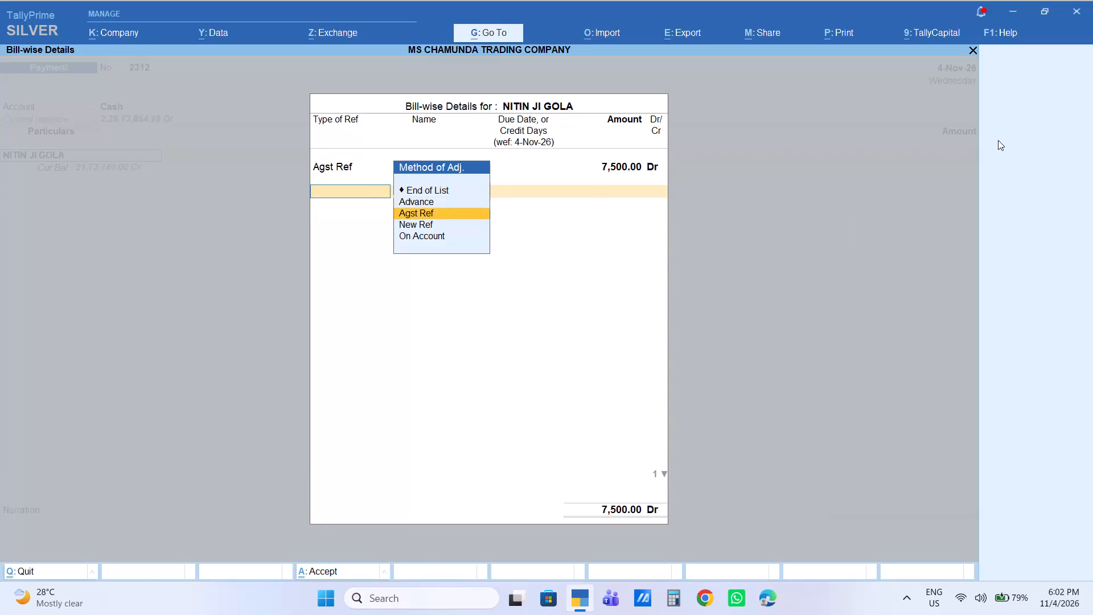
{"action": "key", "text": "Return"}
{"action": "key", "text": "Return"}
{"action": "key", "text": "Return"}
{"action": "key", "text": "Return"}
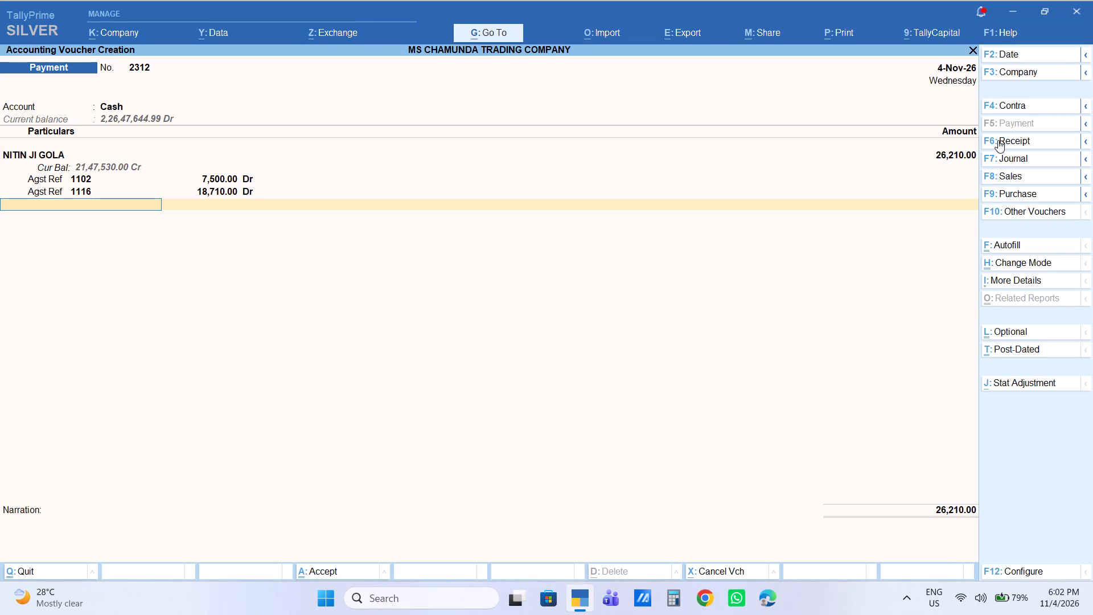
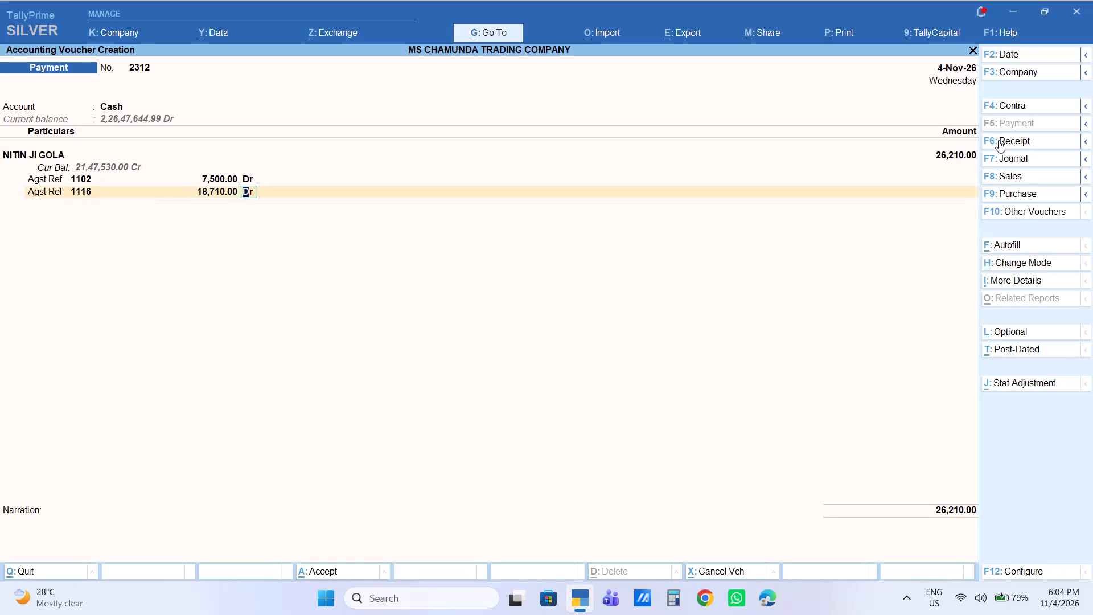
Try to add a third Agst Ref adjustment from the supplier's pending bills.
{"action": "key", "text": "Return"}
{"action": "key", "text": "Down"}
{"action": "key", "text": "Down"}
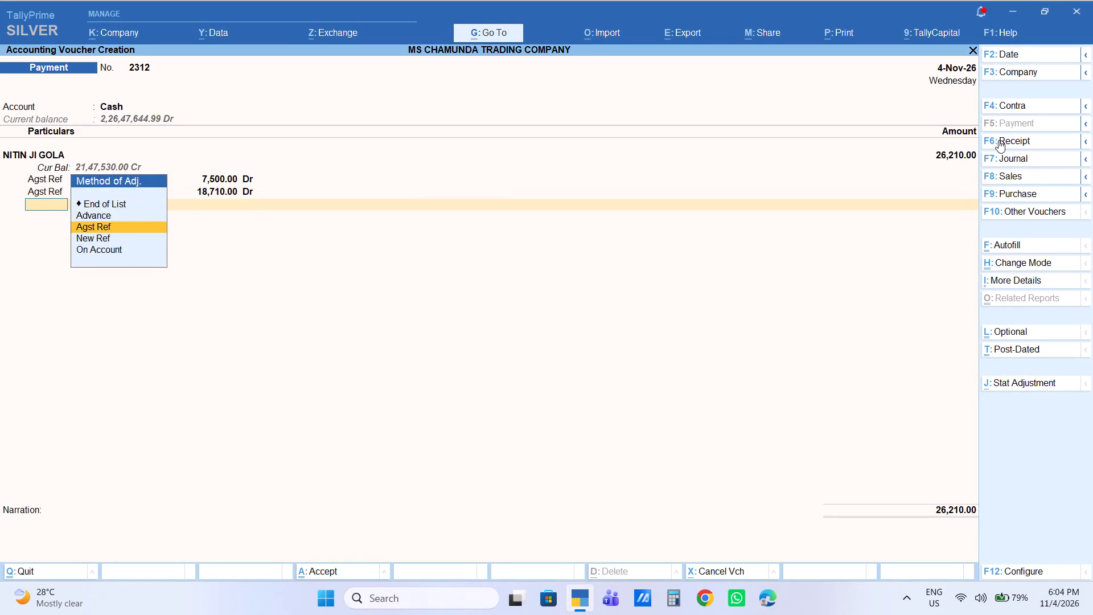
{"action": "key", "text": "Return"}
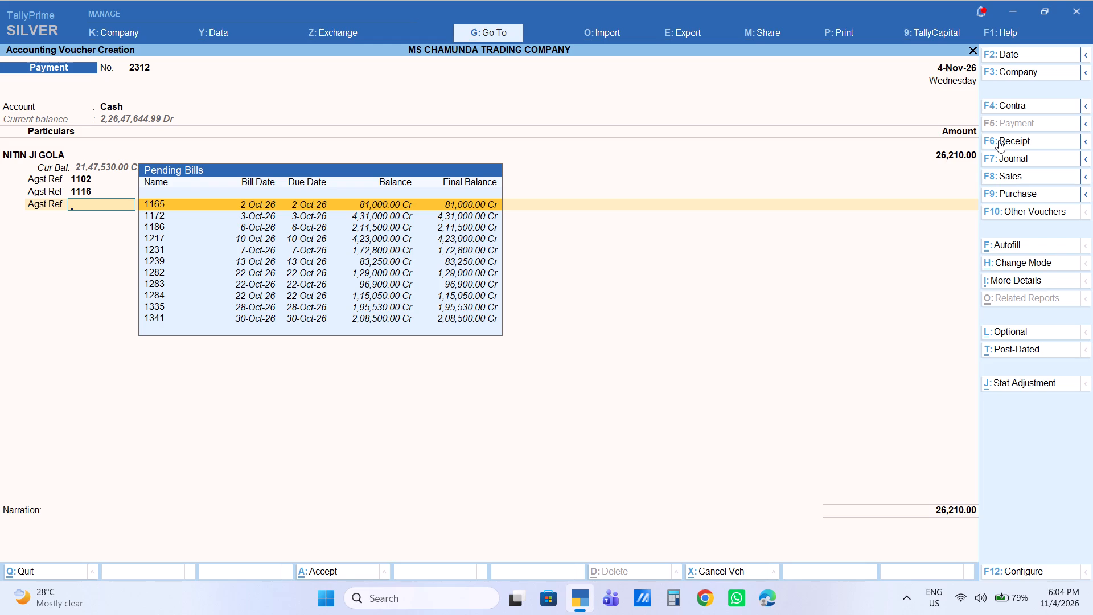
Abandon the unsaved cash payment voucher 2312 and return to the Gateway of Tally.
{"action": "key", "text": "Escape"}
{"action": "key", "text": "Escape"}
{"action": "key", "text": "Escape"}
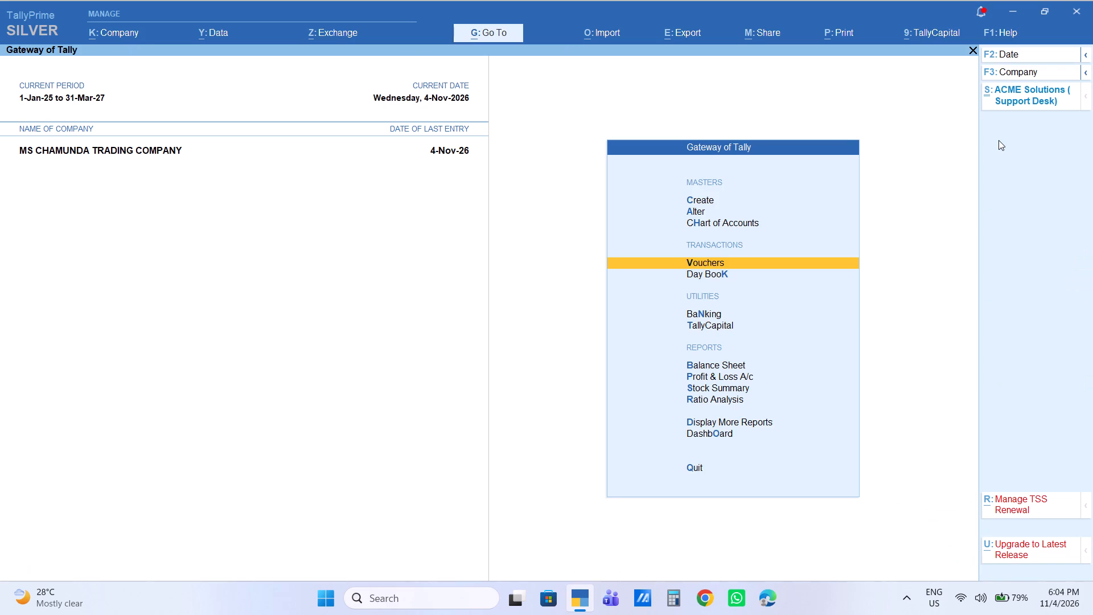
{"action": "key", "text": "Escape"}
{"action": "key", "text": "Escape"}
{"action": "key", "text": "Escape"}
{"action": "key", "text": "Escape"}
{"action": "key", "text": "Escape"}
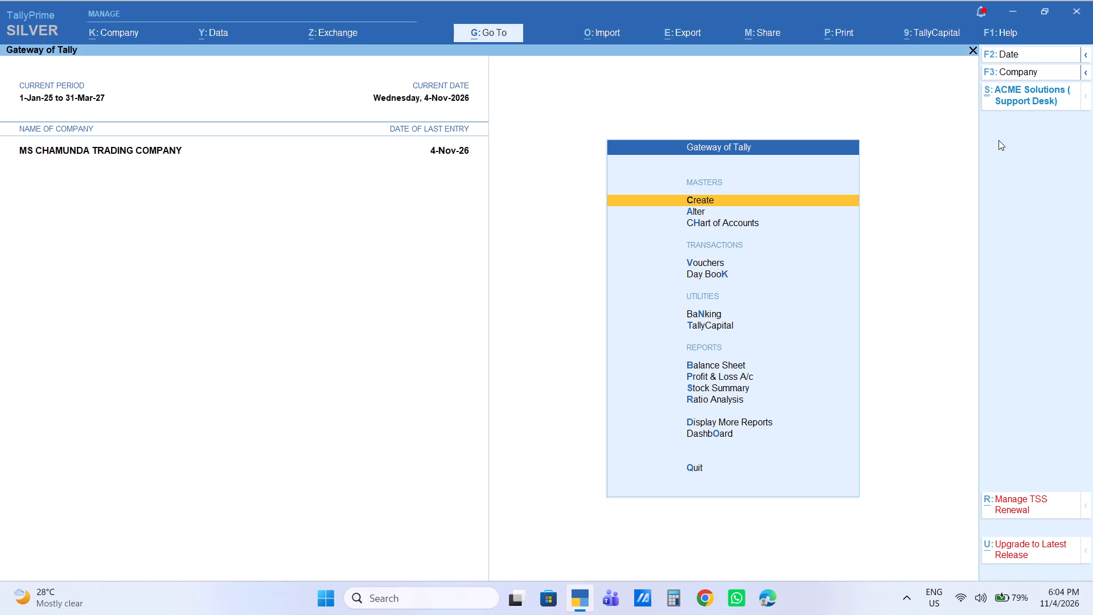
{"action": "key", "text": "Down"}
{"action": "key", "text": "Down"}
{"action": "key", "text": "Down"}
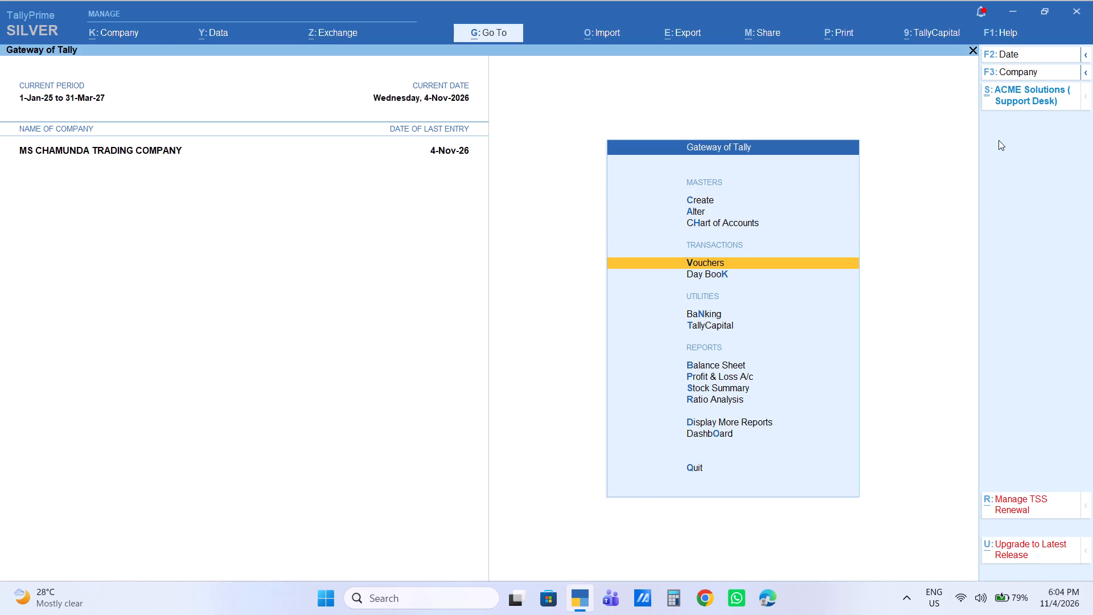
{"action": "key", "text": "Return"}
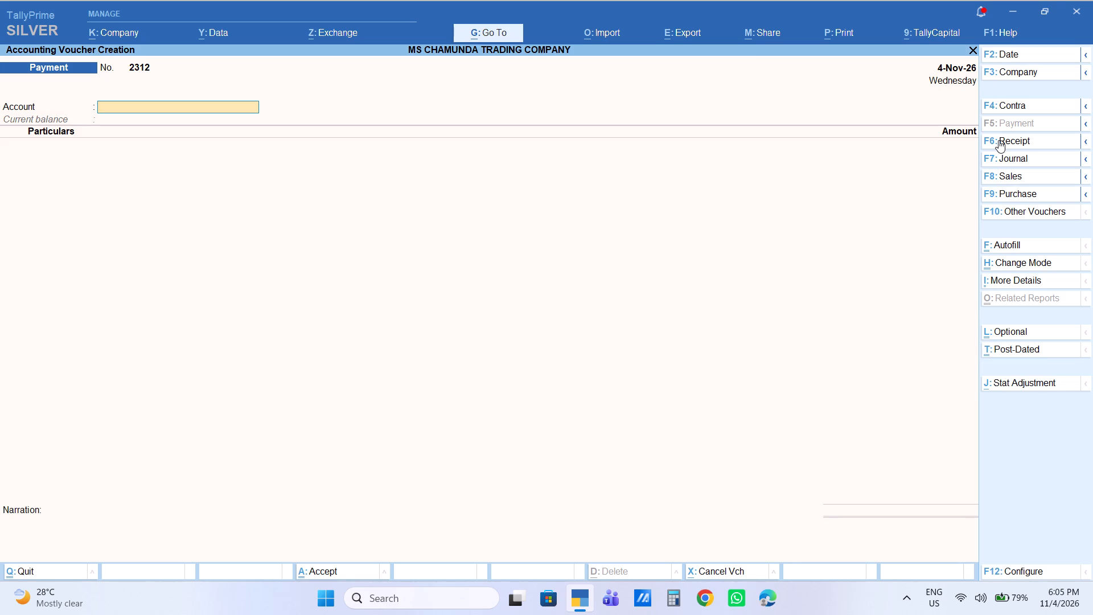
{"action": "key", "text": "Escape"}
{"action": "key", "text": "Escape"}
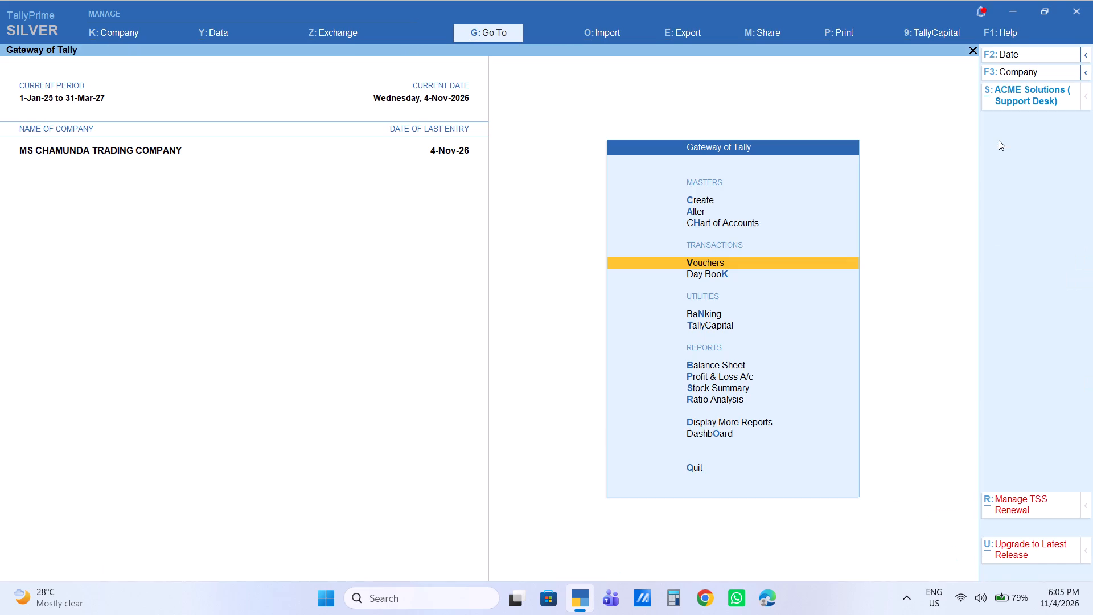
Examine the 4-Nov-26 vouchers in the Day Book down to the last entry.
{"action": "key", "text": "Down"}
{"action": "key", "text": "Return"}
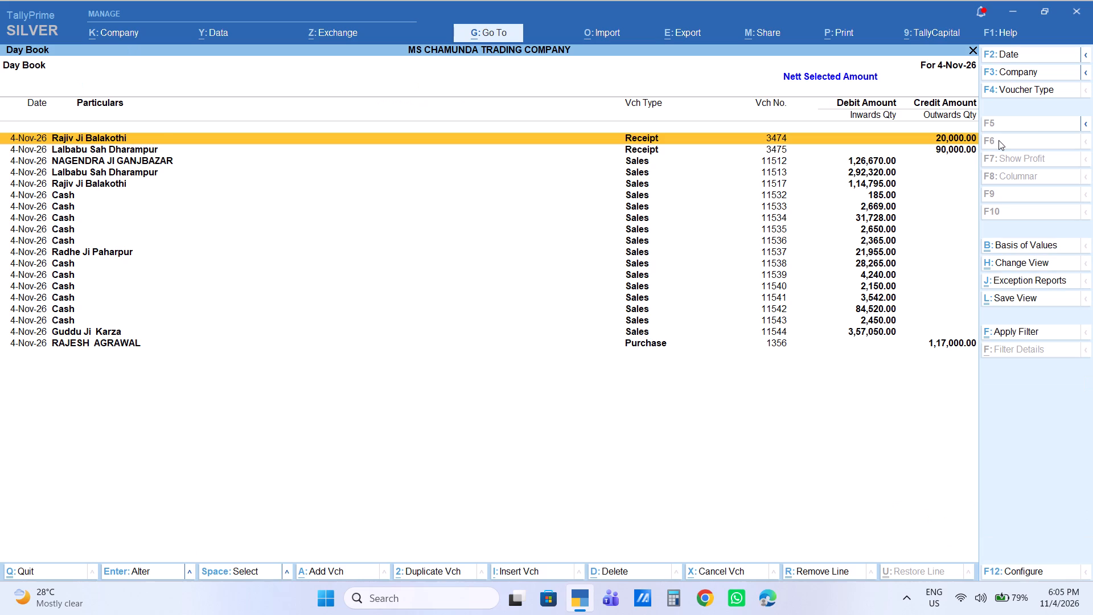
{"action": "key", "text": "Down"}
{"action": "key", "text": "Down"}
{"action": "key", "text": "Down"}
{"action": "key", "text": "Down"}
{"action": "key", "text": "Down"}
{"action": "key", "text": "Down"}
{"action": "key", "text": "Down"}
{"action": "key", "text": "Down"}
{"action": "key", "text": "Down"}
{"action": "key", "text": "Down"}
{"action": "key", "text": "Down"}
{"action": "key", "text": "Down"}
{"action": "key", "text": "Down"}
{"action": "key", "text": "Down"}
{"action": "key", "text": "Down"}
{"action": "key", "text": "Down"}
{"action": "key", "text": "Down"}
{"action": "key", "text": "Down"}
{"action": "key", "text": "Down"}
{"action": "key", "text": "Down"}
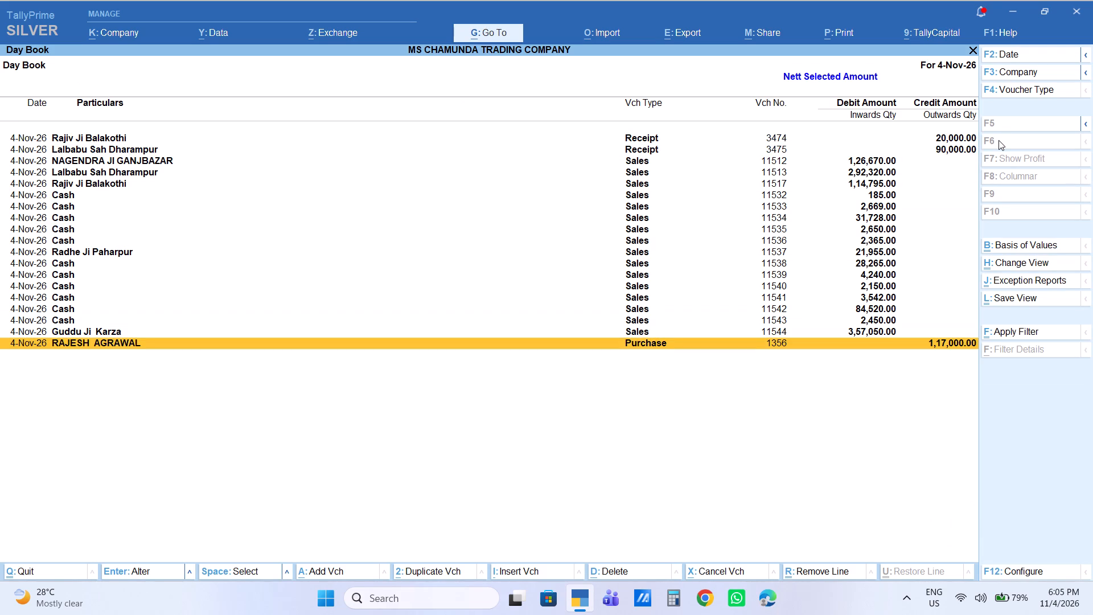
Change the Day Book date to 3-Nov-26.
{"action": "key", "text": "F2"}
{"action": "type", "text": "03"}
{"action": "key", "text": "Return"}
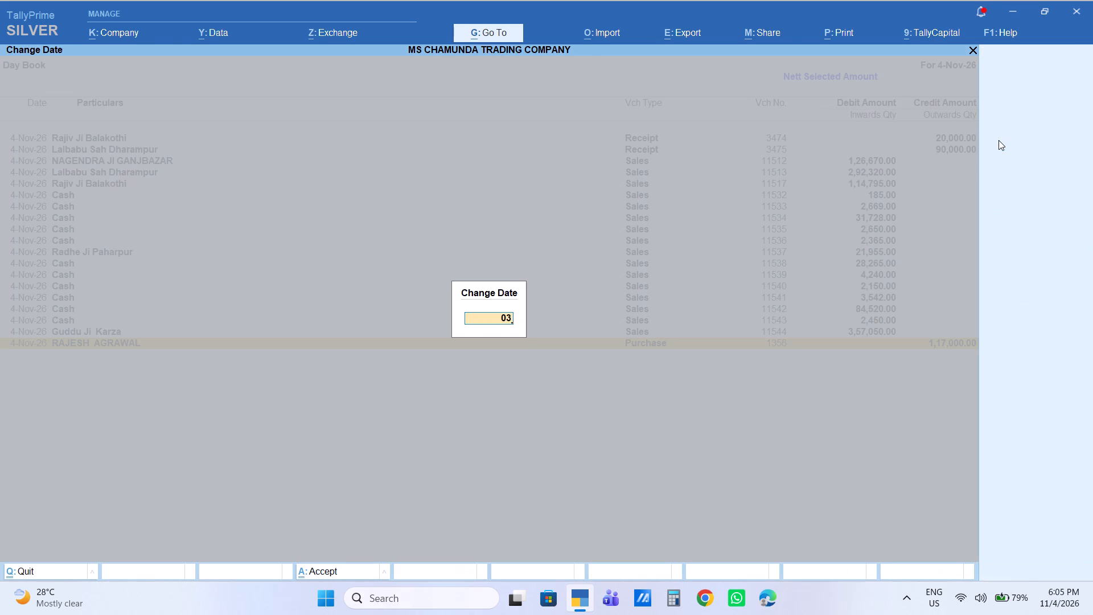
{"action": "key", "text": "Return"}
{"action": "key", "text": "Escape"}
{"action": "key", "text": "Escape"}
{"action": "key", "text": "Escape"}
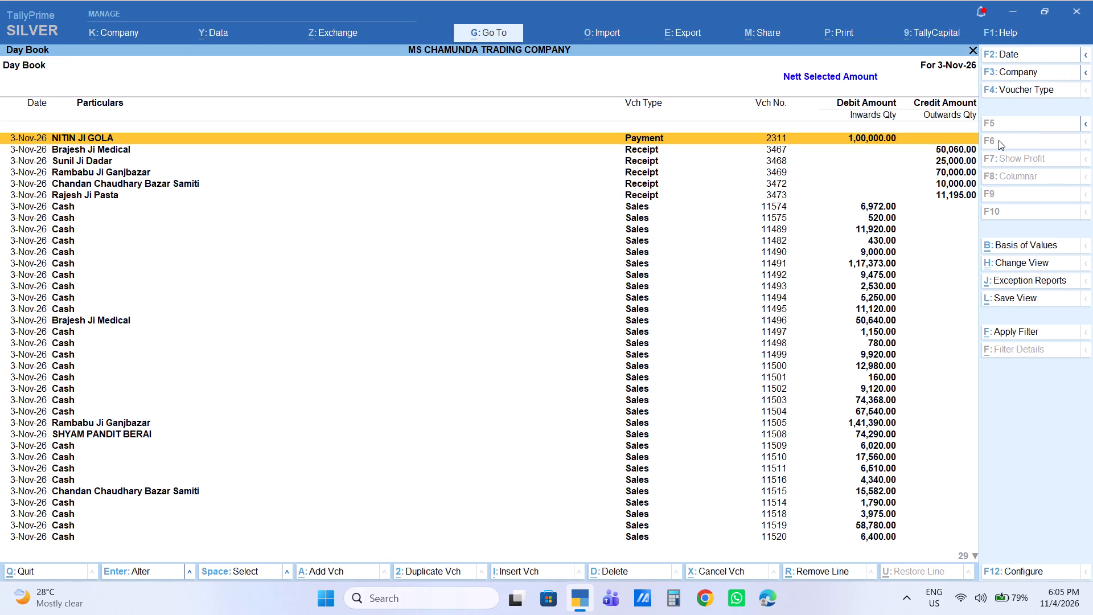
Open cash sales voucher 11592 from the 3-Nov-26 Day Book for alteration.
{"action": "key", "text": "Down"}
{"action": "key", "text": "Down"}
{"action": "key", "text": "Down"}
{"action": "key", "text": "Down"}
{"action": "key", "text": "Down"}
{"action": "key", "text": "Down"}
{"action": "key", "text": "Down"}
{"action": "key", "text": "Down"}
{"action": "key", "text": "Down"}
{"action": "key", "text": "Down"}
{"action": "key", "text": "Down"}
{"action": "key", "text": "Down"}
{"action": "key", "text": "Down"}
{"action": "key", "text": "Down"}
{"action": "key", "text": "Down"}
{"action": "key", "text": "Down"}
{"action": "key", "text": "Down"}
{"action": "key", "text": "Down"}
{"action": "key", "text": "Down"}
{"action": "key", "text": "Down"}
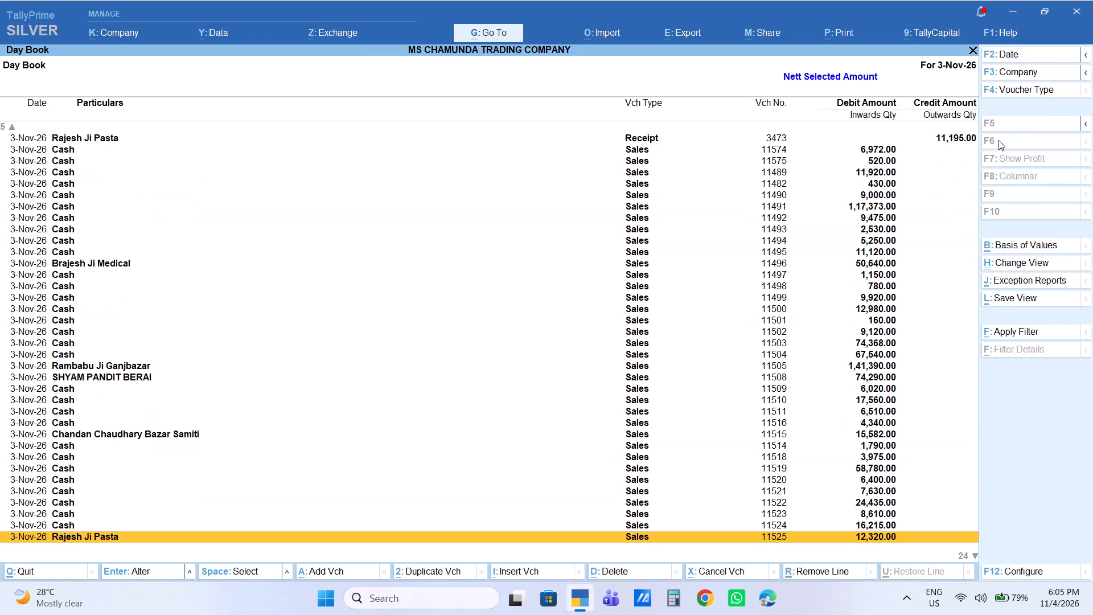
{"action": "key", "text": "Return"}
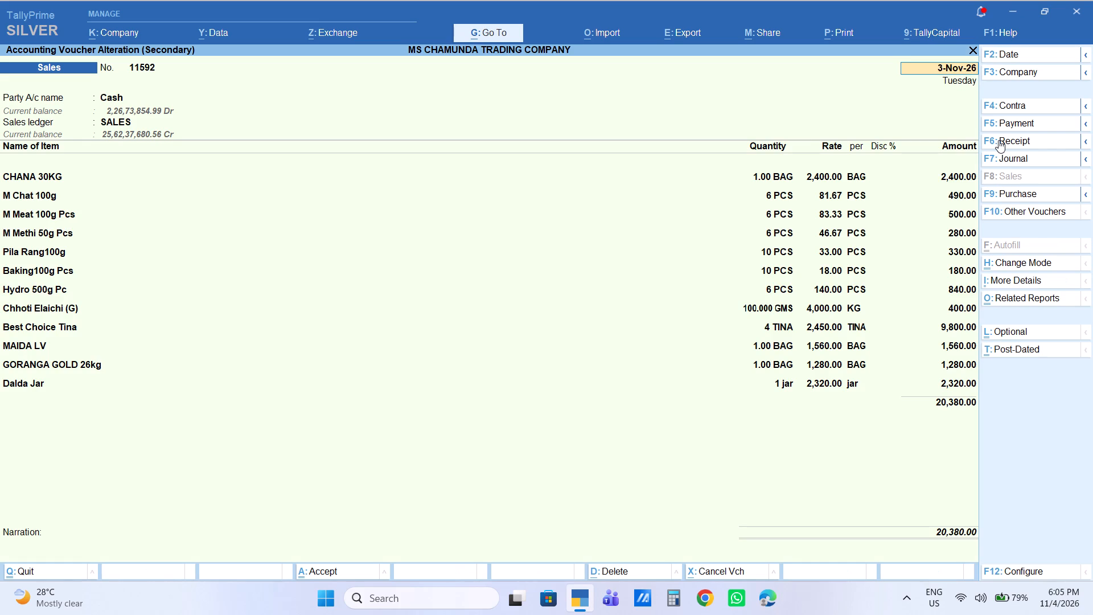
Set the amount of the Chhoti Elaichi (G) line in sales voucher 11592 to 360.
{"action": "key", "text": "Return"}
{"action": "key", "text": "Return"}
{"action": "key", "text": "Return"}
{"action": "key", "text": "Return"}
{"action": "key", "text": "Return"}
{"action": "key", "text": "Return"}
{"action": "key", "text": "Return"}
{"action": "key", "text": "Return"}
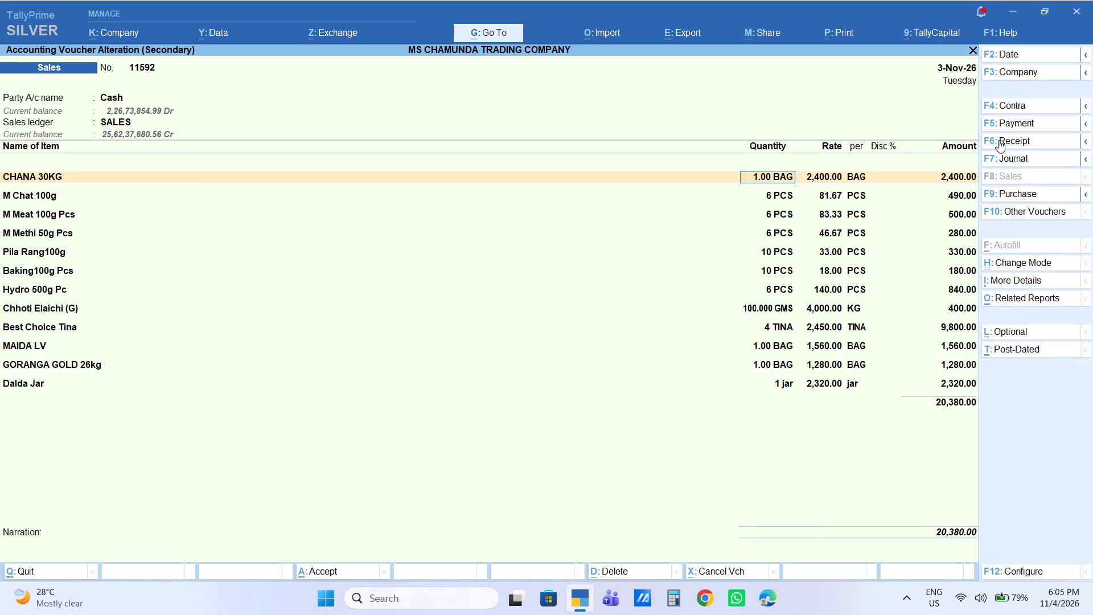
{"action": "key", "text": "Return"}
{"action": "key", "text": "Return"}
{"action": "key", "text": "Return"}
{"action": "key", "text": "Return"}
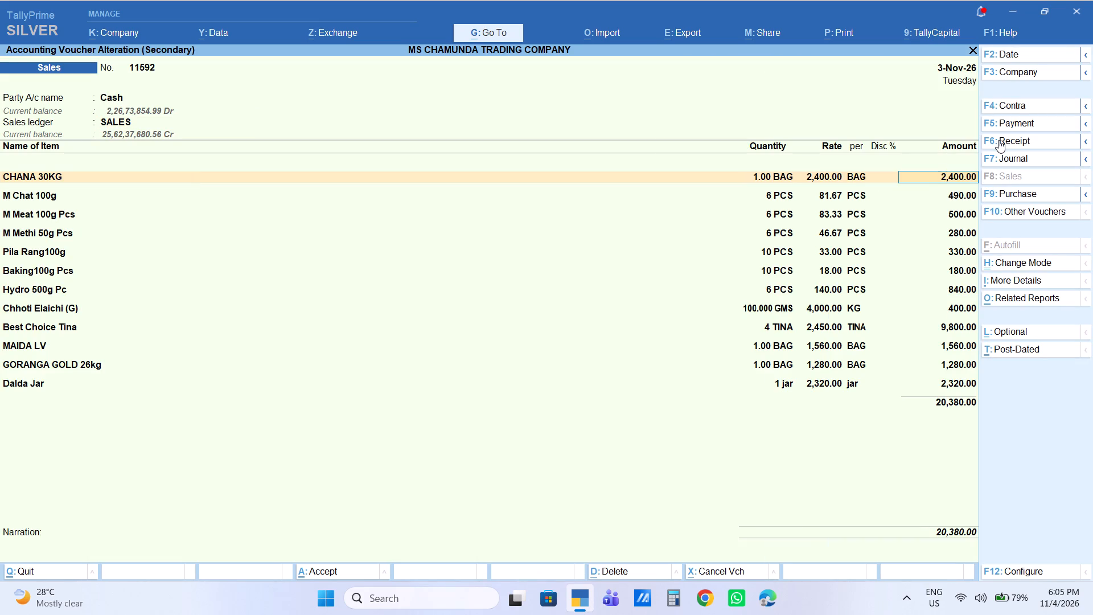
{"action": "key", "text": "Down"}
{"action": "key", "text": "Down"}
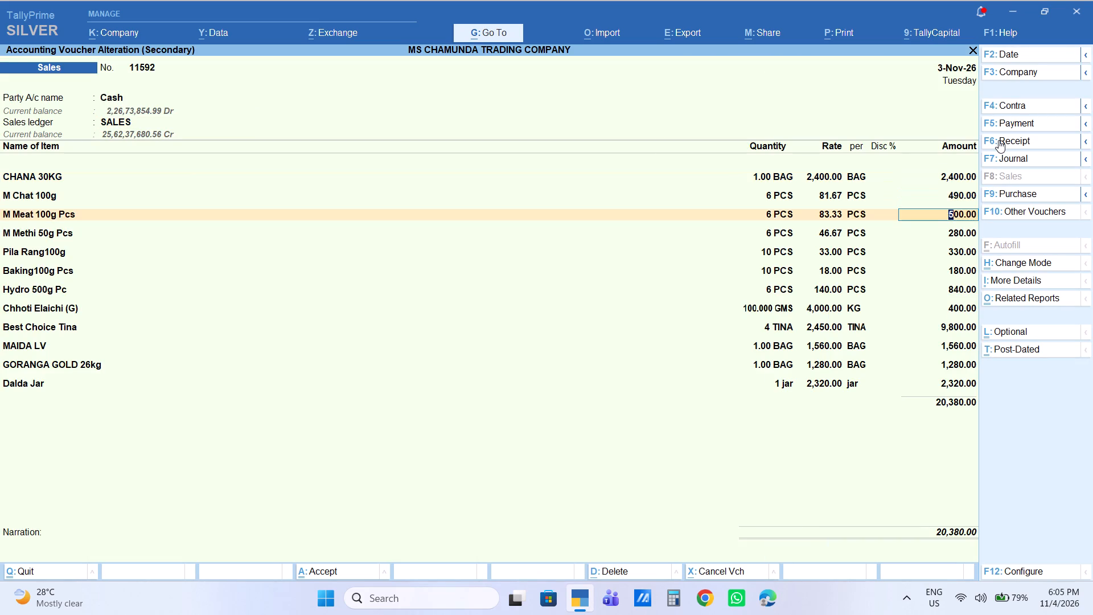
{"action": "key", "text": "Down"}
{"action": "key", "text": "Down"}
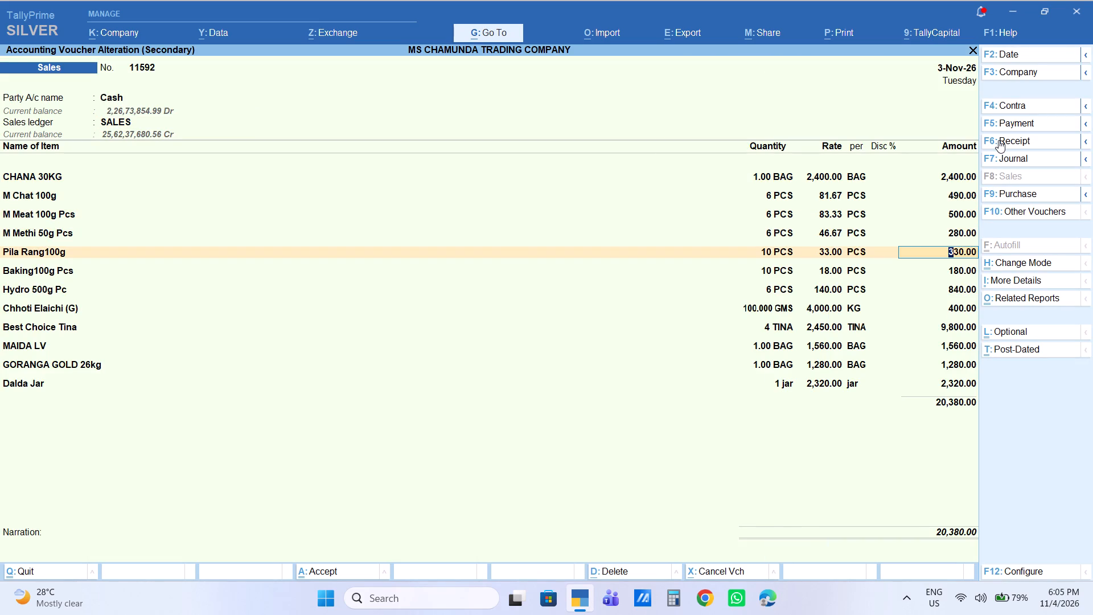
{"action": "key", "text": "Down"}
{"action": "key", "text": "Down"}
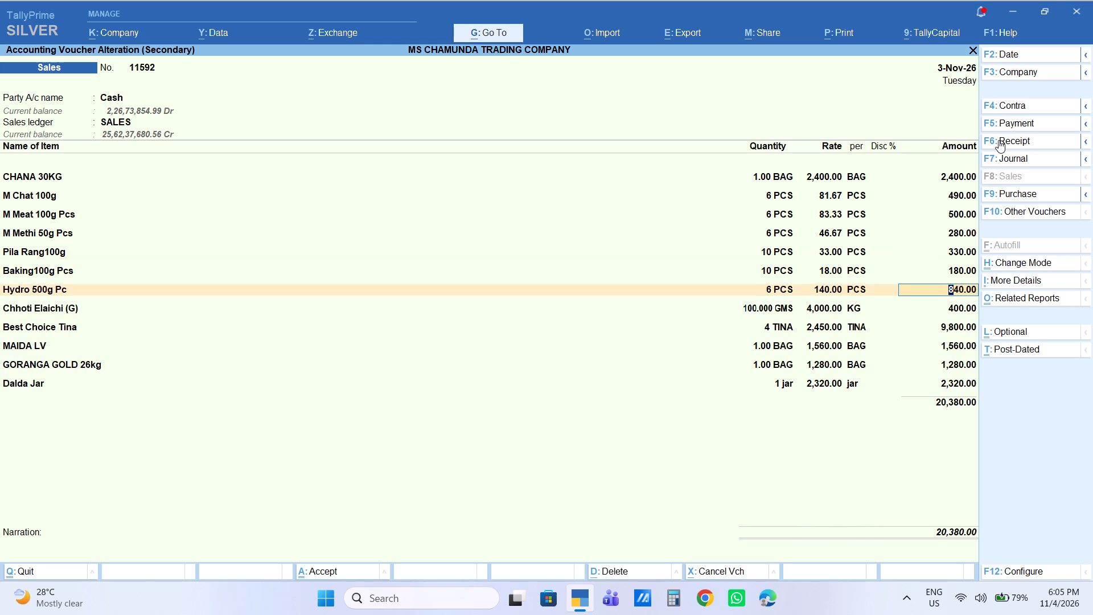
{"action": "key", "text": "Down"}
{"action": "type", "text": "360"}
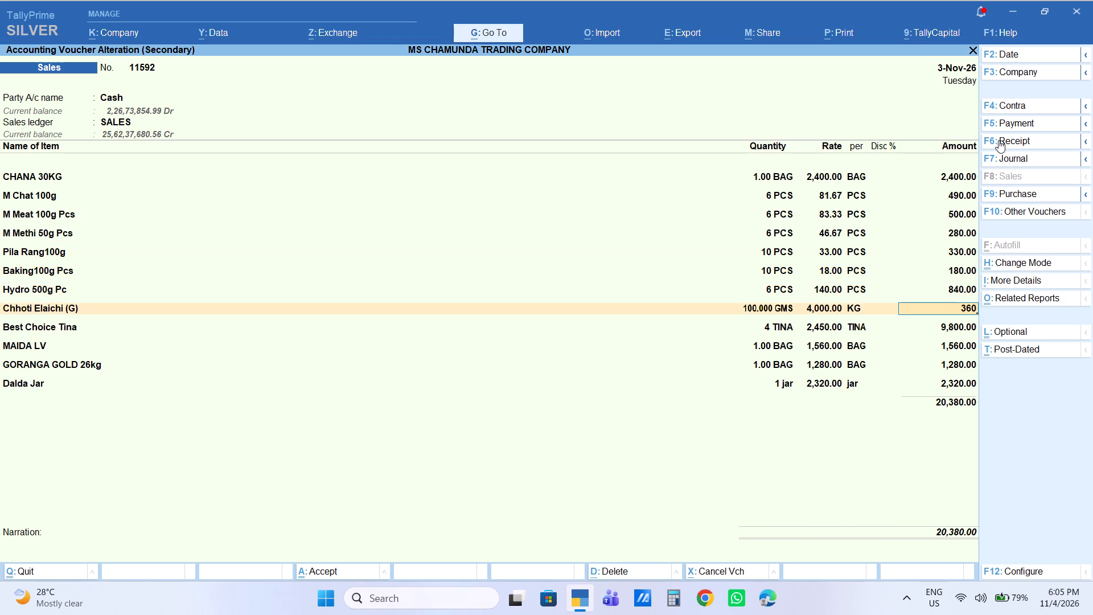
{"action": "key", "text": "Return"}
{"action": "key", "text": "Return"}
{"action": "key", "text": "Return"}
{"action": "key", "text": "Return"}
{"action": "key", "text": "Return"}
{"action": "key", "text": "Return"}
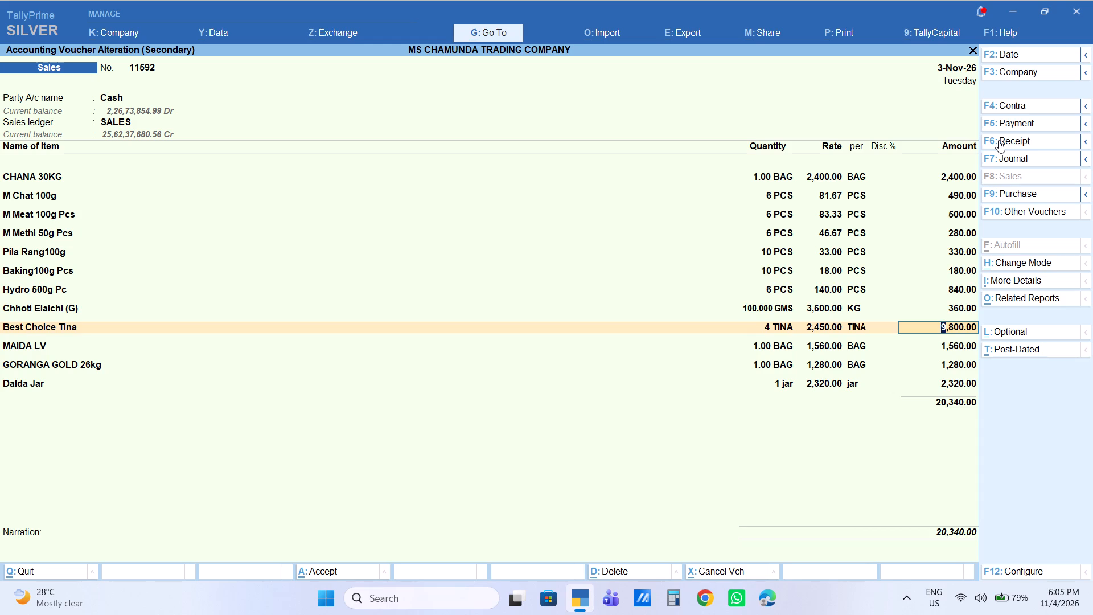
Add a BADAM (MP) line of 5 KG at 140.00 below Dalda Jar in the sales voucher.
{"action": "key", "text": "Down"}
{"action": "key", "text": "Down"}
{"action": "key", "text": "Down"}
{"action": "key", "text": "Down"}
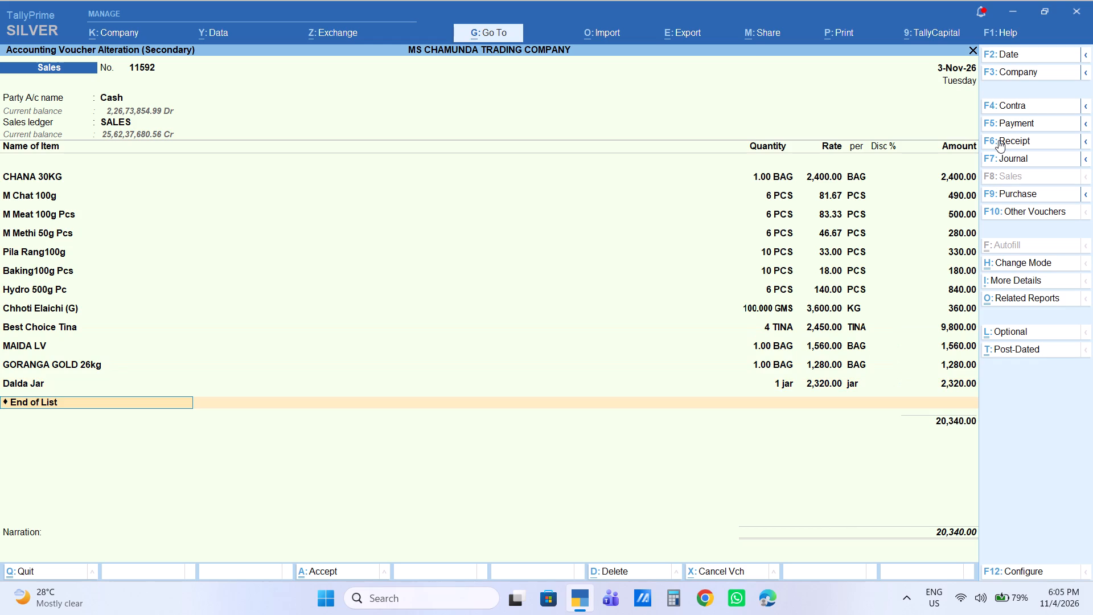
{"action": "type", "text": "BADA"}
{"action": "key", "text": "Down"}
{"action": "key", "text": "Down"}
{"action": "key", "text": "Down"}
{"action": "key", "text": "Down"}
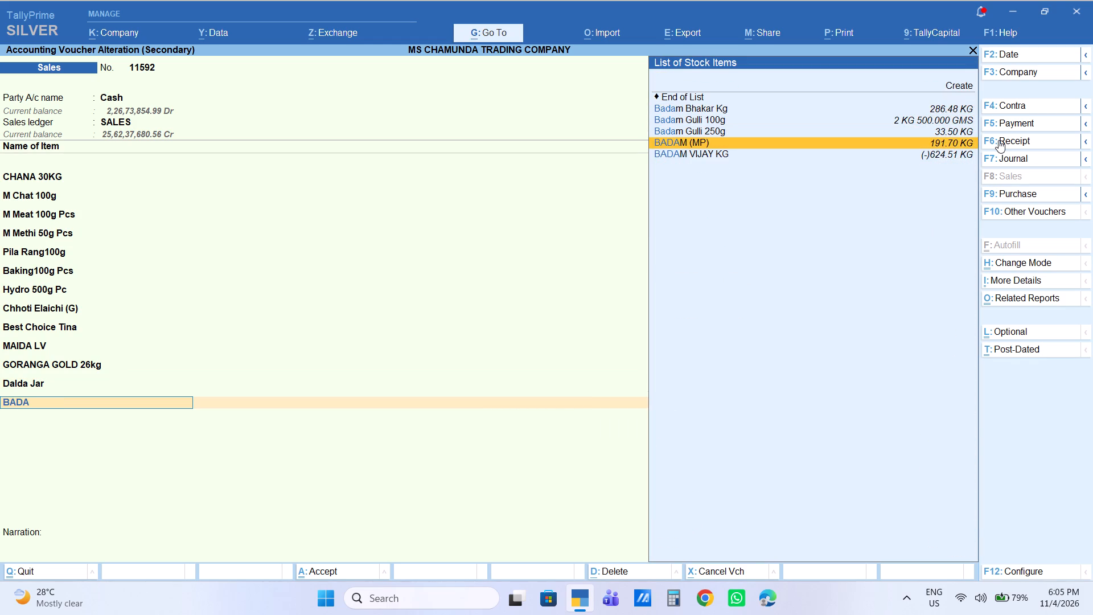
{"action": "key", "text": "Return"}
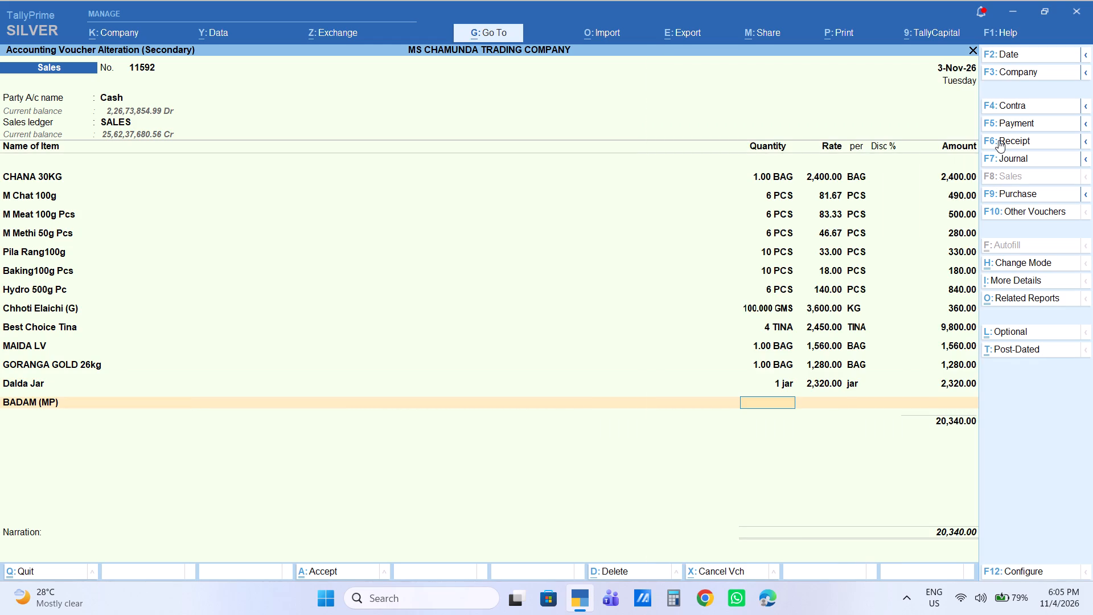
{"action": "key", "text": "5"}
{"action": "key", "text": "Return"}
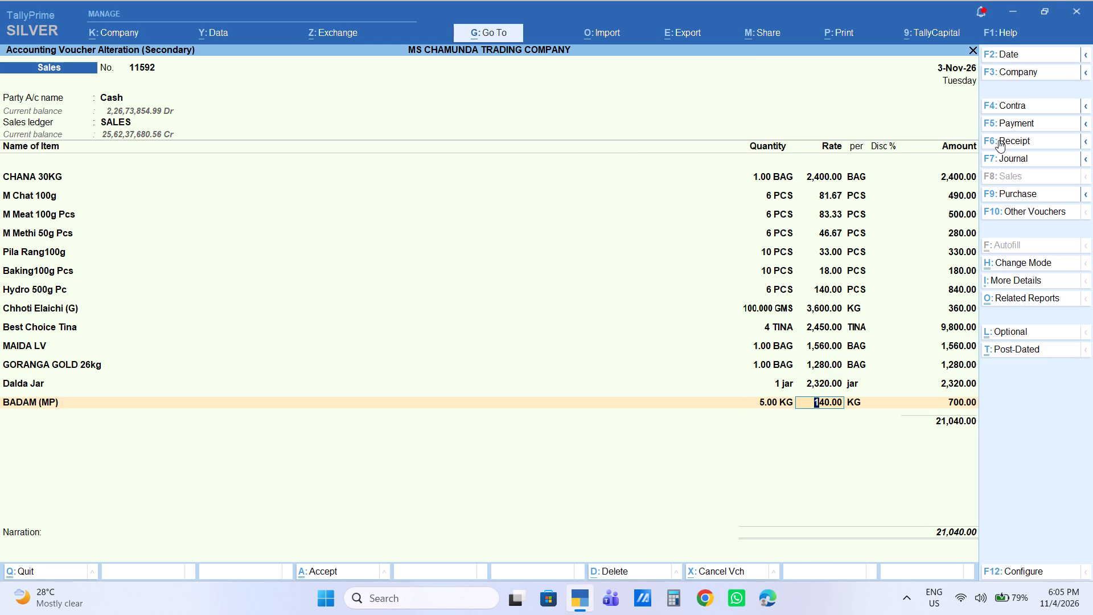
{"action": "key", "text": "Return"}
{"action": "key", "text": "Return"}
{"action": "key", "text": "Return"}
{"action": "key", "text": "Return"}
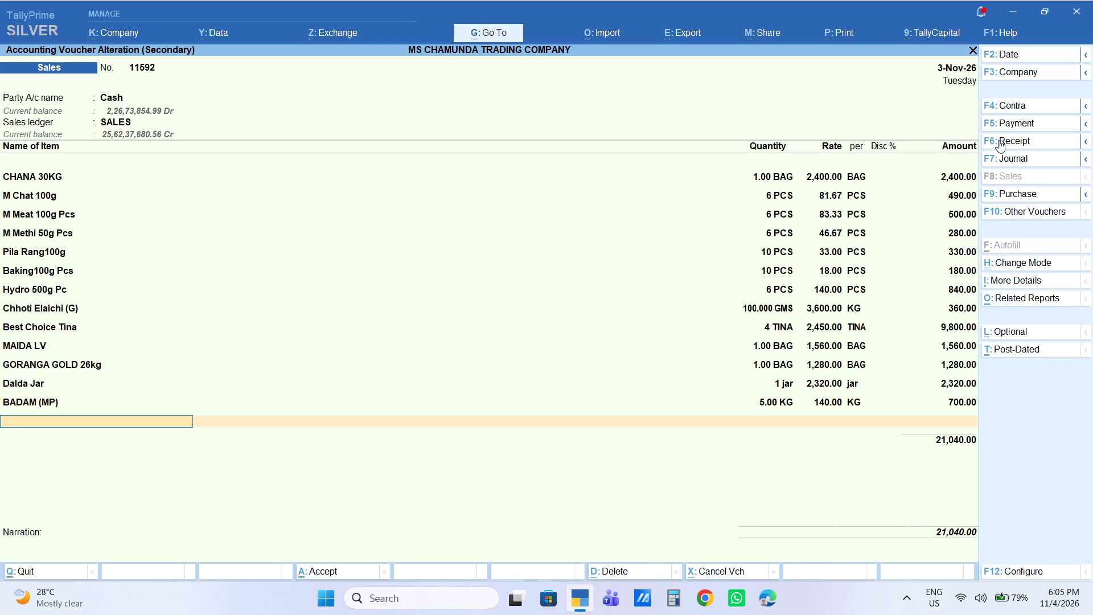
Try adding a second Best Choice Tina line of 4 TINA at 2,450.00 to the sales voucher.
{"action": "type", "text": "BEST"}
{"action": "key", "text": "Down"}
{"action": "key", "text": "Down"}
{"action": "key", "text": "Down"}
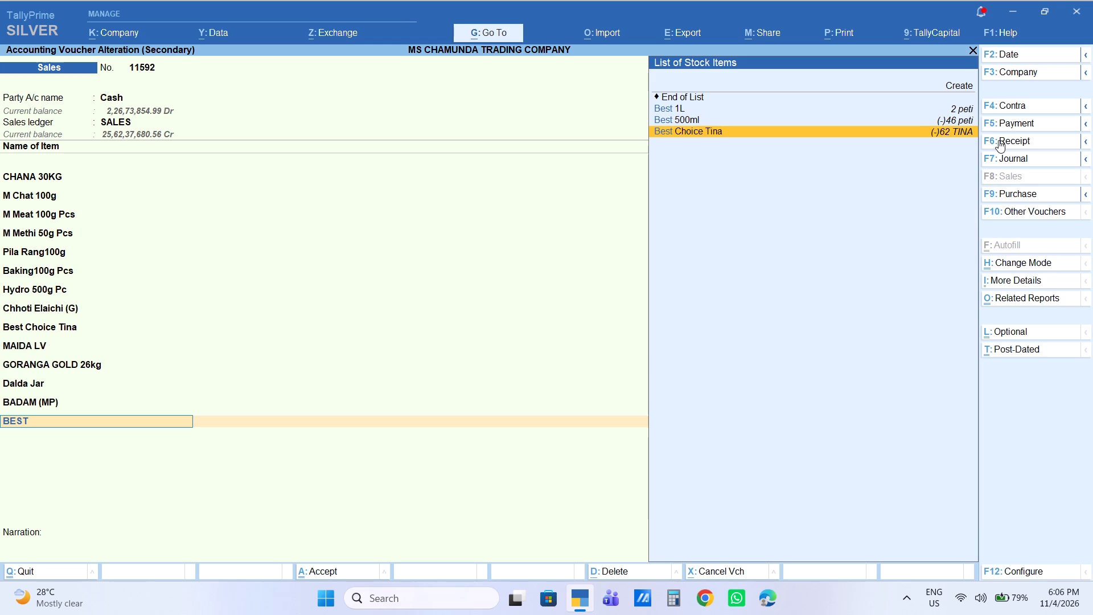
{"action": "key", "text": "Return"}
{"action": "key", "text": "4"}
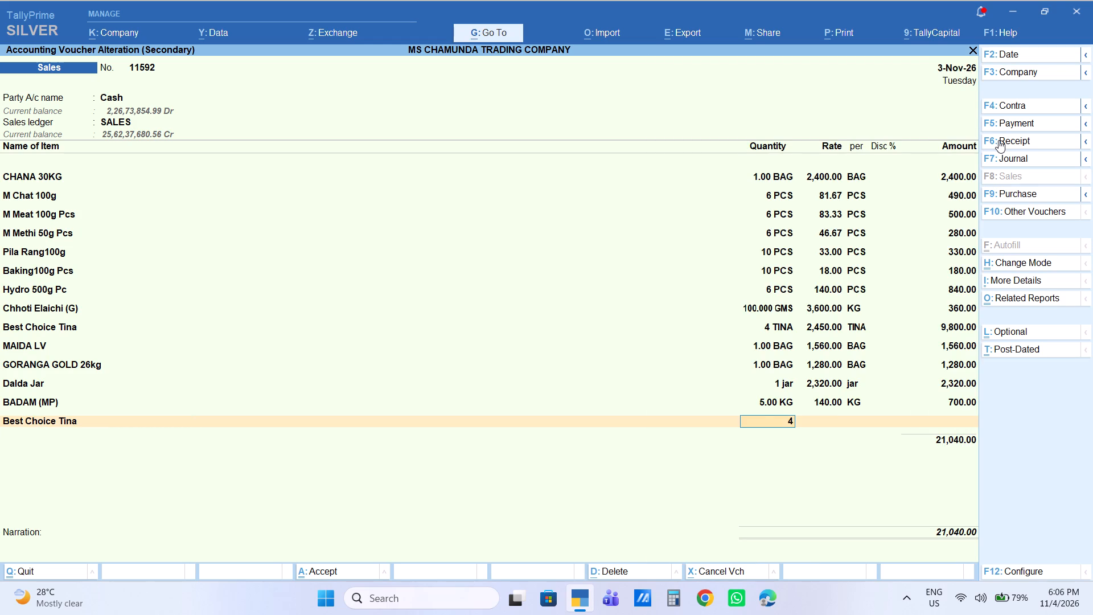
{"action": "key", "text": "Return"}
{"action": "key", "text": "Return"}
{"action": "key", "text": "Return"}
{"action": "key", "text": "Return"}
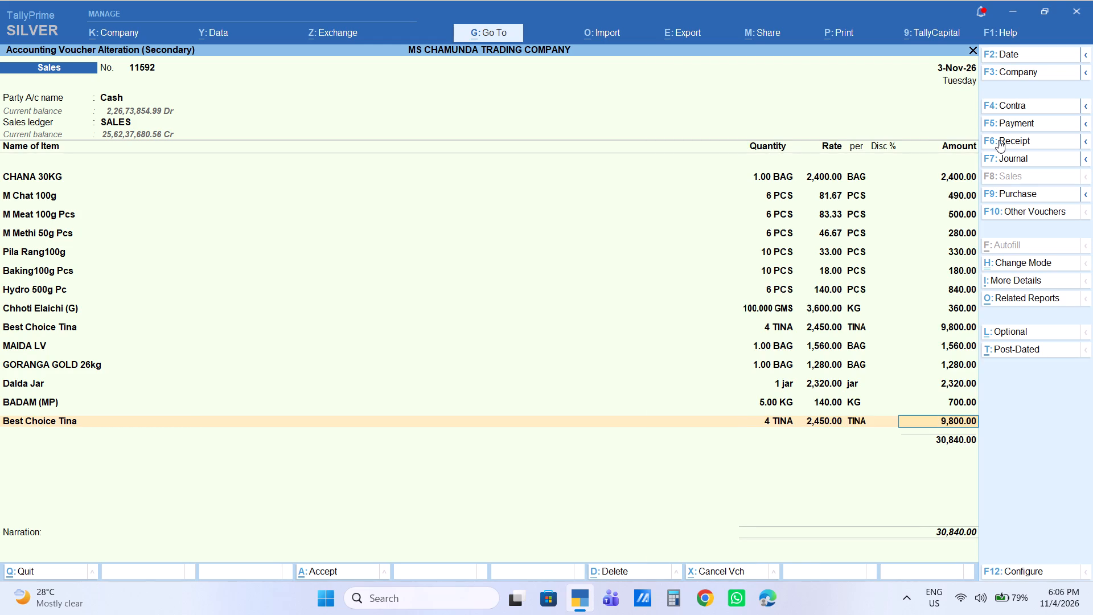
Replace the item on the second Best Choice Tina line with Surf Kg, 4.00 KG at 80.00.
{"action": "key", "text": "BackSpace"}
{"action": "key", "text": "BackSpace"}
{"action": "key", "text": "BackSpace"}
{"action": "key", "text": "BackSpace"}
{"action": "key", "text": "BackSpace"}
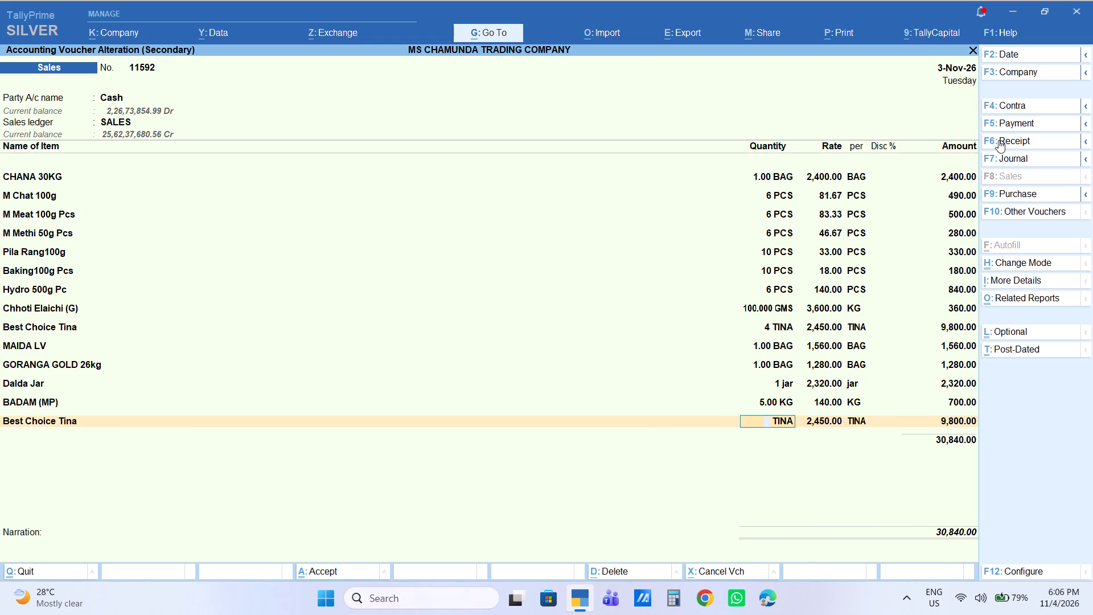
{"action": "type", "text": "SURF"}
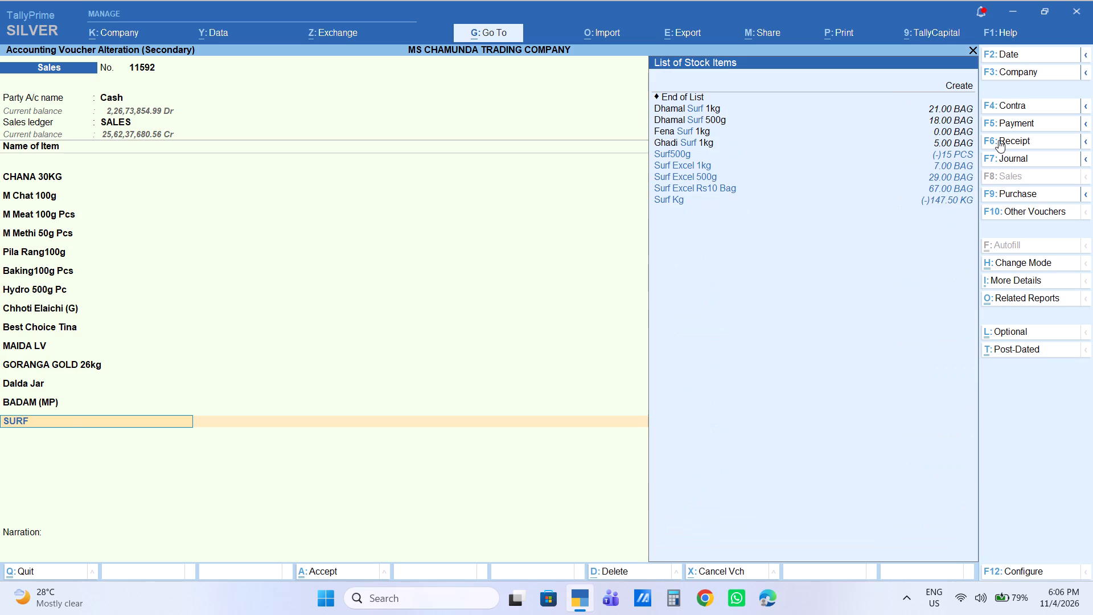
{"action": "key", "text": "Down"}
{"action": "key", "text": "Down"}
{"action": "key", "text": "Down"}
{"action": "key", "text": "Down"}
{"action": "key", "text": "Down"}
{"action": "key", "text": "Return"}
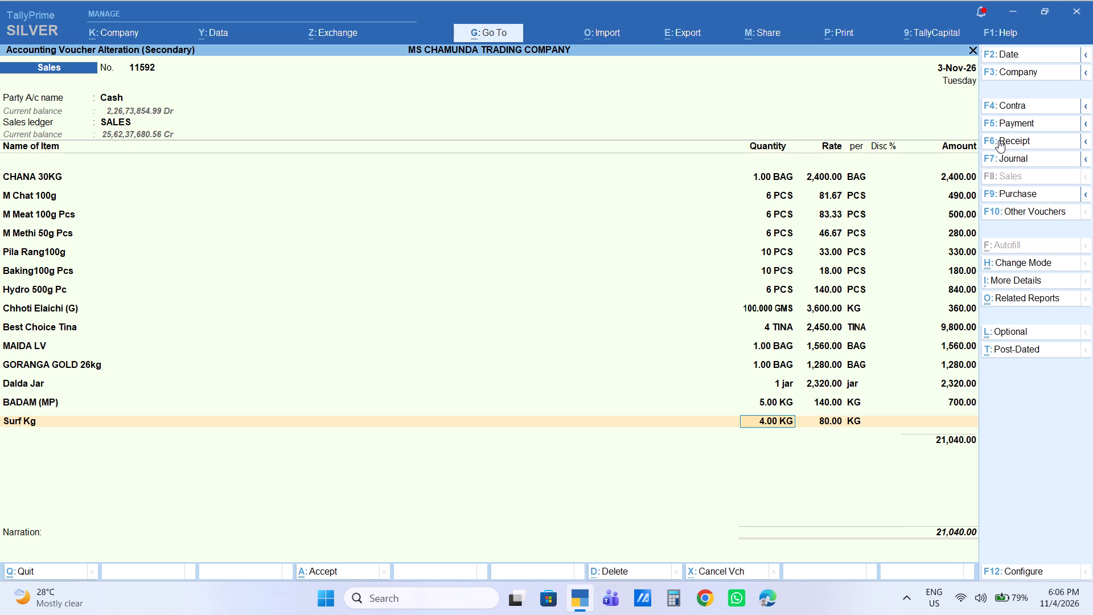
{"action": "key", "text": "Return"}
{"action": "key", "text": "Return"}
{"action": "key", "text": "Return"}
{"action": "key", "text": "Return"}
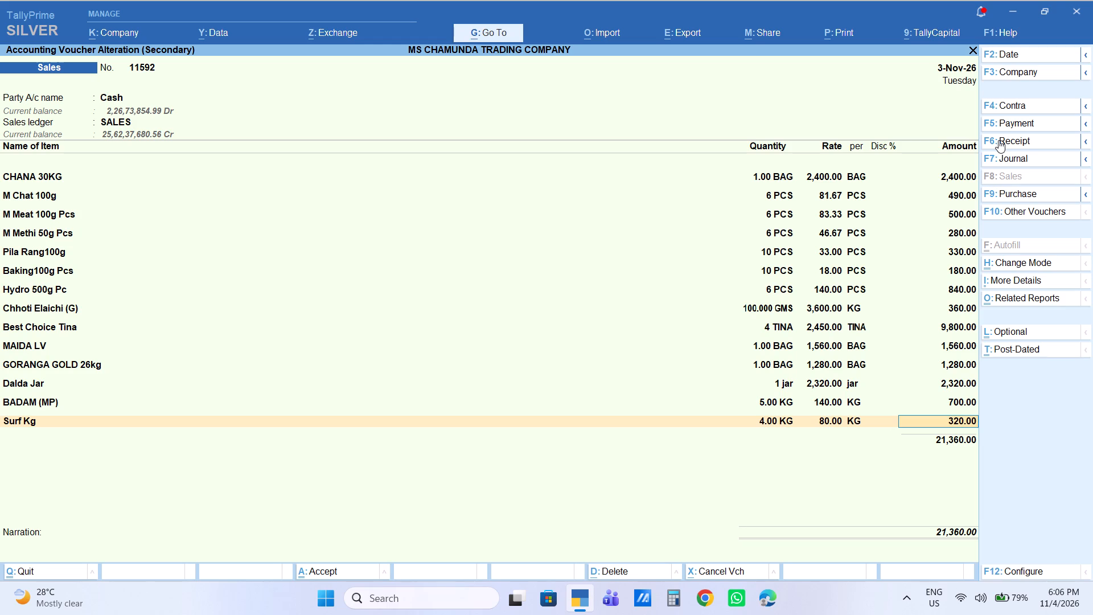
Set the Surf Kg quantity to 5 KG at 80.00 and end the item list.
{"action": "key", "text": "BackSpace"}
{"action": "key", "text": "BackSpace"}
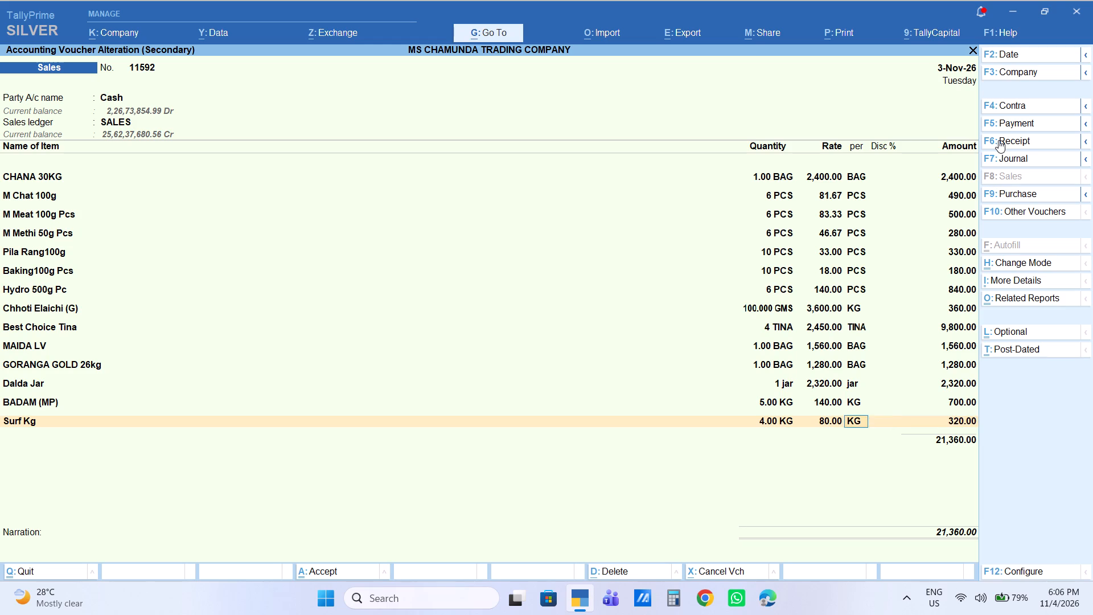
{"action": "key", "text": "BackSpace"}
{"action": "key", "text": "BackSpace"}
{"action": "key", "text": "5"}
{"action": "key", "text": "Return"}
{"action": "key", "text": "Return"}
{"action": "key", "text": "Return"}
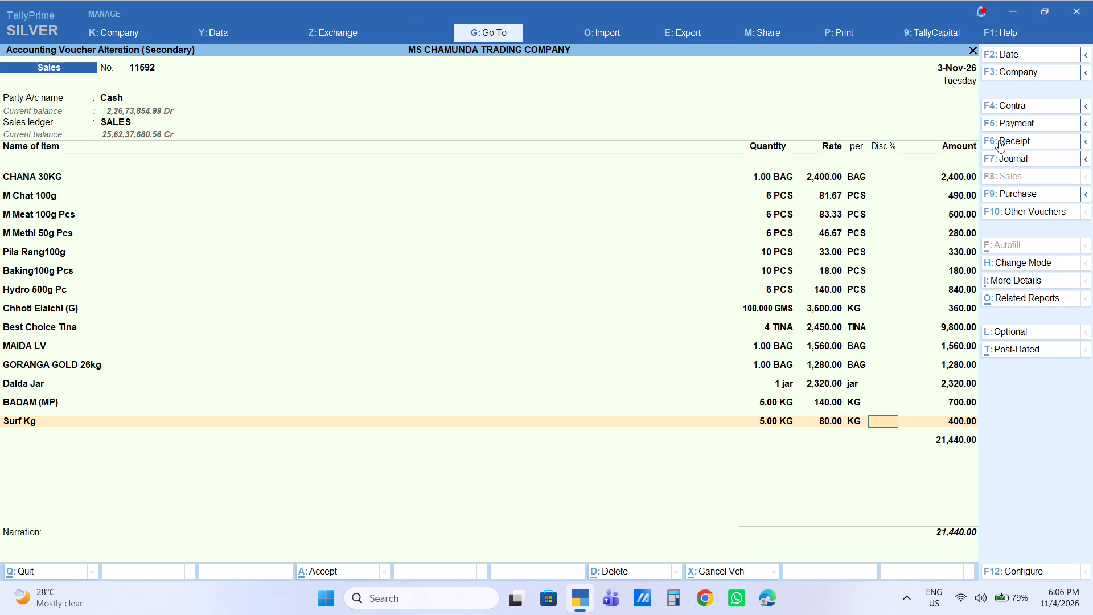
{"action": "key", "text": "Return"}
{"action": "key", "text": "Return"}
{"action": "key", "text": "Return"}
{"action": "key", "text": "Return"}
{"action": "key", "text": "BackSpace"}
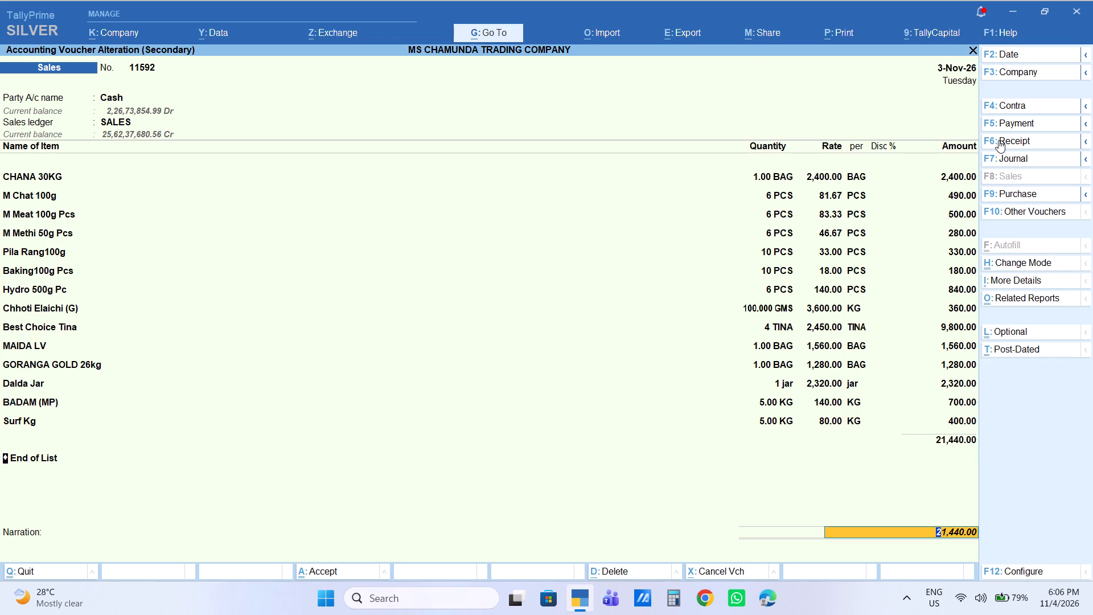
Add a Labour Charge of 15.00 below the items and save the altered sales voucher without a narration.
{"action": "type", "text": "LA"}
{"action": "key", "text": "Return"}
{"action": "key", "text": "Return"}
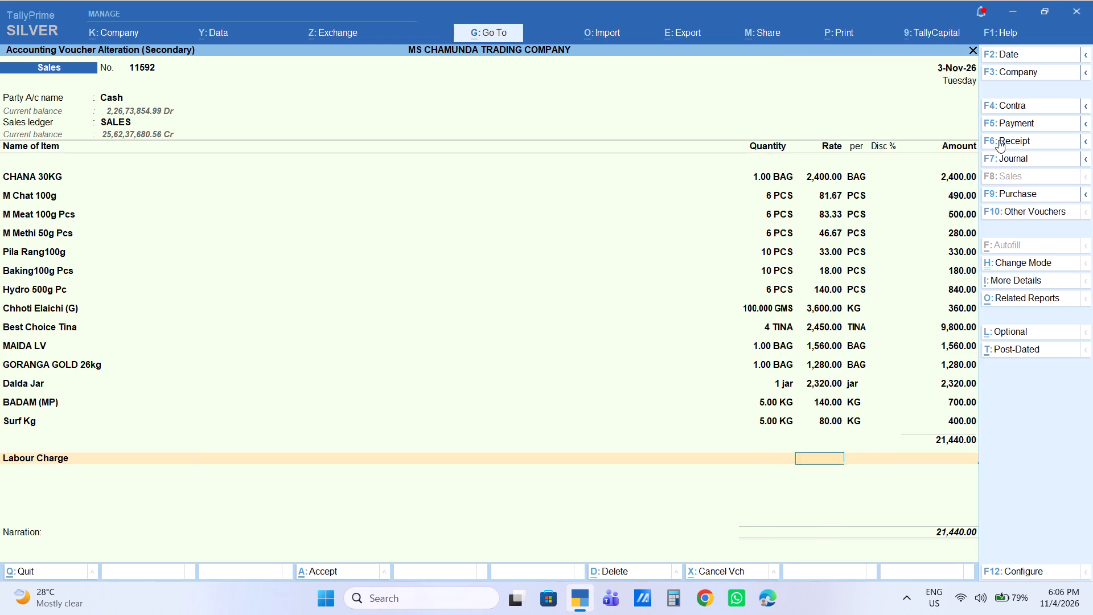
{"action": "type", "text": "15"}
{"action": "key", "text": "Return"}
{"action": "key", "text": "Return"}
{"action": "key", "text": "Return"}
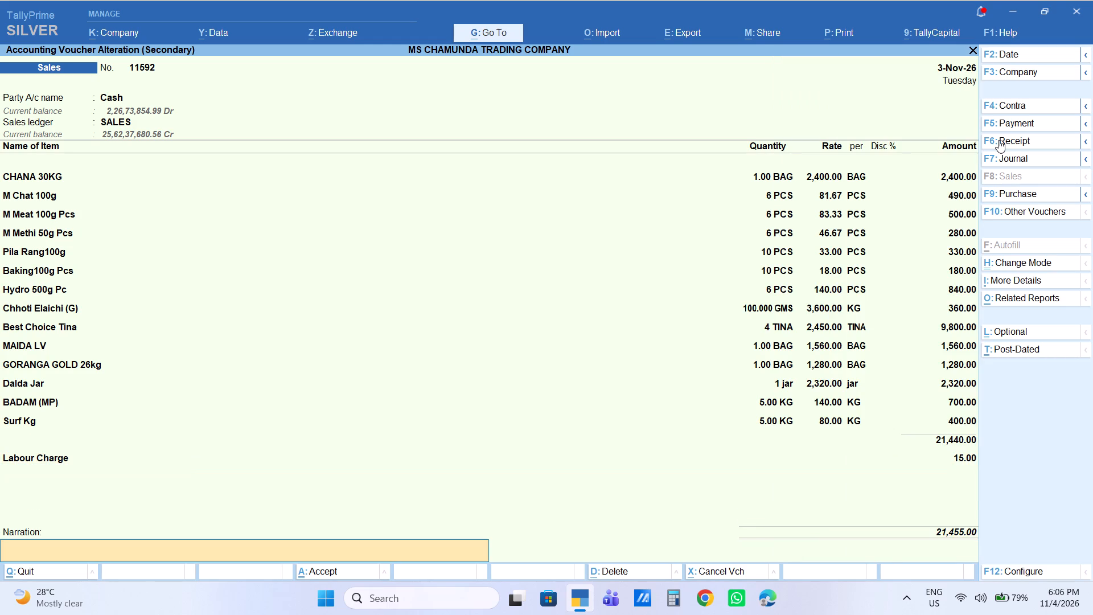
{"action": "key", "text": "Return"}
{"action": "key", "text": "Return"}
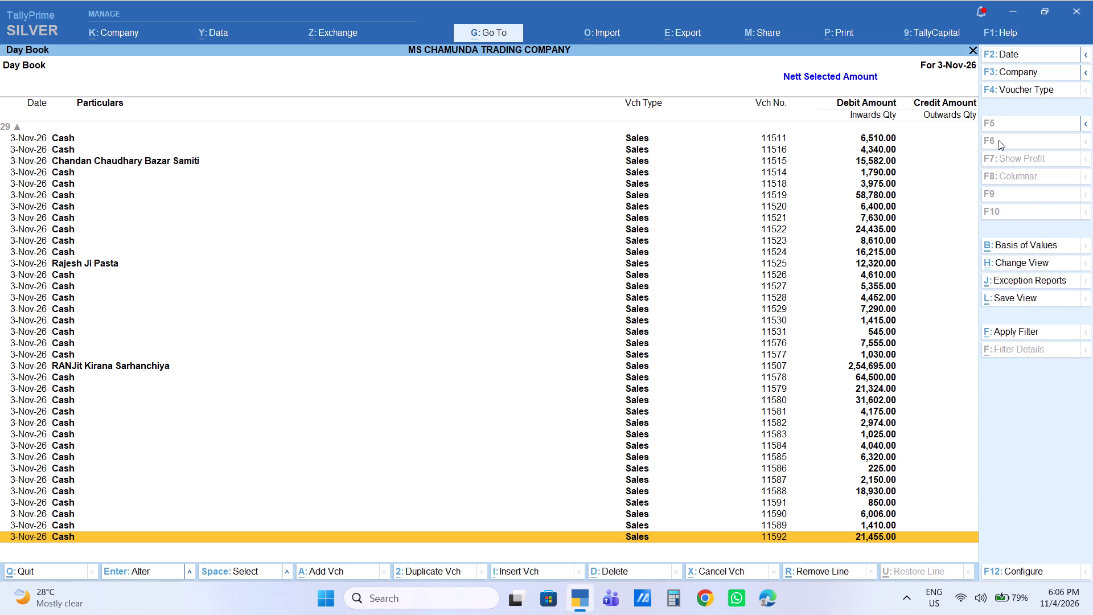
Leave the Day Book and start a new sales voucher with Cash as the party and SALES as the sales ledger.
{"action": "key", "text": "Escape"}
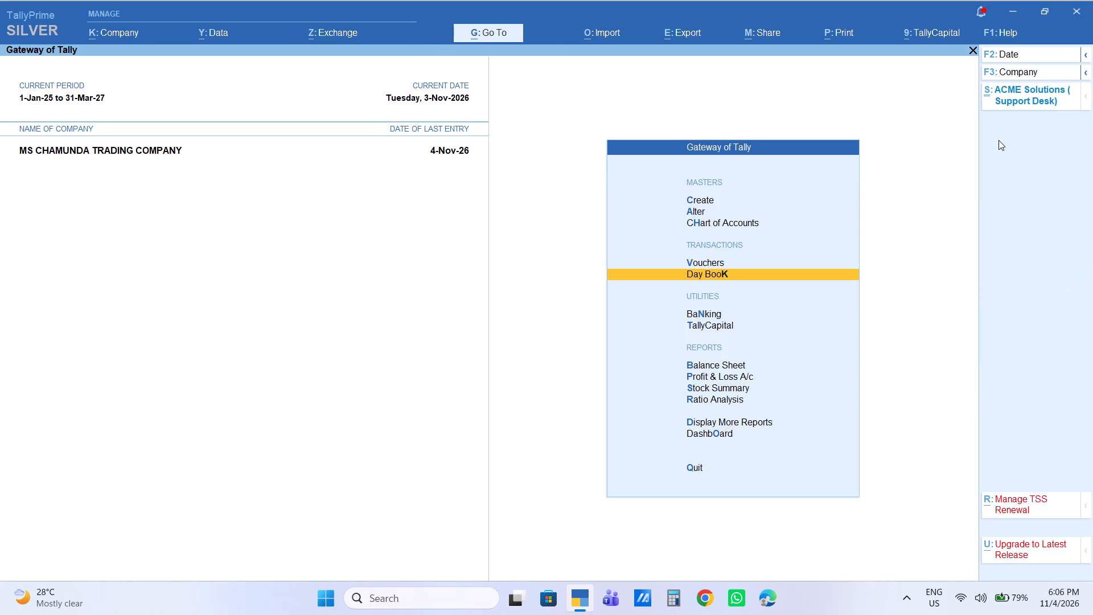
{"action": "key", "text": "Up"}
{"action": "key", "text": "Return"}
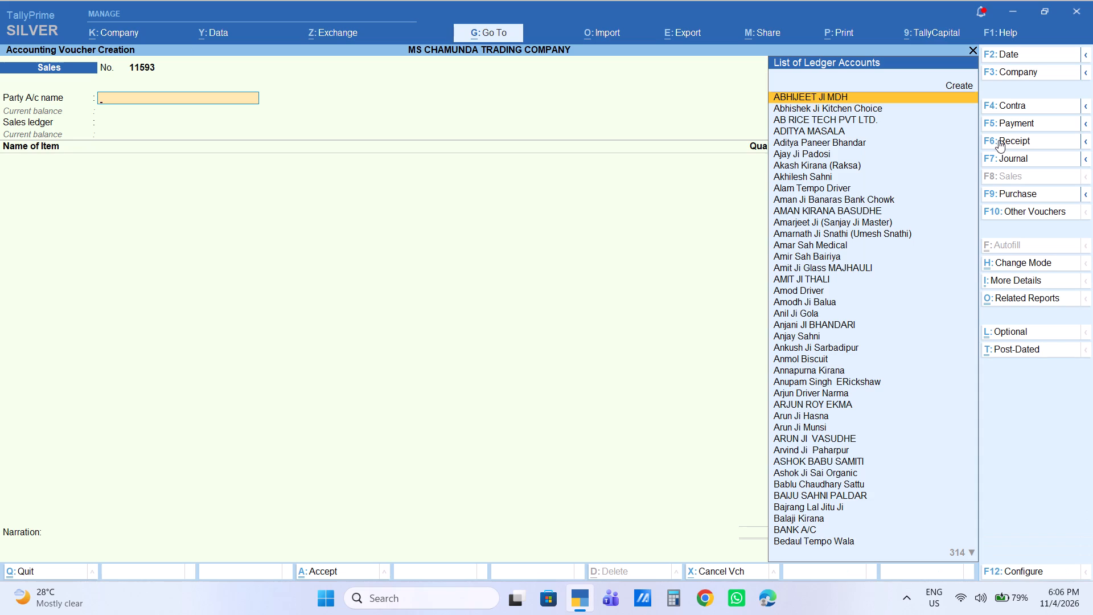
{"action": "type", "text": "CA"}
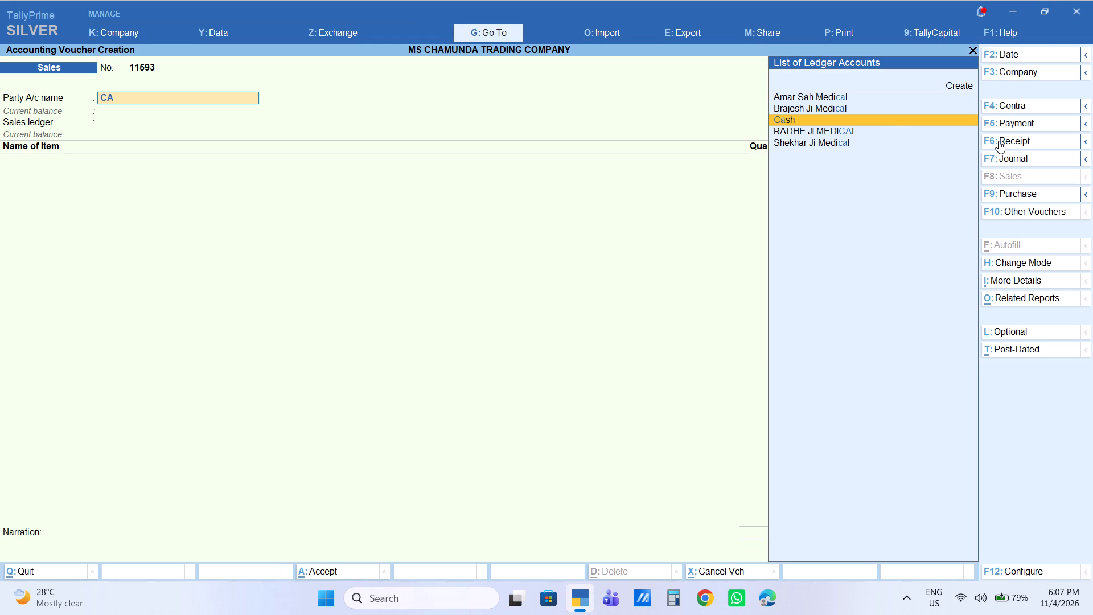
{"action": "key", "text": "Return"}
{"action": "key", "text": "Return"}
{"action": "key", "text": "Return"}
{"action": "key", "text": "Return"}
{"action": "key", "text": "Return"}
{"action": "key", "text": "Return"}
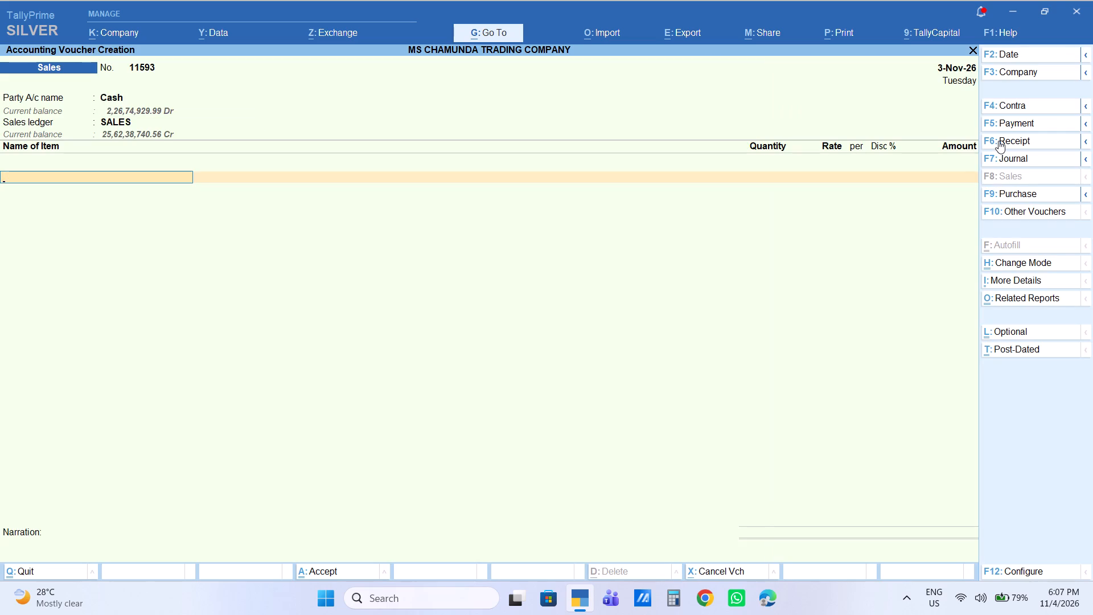
Add a Surf Excel Rs10 Bag line of 1 BAG at 1,030.00 to the new cash sales voucher.
{"action": "type", "text": "SI"}
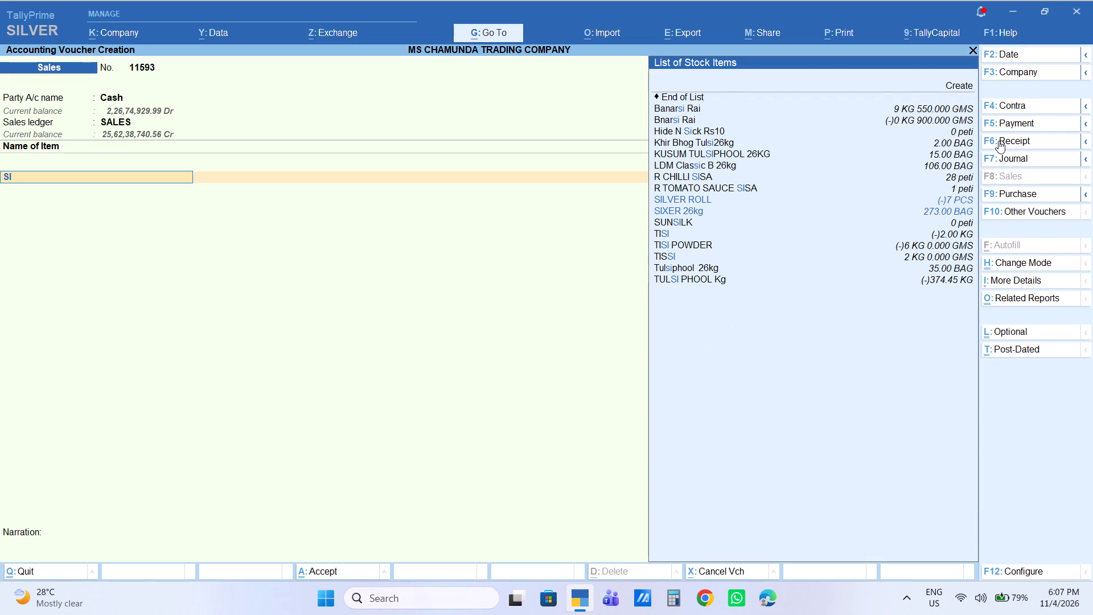
{"action": "key", "text": "BackSpace"}
{"action": "type", "text": "UR"}
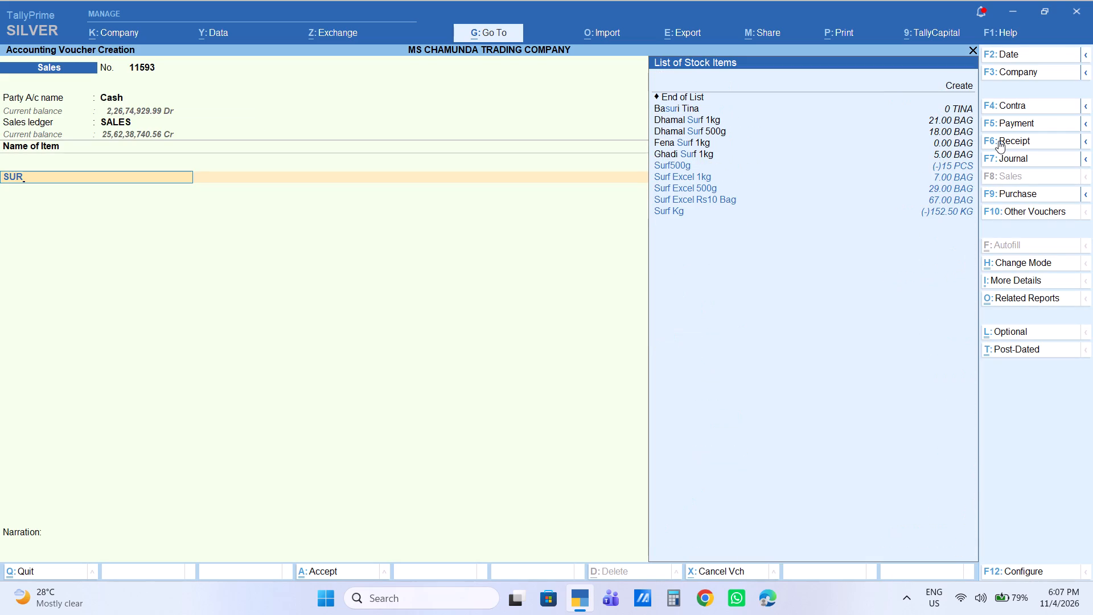
{"action": "key", "text": "Down"}
{"action": "key", "text": "Down"}
{"action": "key", "text": "Down"}
{"action": "key", "text": "Down"}
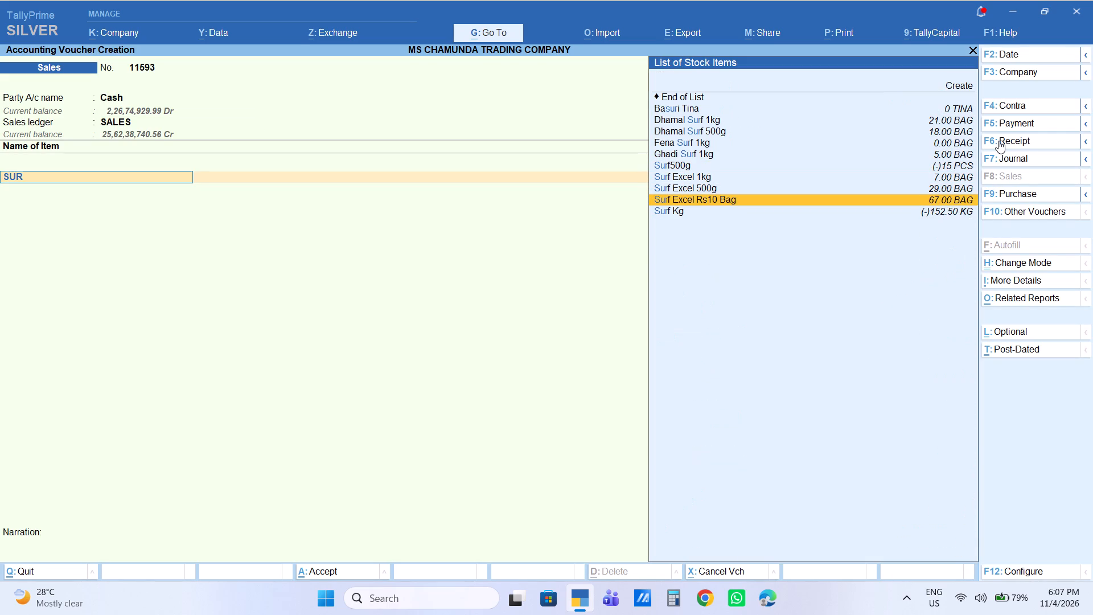
{"action": "key", "text": "Return"}
{"action": "key", "text": "1"}
{"action": "key", "text": "Return"}
{"action": "key", "text": "Return"}
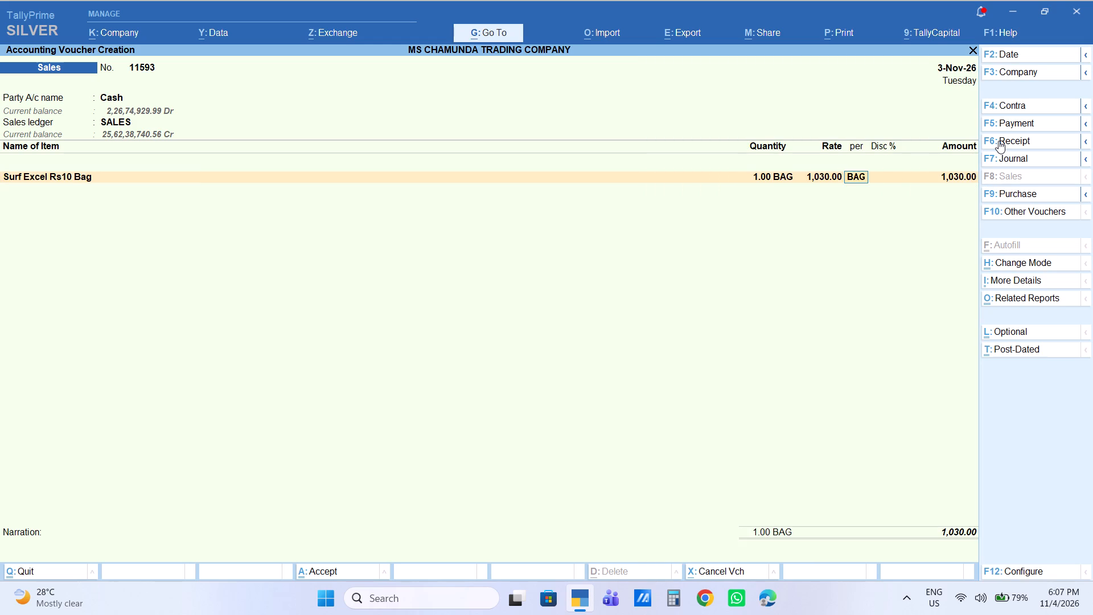
{"action": "key", "text": "Return"}
{"action": "key", "text": "Return"}
{"action": "key", "text": "Return"}
End the item list, add no extra charges or narration, and accept the cash sales voucher.
{"action": "key", "text": "Return"}
{"action": "key", "text": "Return"}
{"action": "key", "text": "Return"}
{"action": "key", "text": "Return"}
{"action": "key", "text": "Return"}
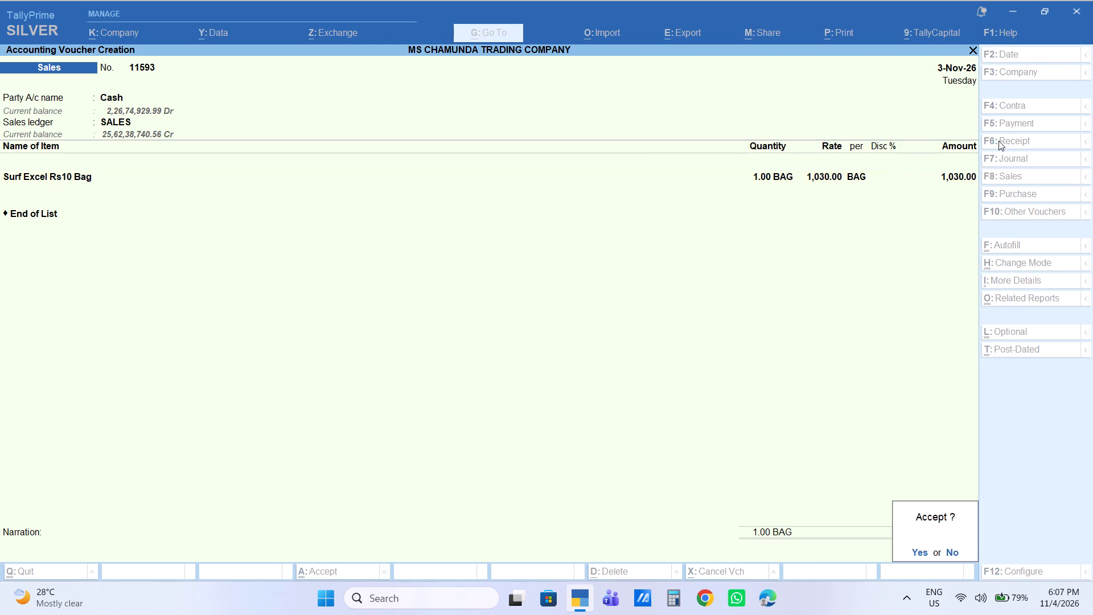
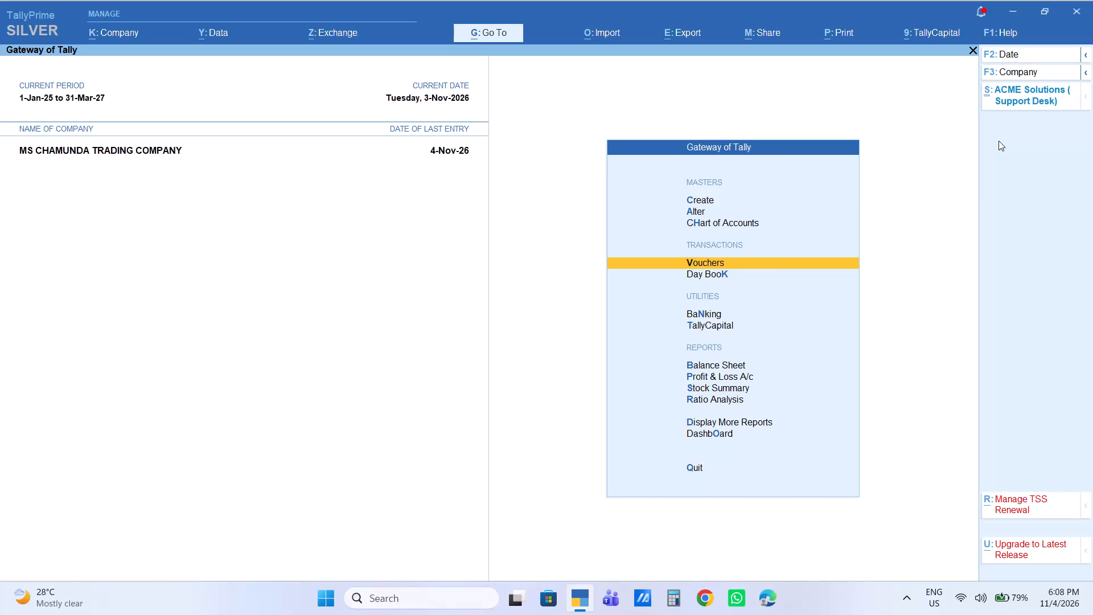
{"action": "key", "text": "d"}
{"action": "type", "text": "AL"}
{"action": "type", "text": "NIT"}
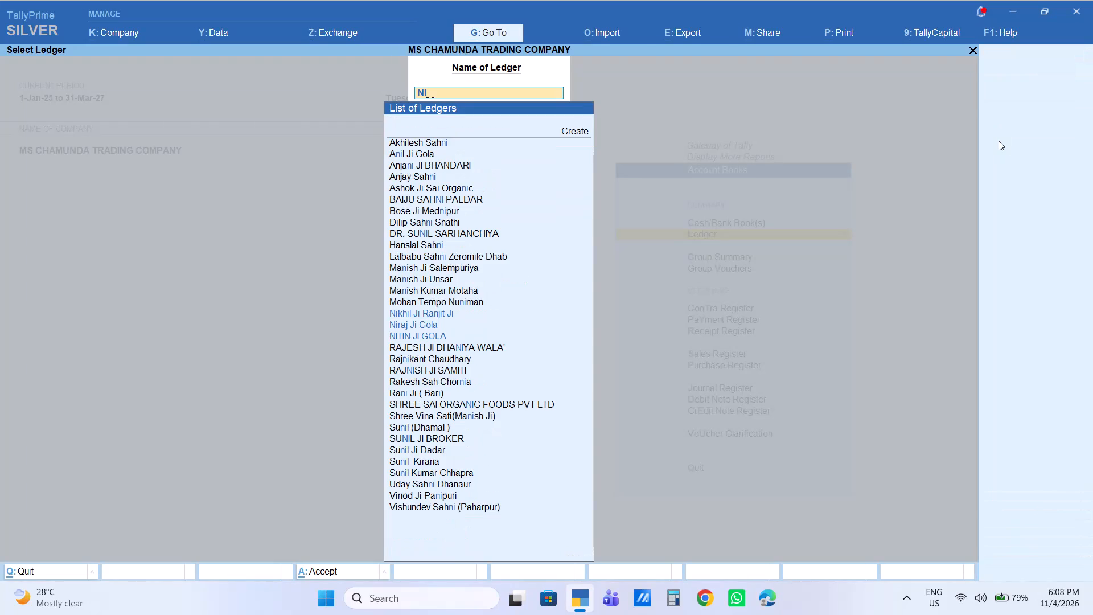
{"action": "key", "text": "Return"}
Extend the ledger report's period by clearing its start date and keeping 4-11-2026 as the end date.
{"action": "key", "text": "F2"}
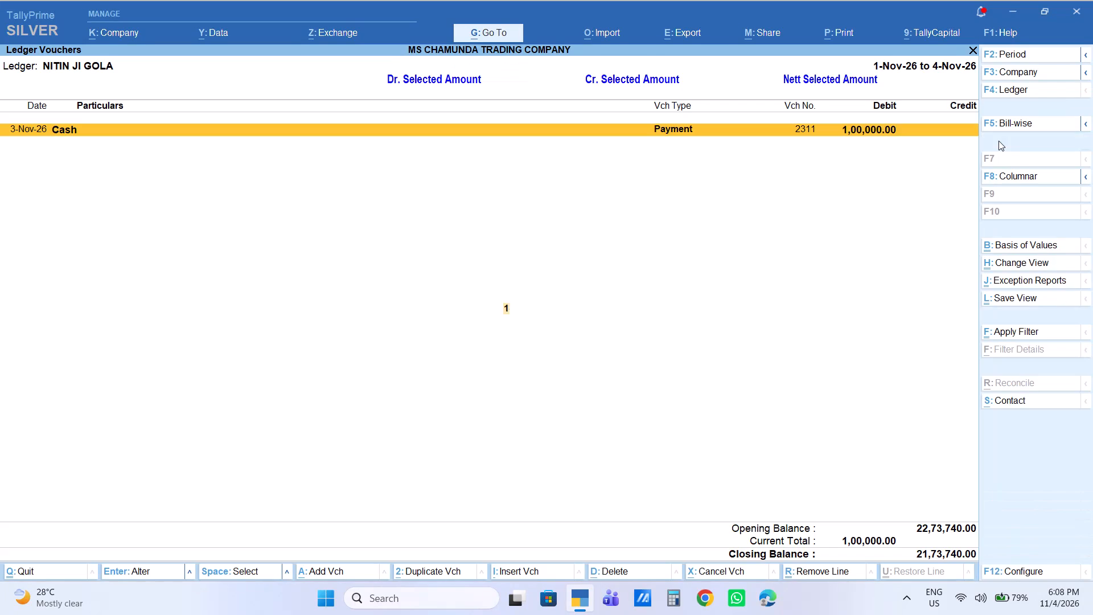
{"action": "key", "text": "space"}
{"action": "key", "text": "Return"}
{"action": "key", "text": "Return"}
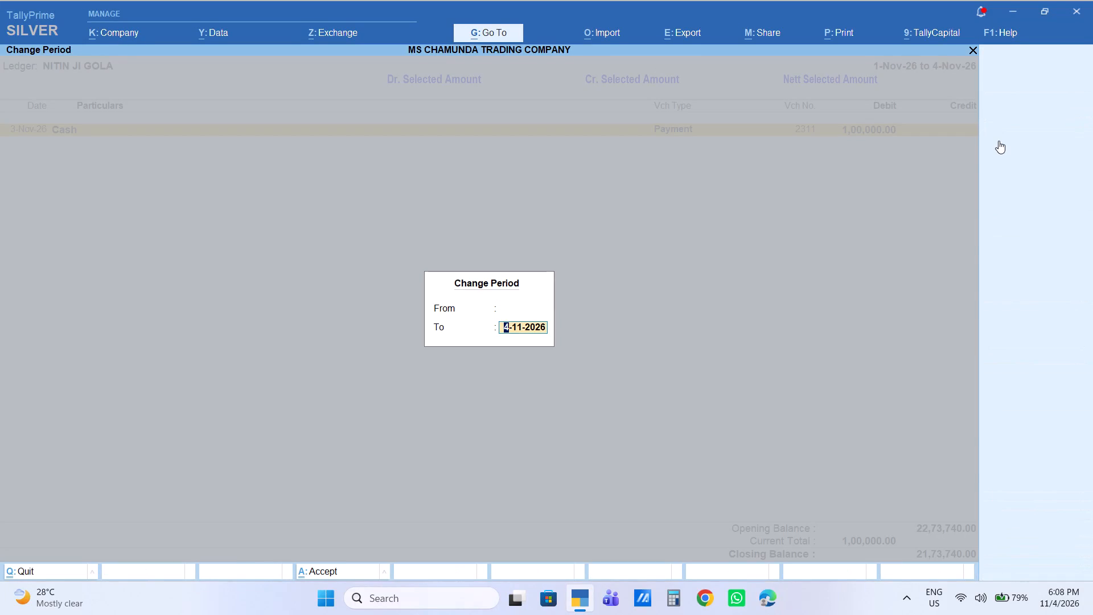
Look back through the ledger's purchase and payment entries from 3-Nov-26 to early August 2026.
{"action": "key", "text": "Down"}
{"action": "key", "text": "Down"}
{"action": "key", "text": "Down"}
{"action": "key", "text": "Down"}
{"action": "key", "text": "Down"}
{"action": "key", "text": "Down"}
{"action": "key", "text": "Down"}
{"action": "key", "text": "Down"}
{"action": "key", "text": "Down"}
{"action": "key", "text": "Down"}
{"action": "key", "text": "Down"}
{"action": "key", "text": "Down"}
{"action": "key", "text": "Down"}
{"action": "key", "text": "Down"}
{"action": "key", "text": "Down"}
{"action": "key", "text": "Down"}
{"action": "key", "text": "Down"}
{"action": "key", "text": "Down"}
{"action": "key", "text": "Down"}
{"action": "key", "text": "Down"}
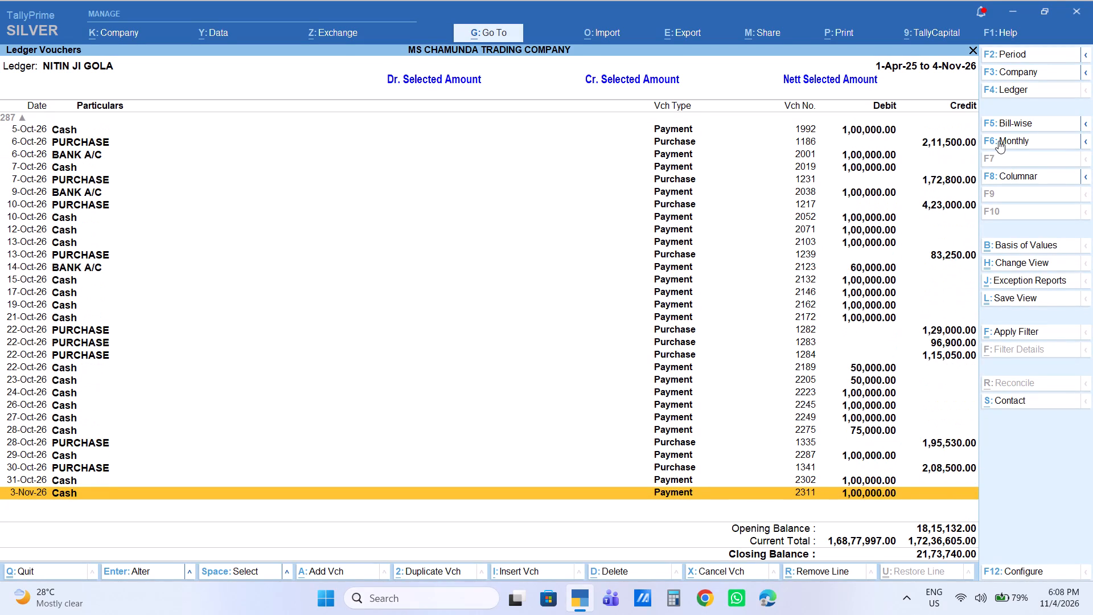
{"action": "key", "text": "Up"}
{"action": "key", "text": "Up"}
{"action": "key", "text": "Up"}
{"action": "key", "text": "Up"}
{"action": "key", "text": "Up"}
{"action": "key", "text": "Up"}
{"action": "key", "text": "Up"}
{"action": "key", "text": "Up"}
{"action": "key", "text": "Up"}
{"action": "key", "text": "Up"}
{"action": "key", "text": "Up"}
{"action": "key", "text": "Up"}
{"action": "key", "text": "Up"}
{"action": "key", "text": "Up"}
{"action": "key", "text": "Up"}
{"action": "key", "text": "Up"}
{"action": "key", "text": "Up"}
{"action": "key", "text": "Up"}
{"action": "key", "text": "Up"}
{"action": "key", "text": "Up"}
{"action": "key", "text": "Up"}
{"action": "key", "text": "Up"}
{"action": "key", "text": "Up"}
{"action": "key", "text": "Up"}
{"action": "key", "text": "Up"}
{"action": "key", "text": "Up"}
{"action": "key", "text": "Up"}
{"action": "key", "text": "Up"}
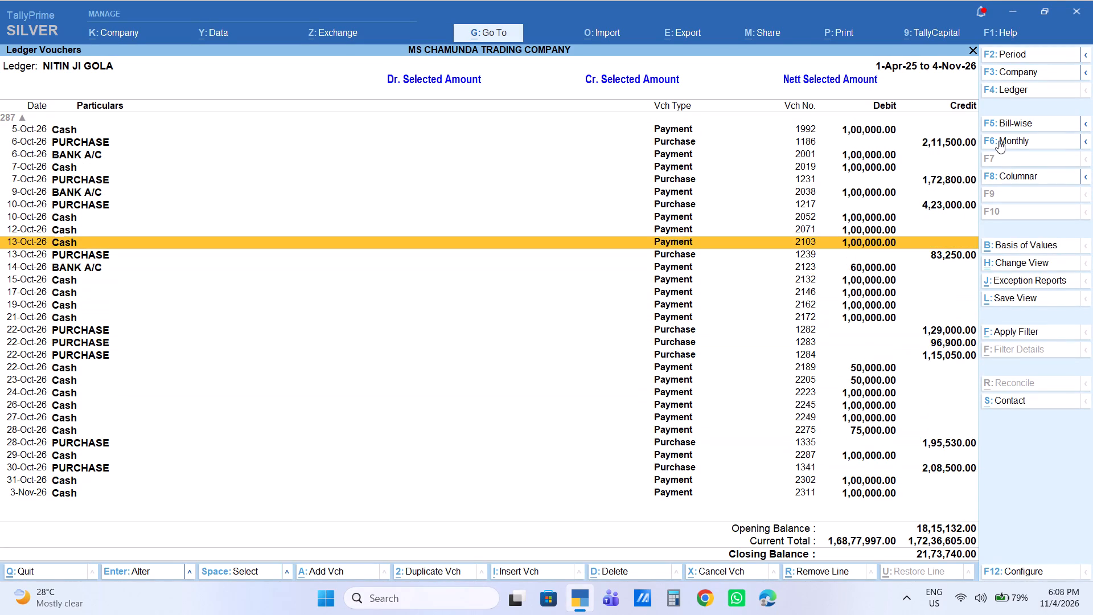
{"action": "key", "text": "Up"}
{"action": "key", "text": "Up"}
{"action": "key", "text": "Up"}
{"action": "key", "text": "Up"}
{"action": "key", "text": "Up"}
{"action": "key", "text": "Up"}
{"action": "key", "text": "Up"}
{"action": "key", "text": "Up"}
{"action": "key", "text": "Up"}
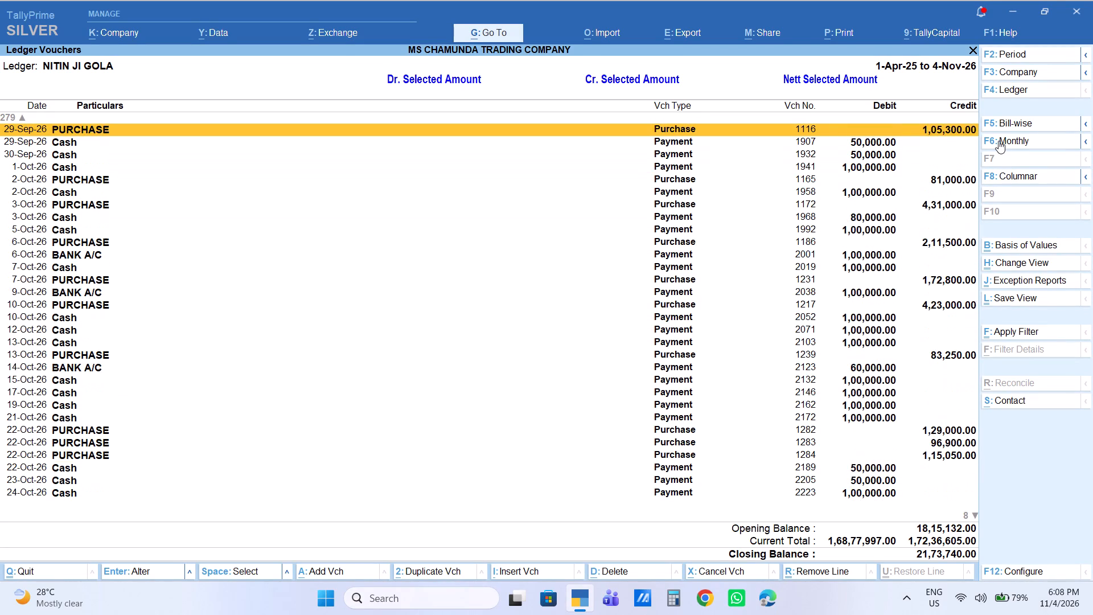
{"action": "key", "text": "Up"}
{"action": "key", "text": "Up"}
{"action": "key", "text": "Up"}
{"action": "key", "text": "Up"}
{"action": "key", "text": "Up"}
{"action": "key", "text": "Up"}
{"action": "key", "text": "Up"}
{"action": "key", "text": "Up"}
{"action": "key", "text": "Up"}
{"action": "key", "text": "Up"}
{"action": "key", "text": "Up"}
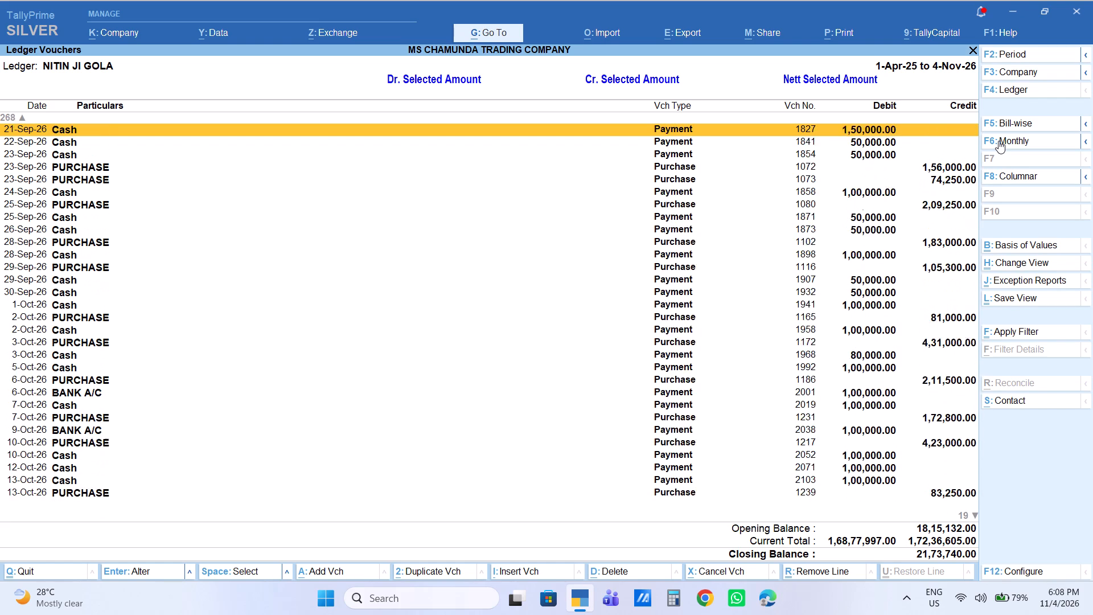
{"action": "key", "text": "Up"}
{"action": "key", "text": "Up"}
{"action": "key", "text": "Up"}
{"action": "key", "text": "Up"}
{"action": "key", "text": "Up"}
{"action": "key", "text": "Up"}
{"action": "key", "text": "Up"}
{"action": "key", "text": "Up"}
{"action": "key", "text": "Up"}
{"action": "key", "text": "Up"}
{"action": "key", "text": "Up"}
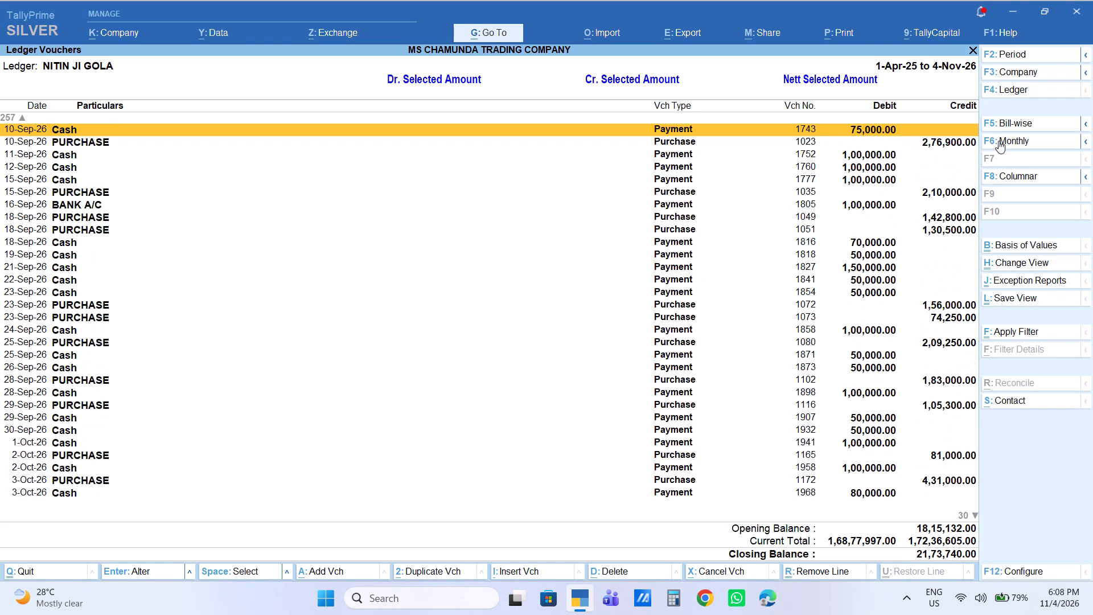
{"action": "key", "text": "Up"}
{"action": "key", "text": "Up"}
{"action": "key", "text": "Up"}
{"action": "key", "text": "Up"}
{"action": "key", "text": "Up"}
{"action": "key", "text": "Up"}
{"action": "key", "text": "Up"}
{"action": "key", "text": "Up"}
{"action": "key", "text": "Up"}
{"action": "key", "text": "Up"}
{"action": "key", "text": "Up"}
{"action": "key", "text": "Up"}
{"action": "key", "text": "Up"}
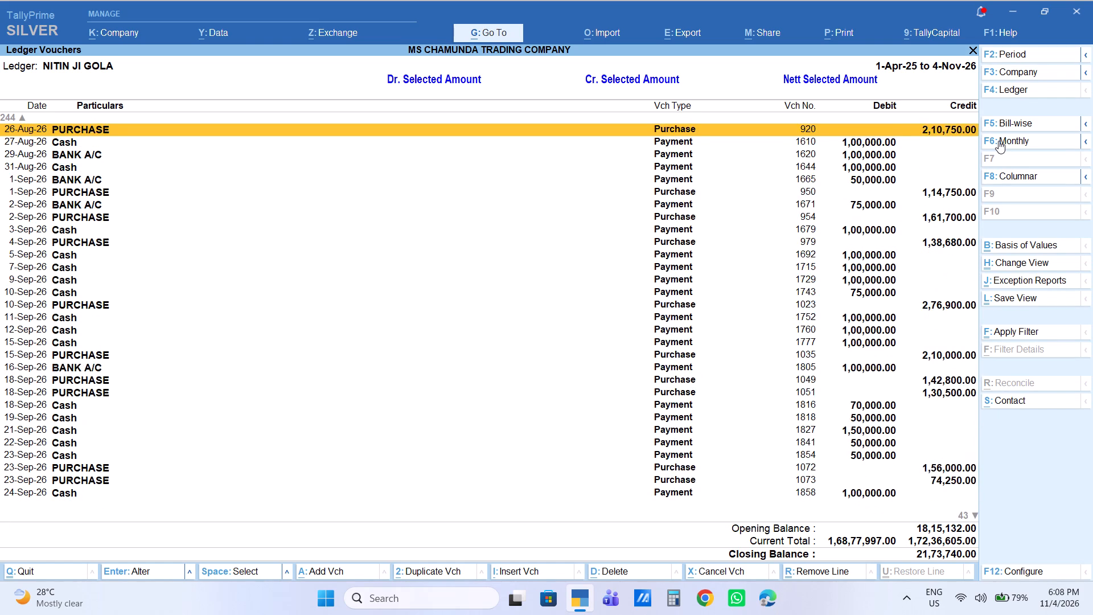
{"action": "key", "text": "Up"}
{"action": "key", "text": "Up"}
{"action": "key", "text": "Up"}
{"action": "key", "text": "Up"}
{"action": "key", "text": "Up"}
{"action": "key", "text": "Up"}
{"action": "key", "text": "Up"}
{"action": "key", "text": "Up"}
{"action": "key", "text": "Up"}
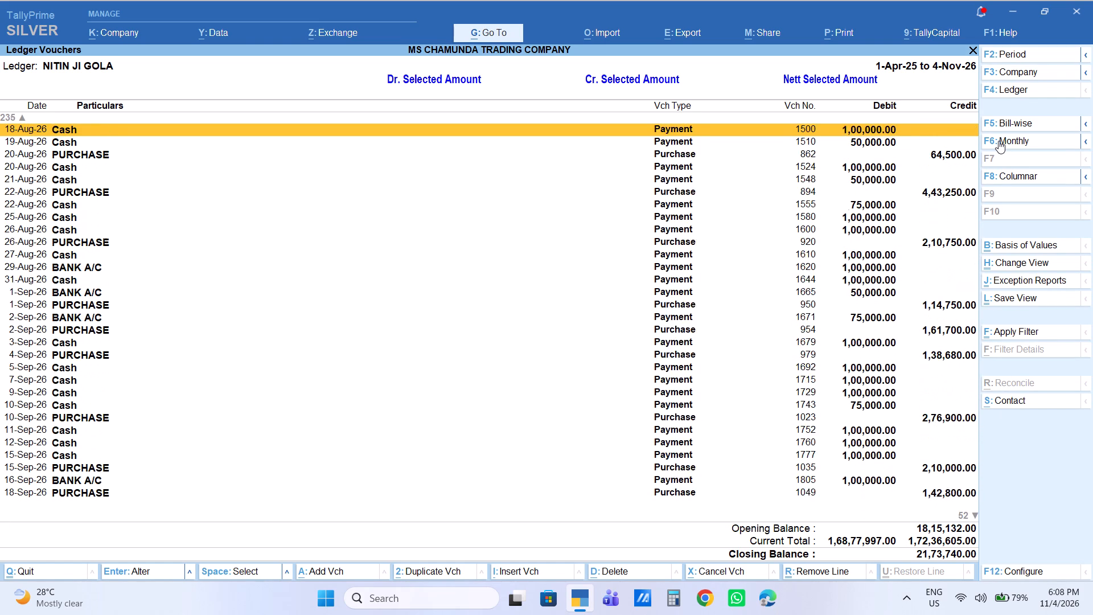
{"action": "key", "text": "Up"}
{"action": "key", "text": "Up"}
{"action": "key", "text": "Up"}
{"action": "key", "text": "Up"}
{"action": "key", "text": "Up"}
{"action": "key", "text": "Up"}
{"action": "key", "text": "Up"}
{"action": "key", "text": "Up"}
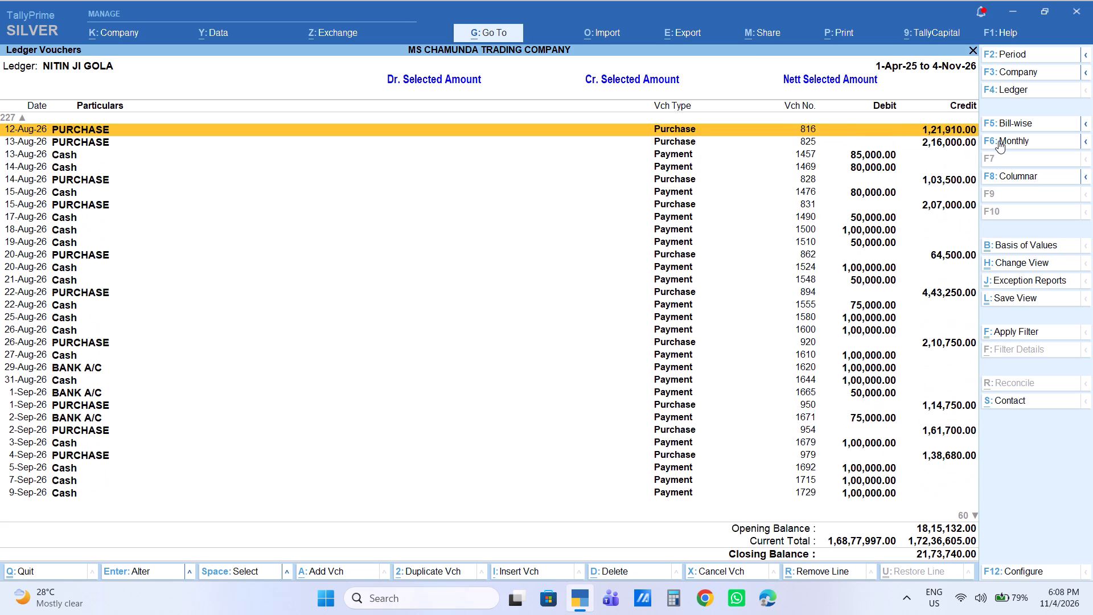
{"action": "key", "text": "Up"}
{"action": "key", "text": "Up"}
{"action": "key", "text": "Up"}
{"action": "key", "text": "Up"}
{"action": "key", "text": "Up"}
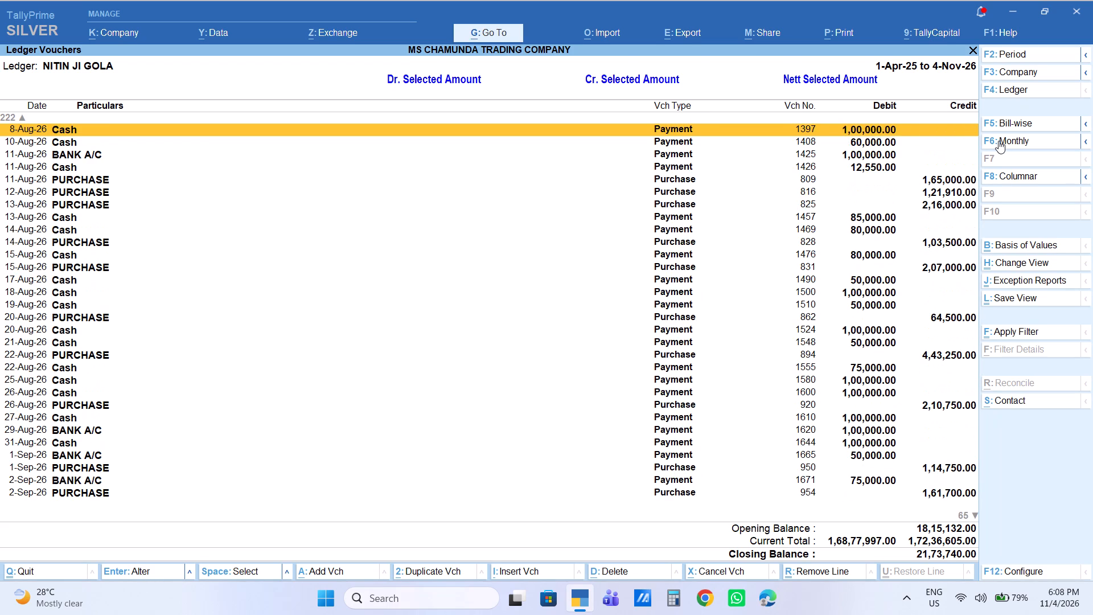
Examine the ledger's payment and purchase entries one by one from 7-Aug-26 to 2-Sep-26.
{"action": "key", "text": "Down"}
{"action": "key", "text": "Down"}
{"action": "key", "text": "Down"}
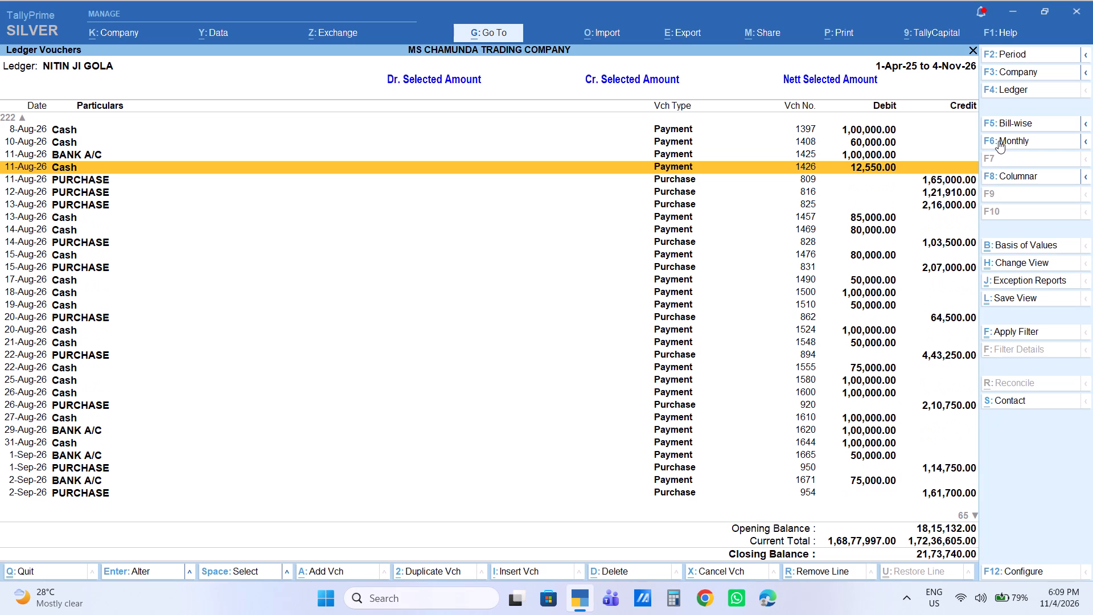
{"action": "key", "text": "Up"}
{"action": "key", "text": "Up"}
{"action": "key", "text": "Up"}
{"action": "key", "text": "Up"}
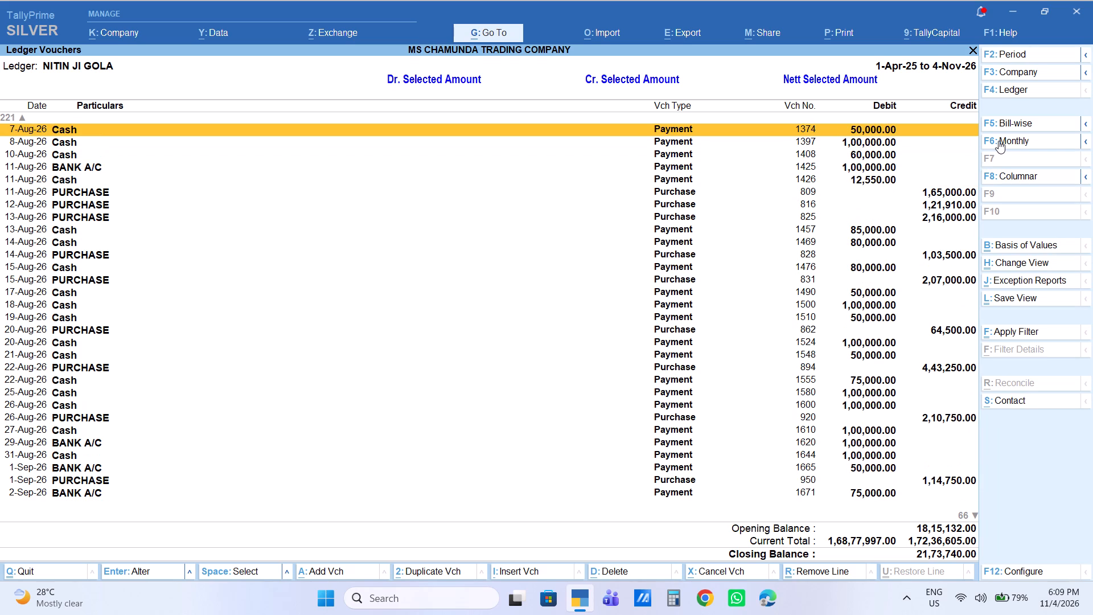
{"action": "key", "text": "Down"}
{"action": "key", "text": "Down"}
{"action": "key", "text": "Down"}
{"action": "key", "text": "Down"}
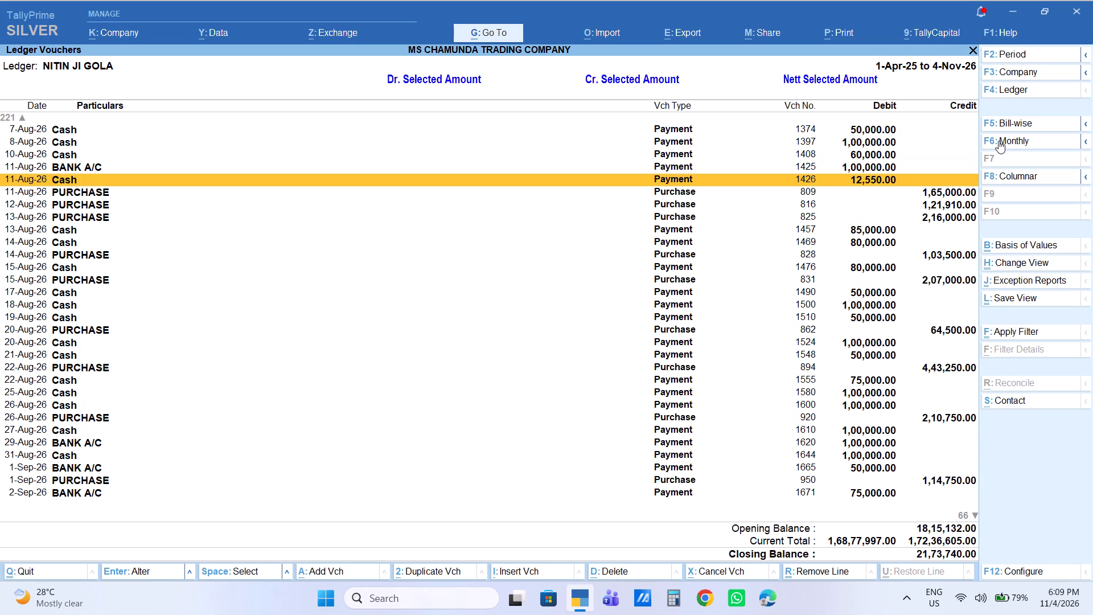
{"action": "key", "text": "Down"}
{"action": "key", "text": "Down"}
{"action": "key", "text": "Down"}
{"action": "key", "text": "Down"}
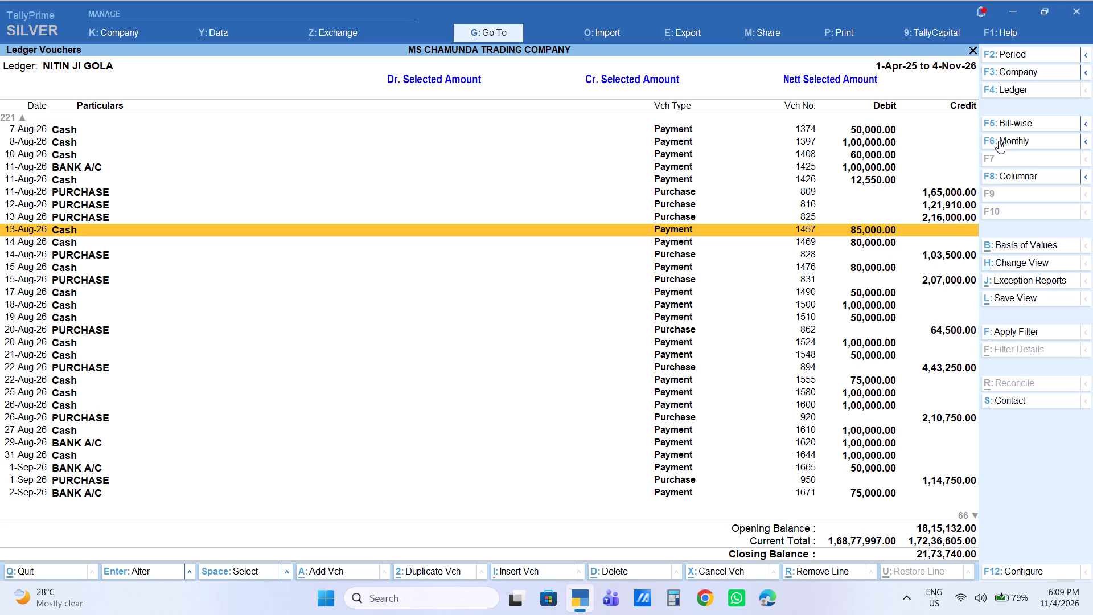
{"action": "key", "text": "Down"}
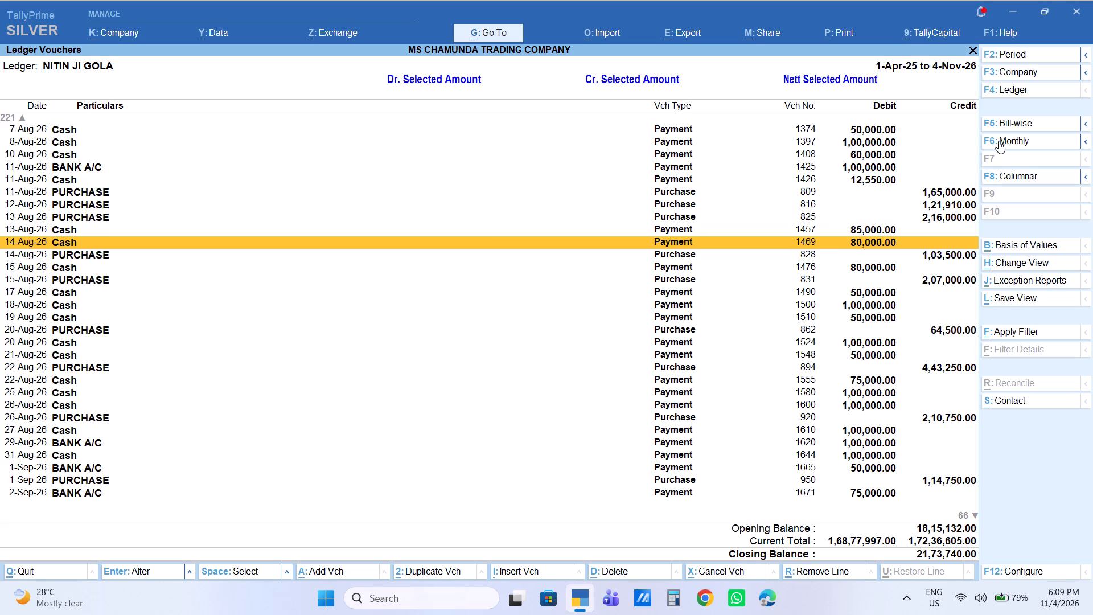
{"action": "key", "text": "Down"}
{"action": "key", "text": "Down"}
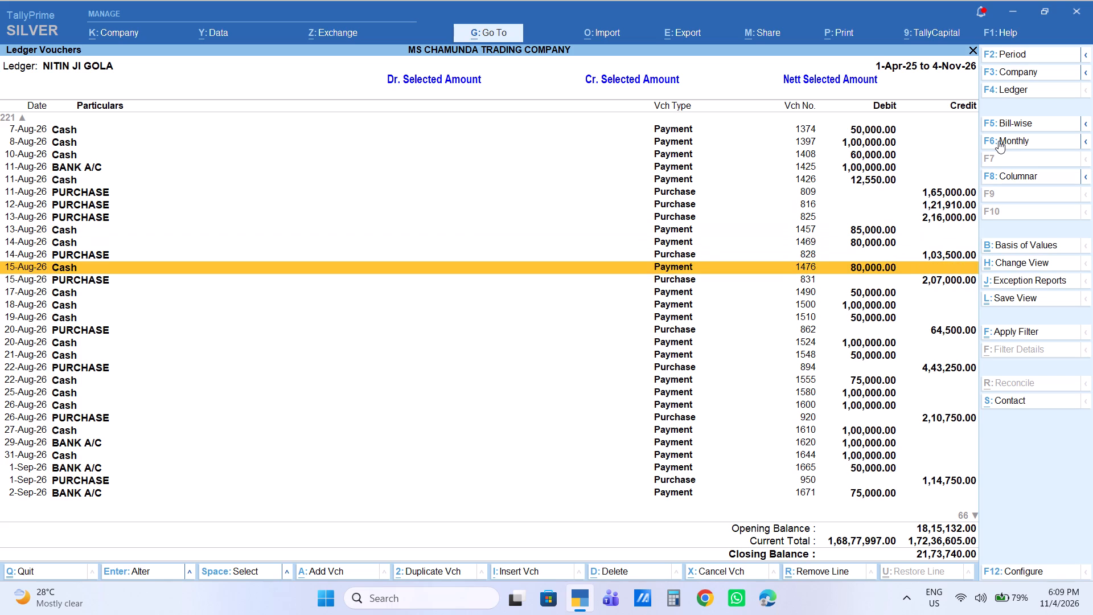
{"action": "key", "text": "Down"}
{"action": "key", "text": "Down"}
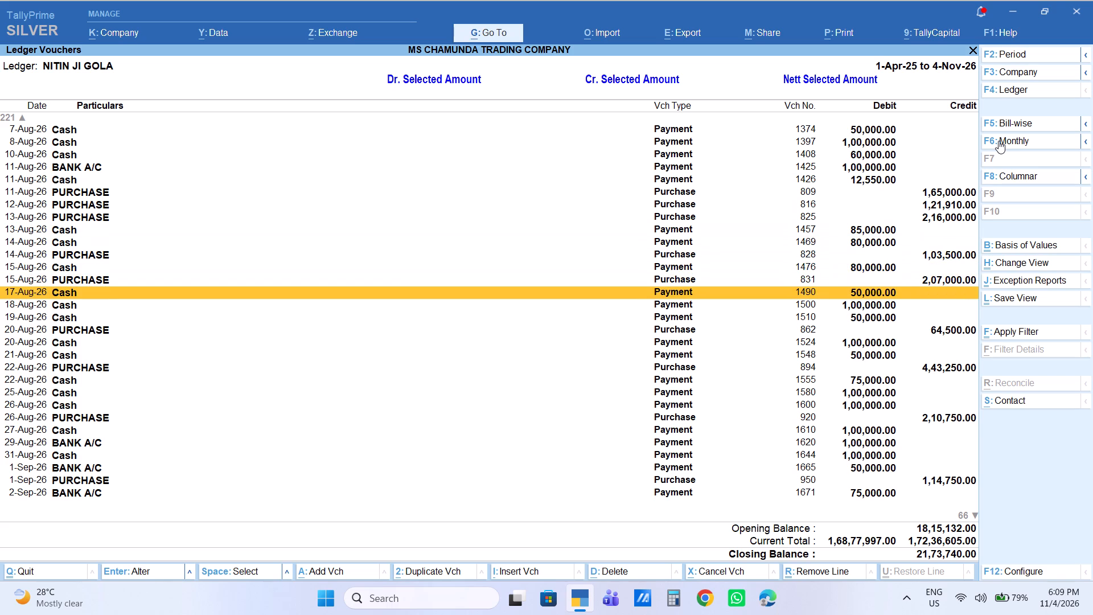
{"action": "key", "text": "Down"}
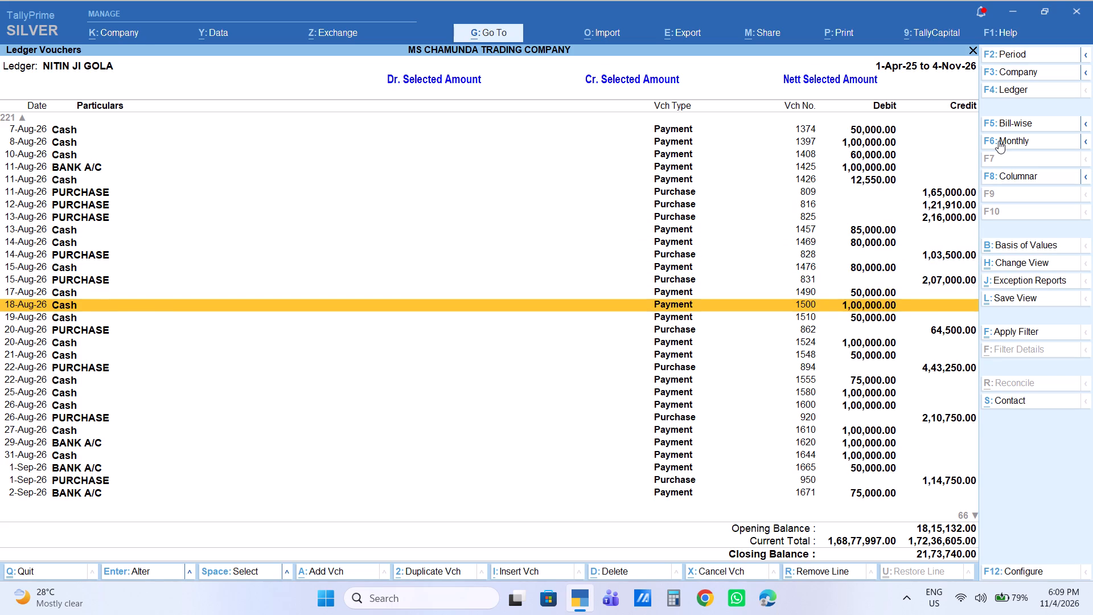
{"action": "key", "text": "Down"}
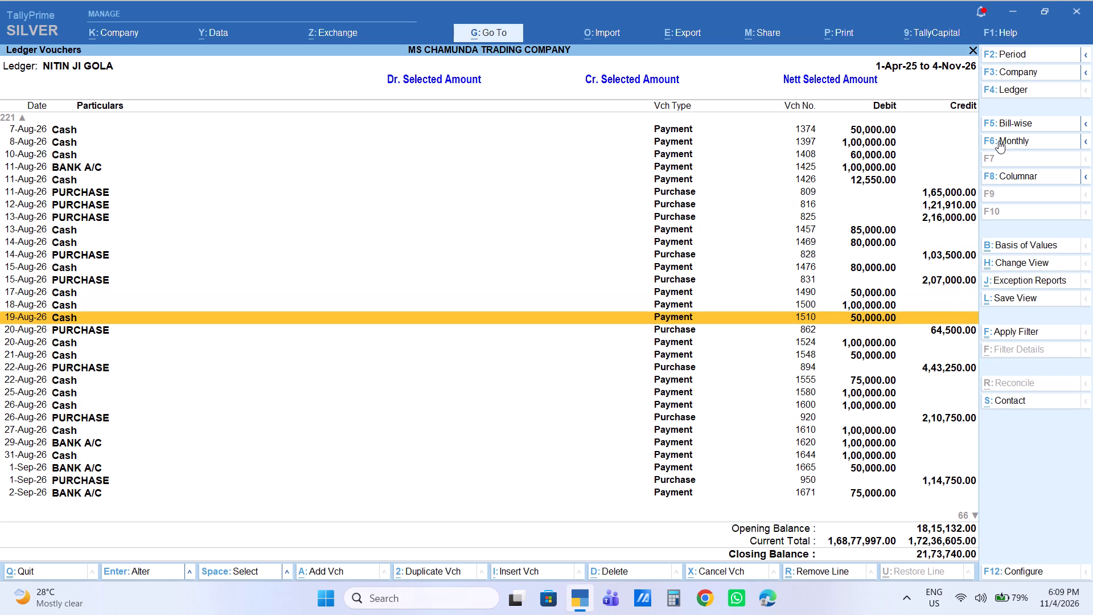
{"action": "key", "text": "Down"}
{"action": "key", "text": "Down"}
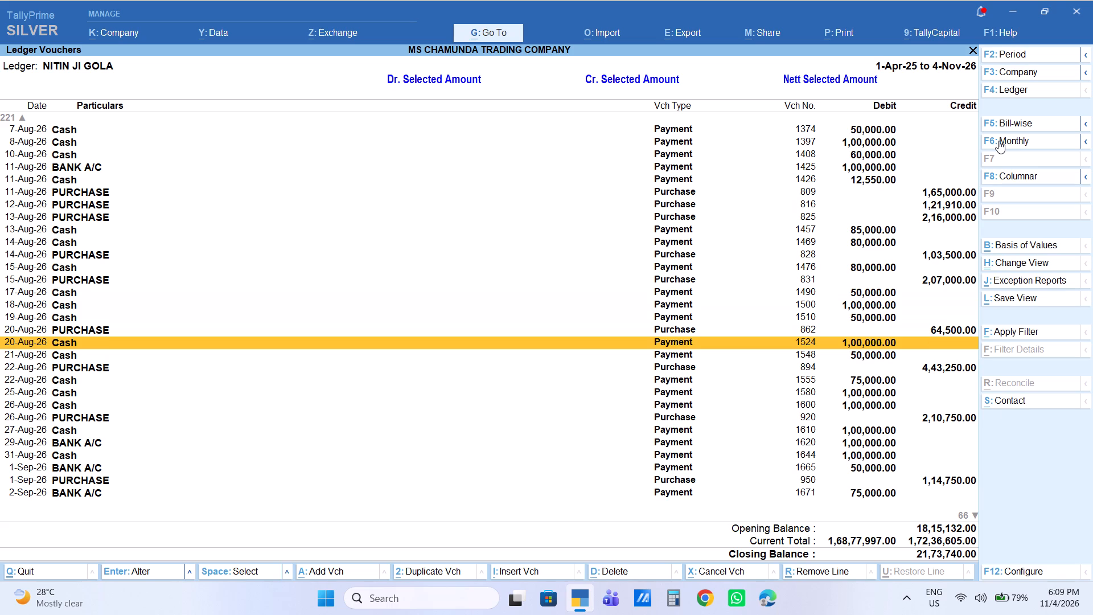
{"action": "key", "text": "Down"}
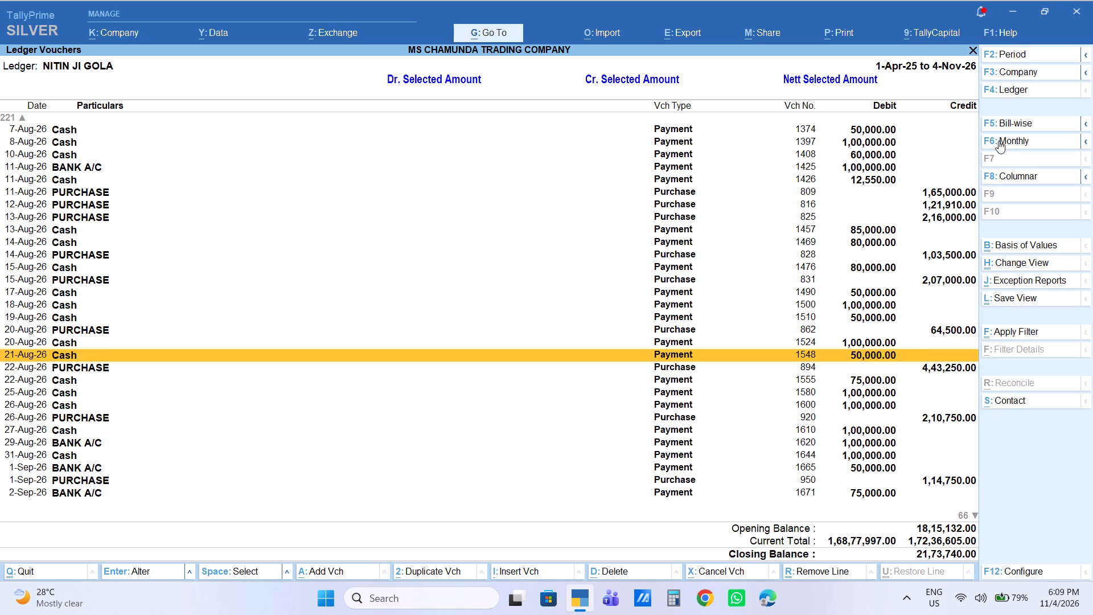
{"action": "key", "text": "Down"}
{"action": "key", "text": "Down"}
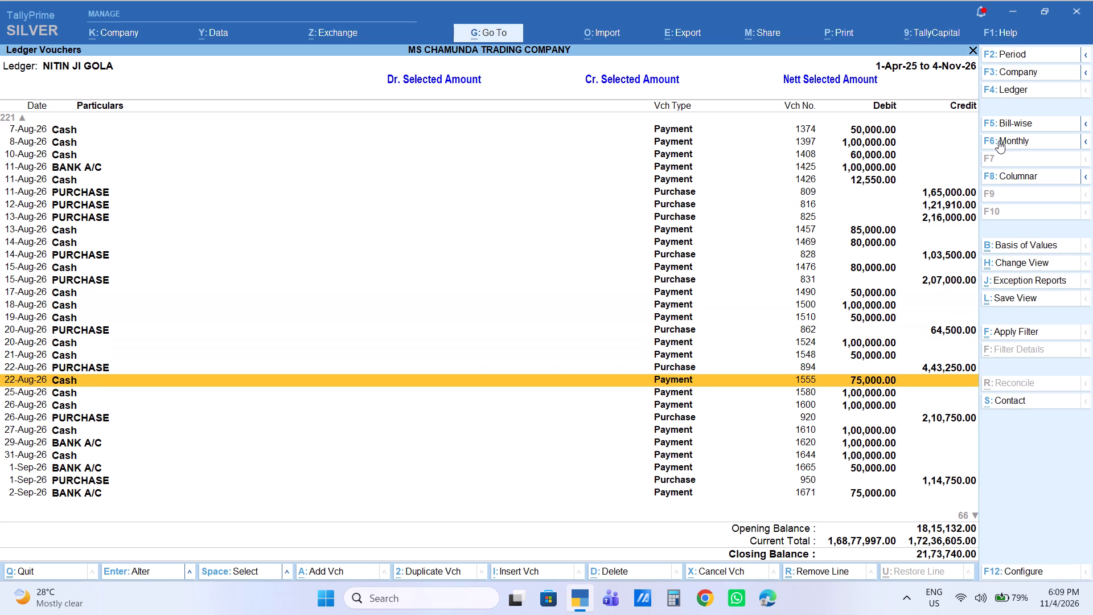
{"action": "key", "text": "Down"}
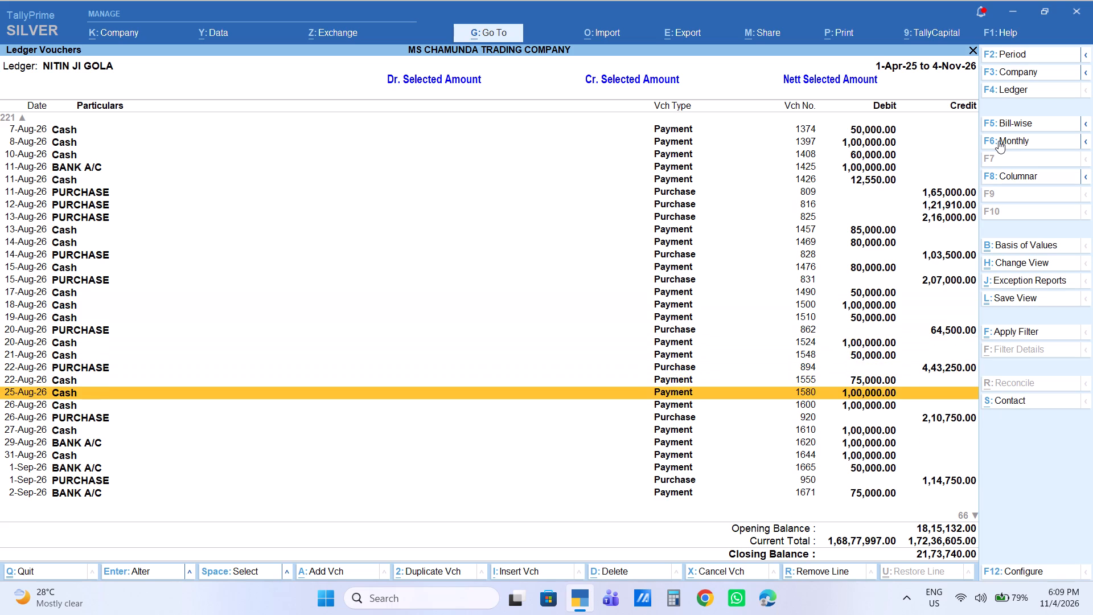
{"action": "key", "text": "Down"}
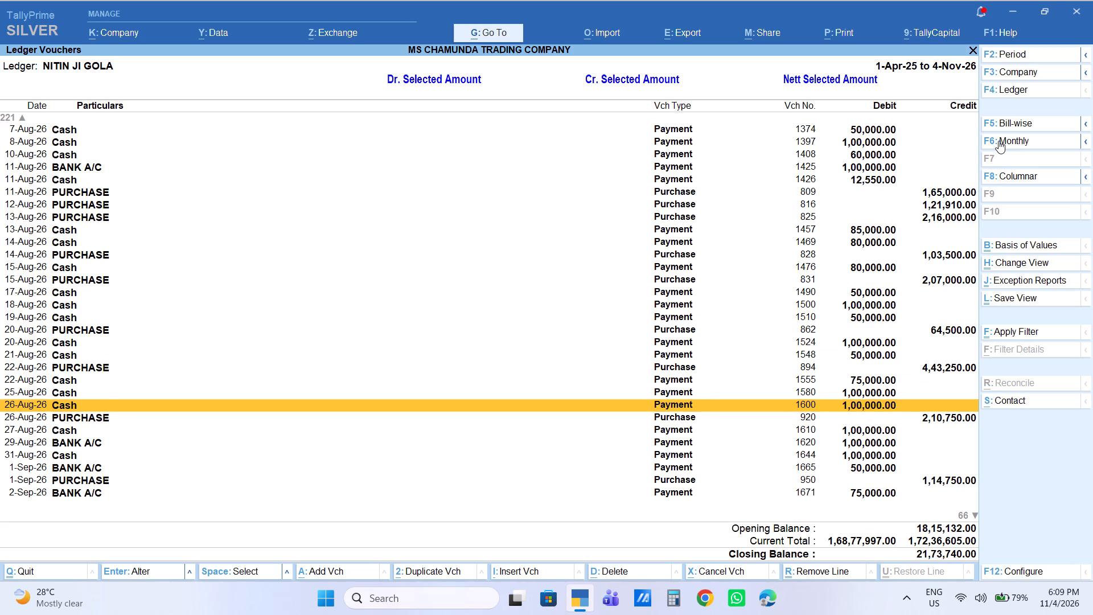
{"action": "key", "text": "Down"}
{"action": "key", "text": "Down"}
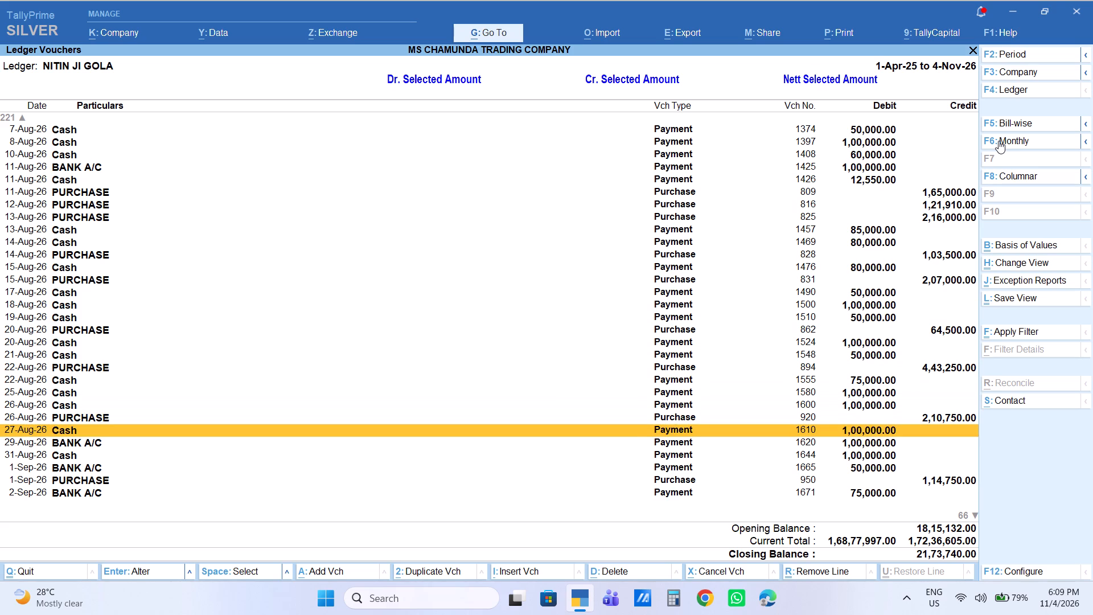
{"action": "key", "text": "Down"}
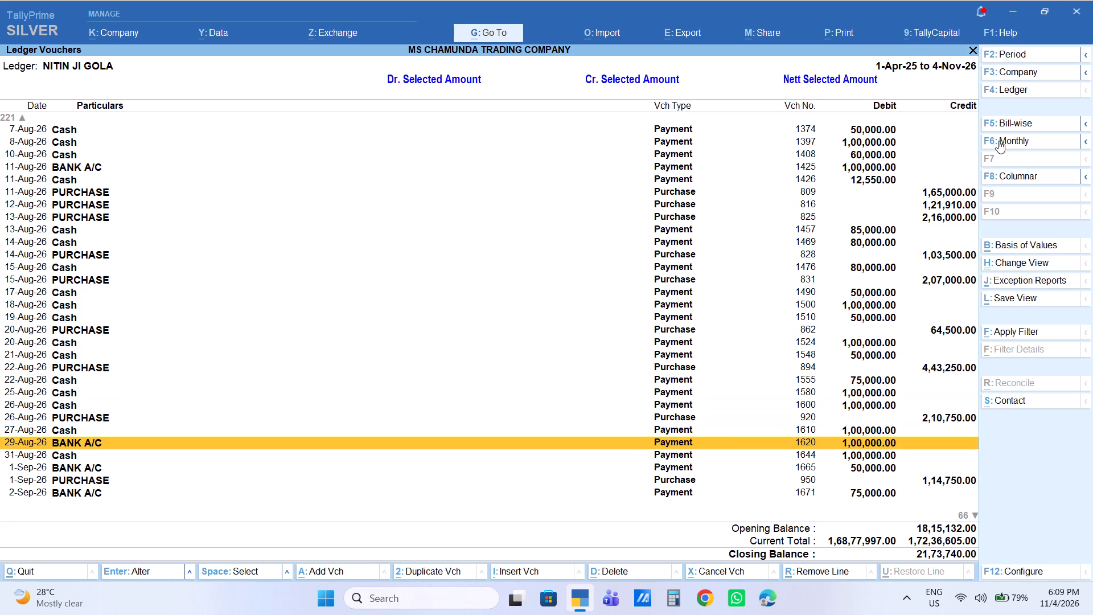
{"action": "key", "text": "Down"}
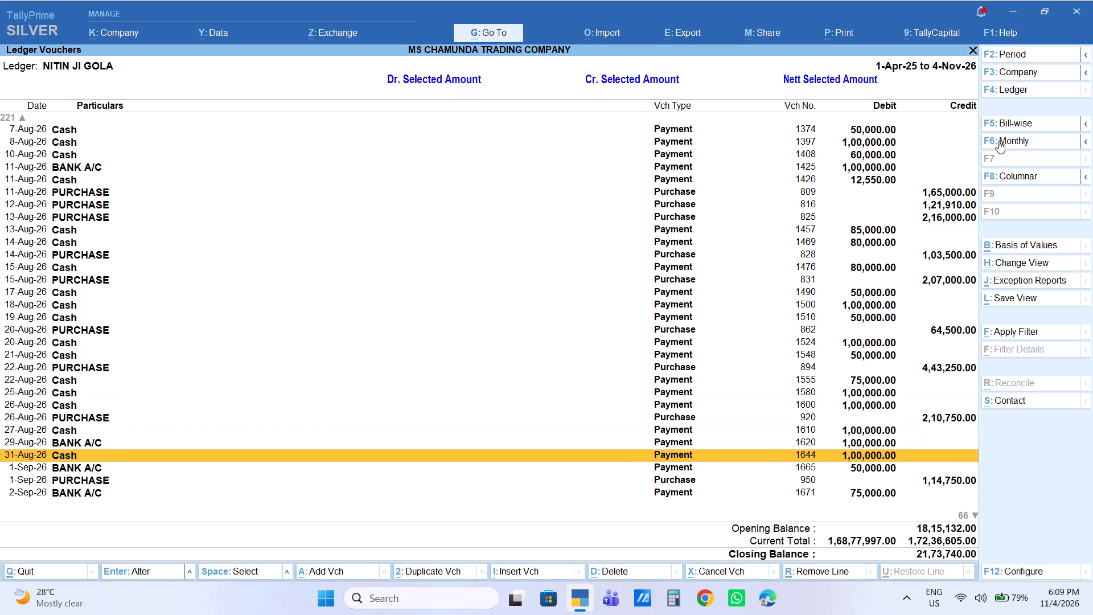
{"action": "key", "text": "Down"}
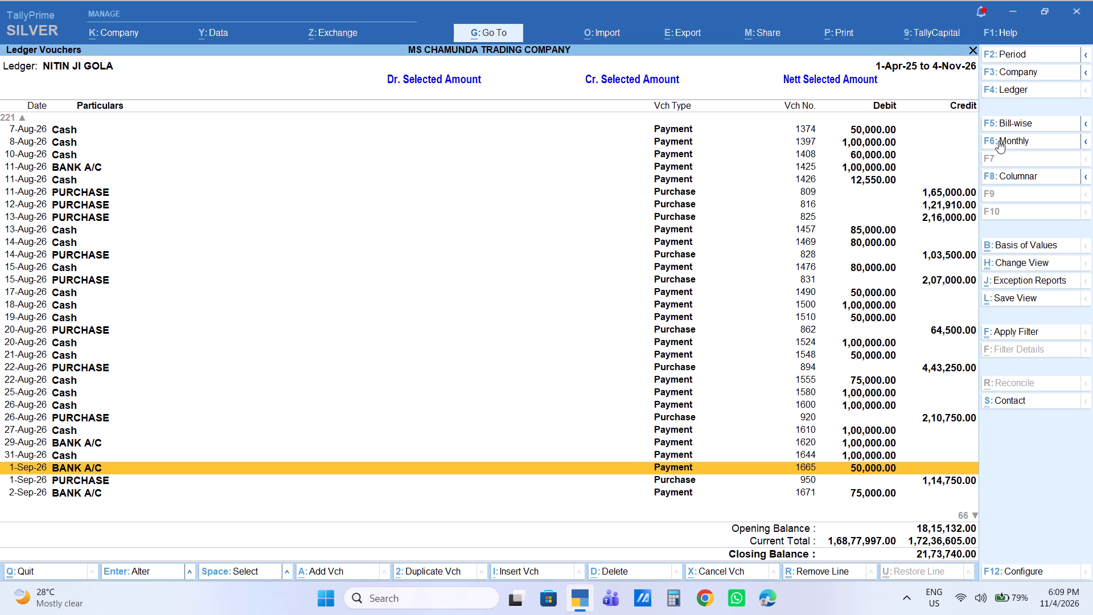
{"action": "key", "text": "Down"}
{"action": "key", "text": "Down"}
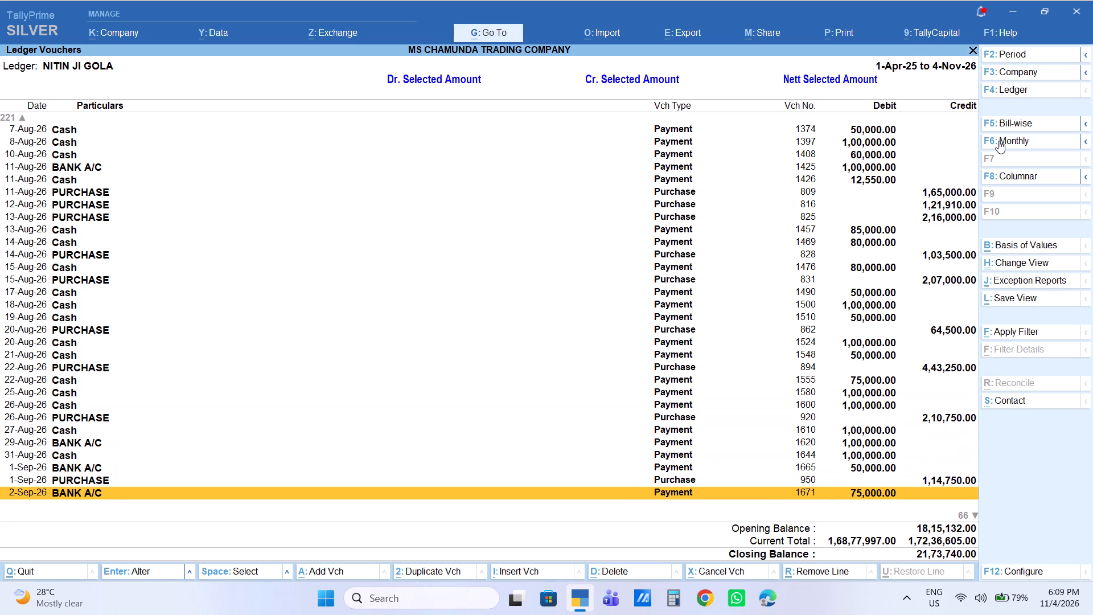
{"action": "key", "text": "Down"}
{"action": "key", "text": "Down"}
{"action": "key", "text": "Down"}
{"action": "key", "text": "Down"}
{"action": "key", "text": "Up"}
{"action": "key", "text": "Up"}
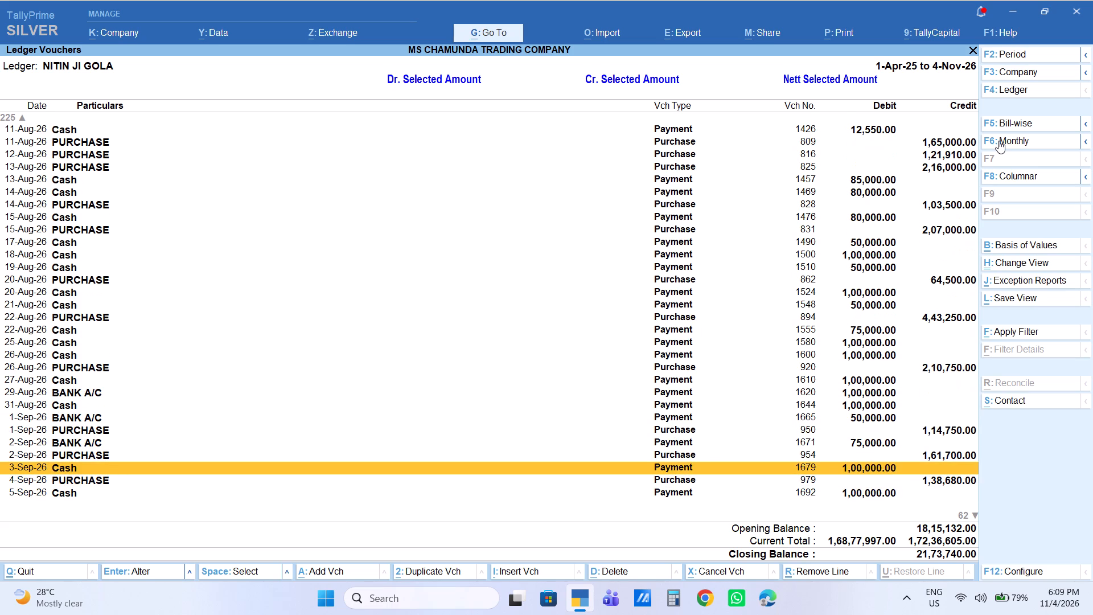
{"action": "key", "text": "Down"}
{"action": "key", "text": "Down"}
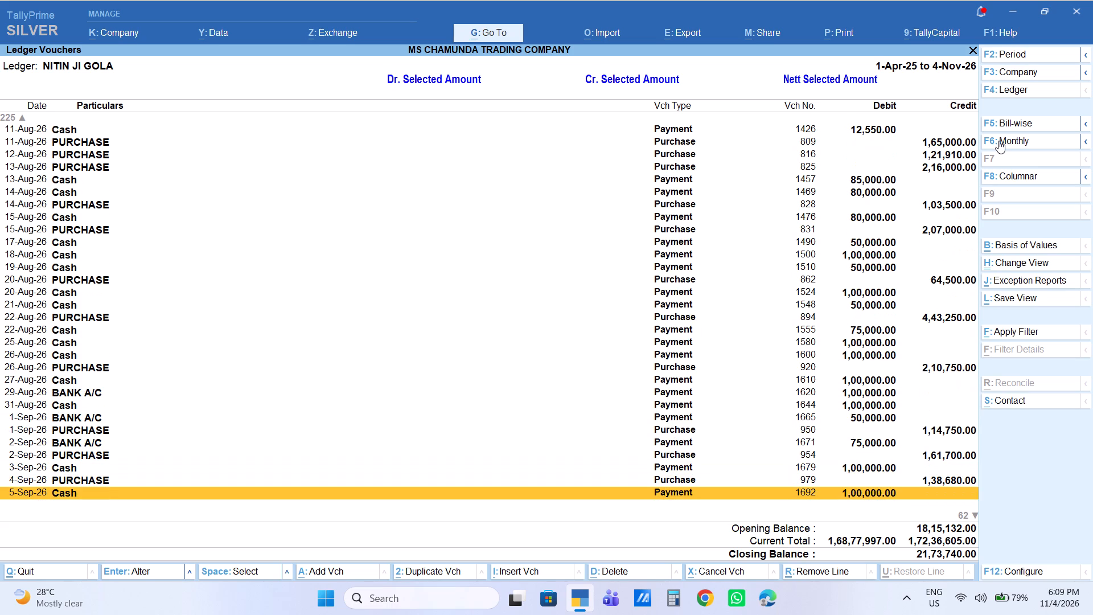
{"action": "key", "text": "Down"}
{"action": "key", "text": "Down"}
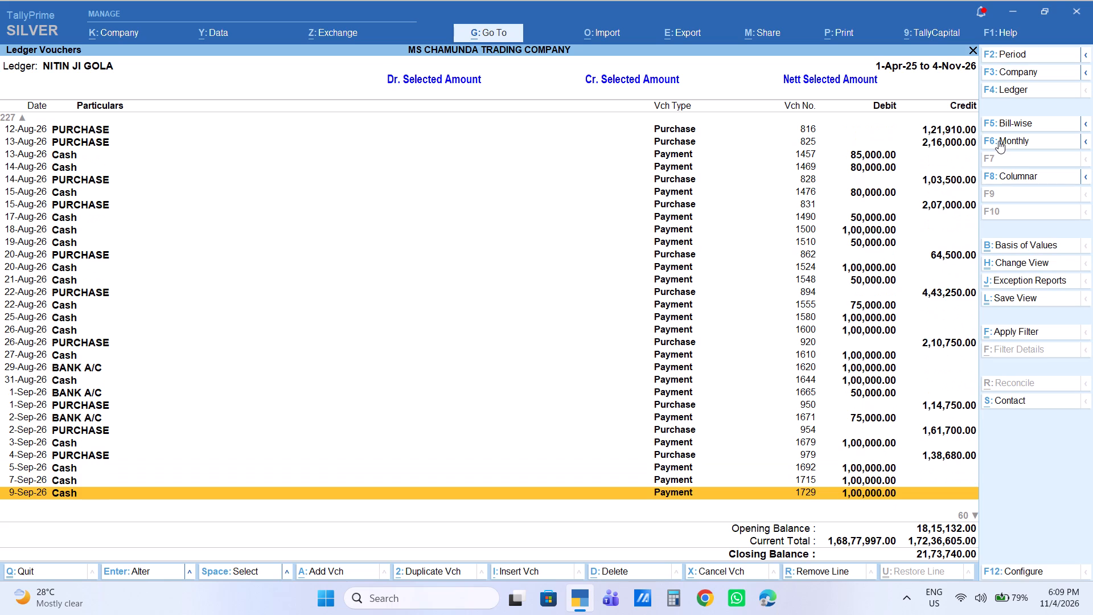
{"action": "key", "text": "Up"}
{"action": "key", "text": "Up"}
{"action": "key", "text": "Down"}
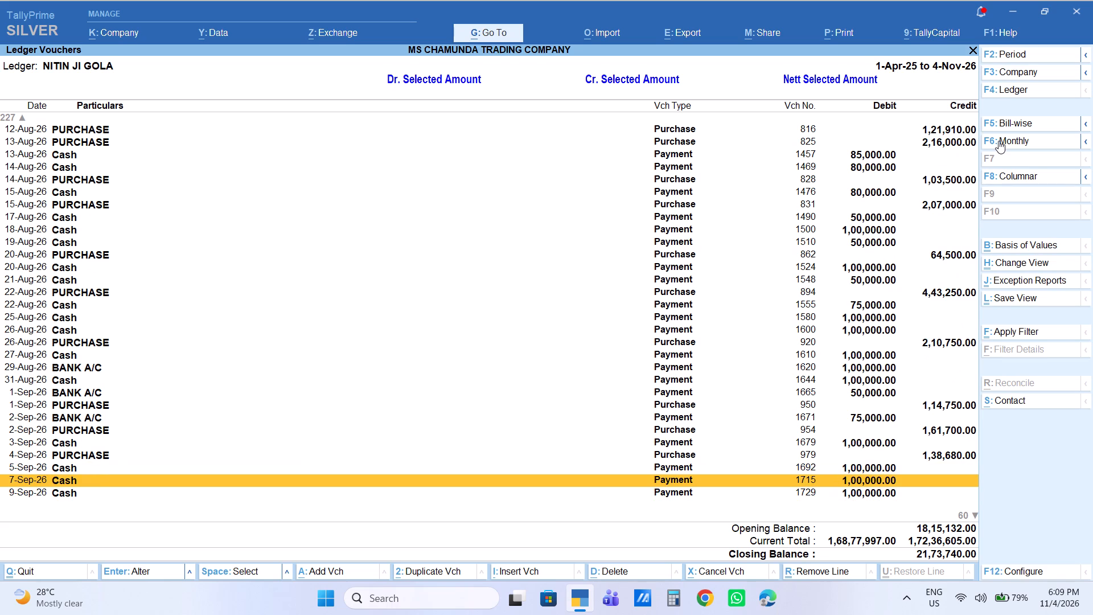
{"action": "key", "text": "Down"}
{"action": "key", "text": "Down"}
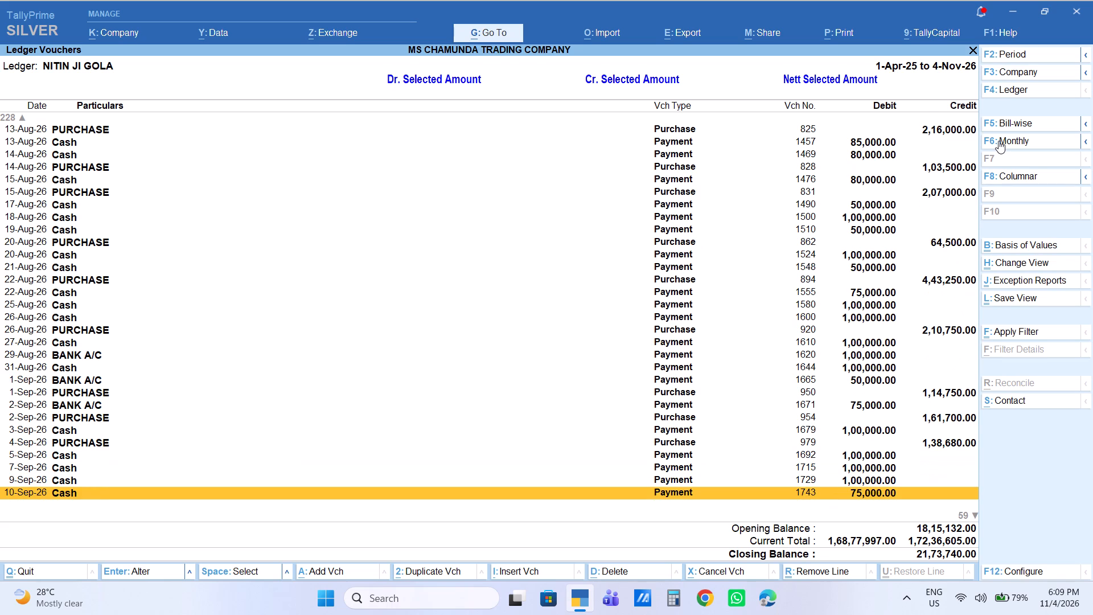
{"action": "key", "text": "Down"}
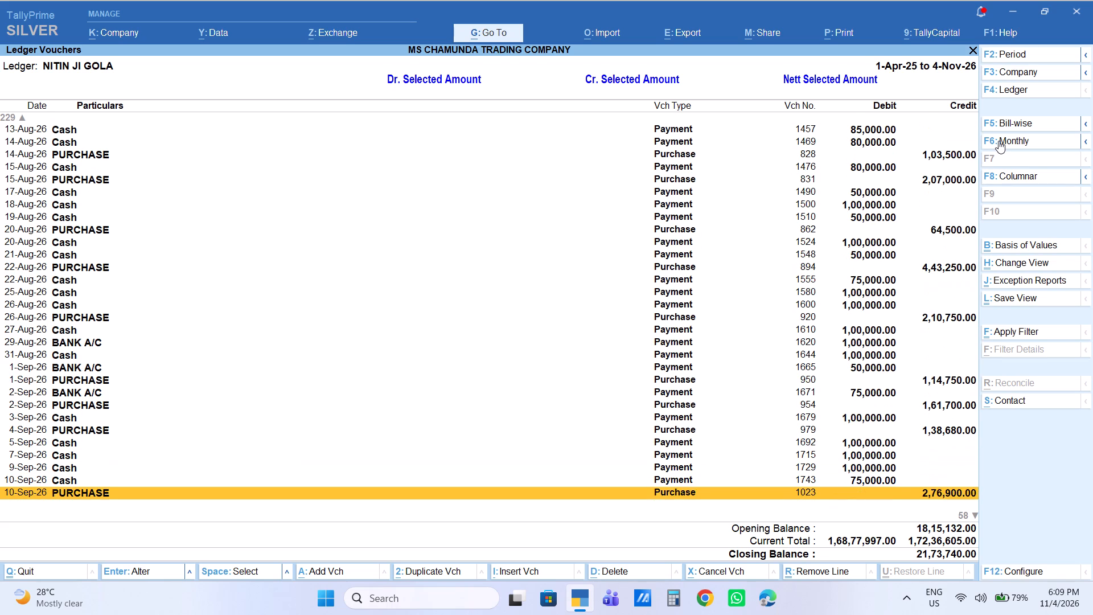
{"action": "key", "text": "Down"}
{"action": "key", "text": "Down"}
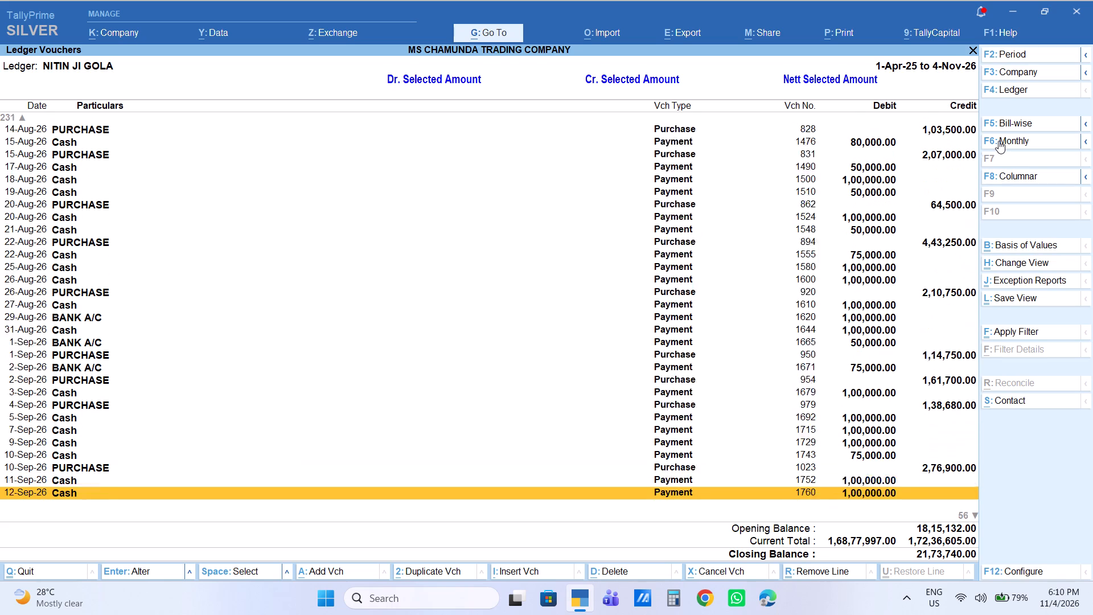
{"action": "key", "text": "Down"}
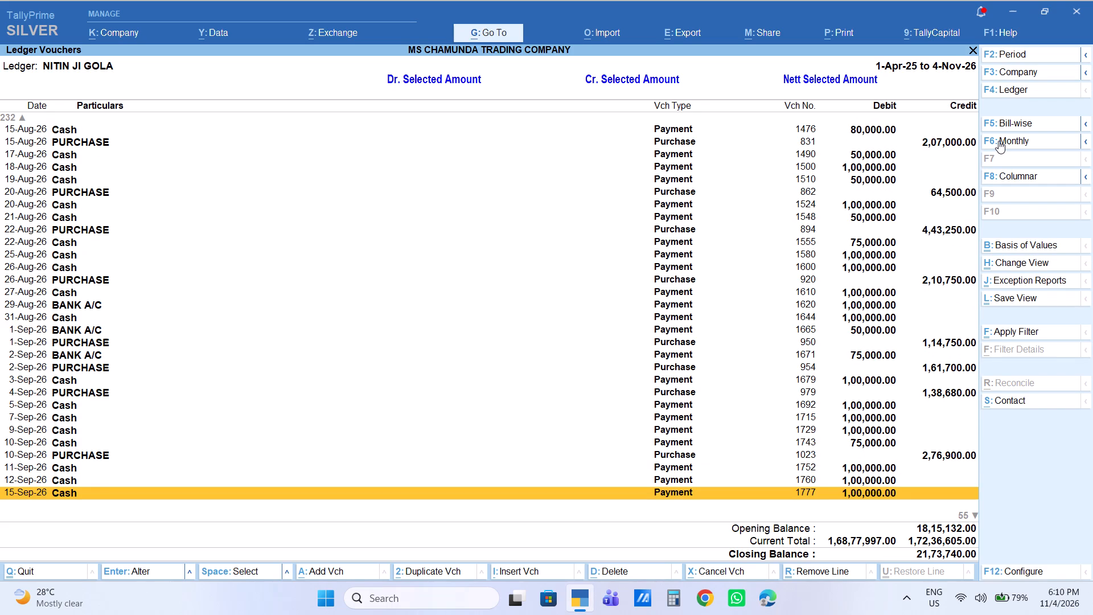
{"action": "key", "text": "Down"}
{"action": "key", "text": "Down"}
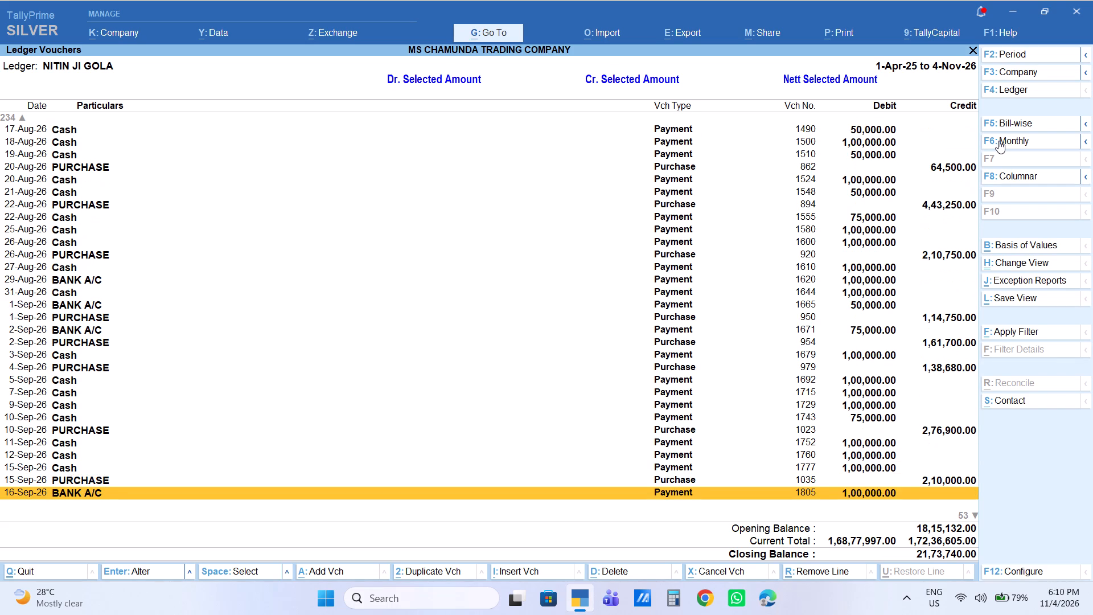
Examine the ledger's purchase and payment entries one by one from 18-Sep-26 to 30-Sep-26.
{"action": "key", "text": "Down"}
{"action": "key", "text": "Down"}
{"action": "key", "text": "Down"}
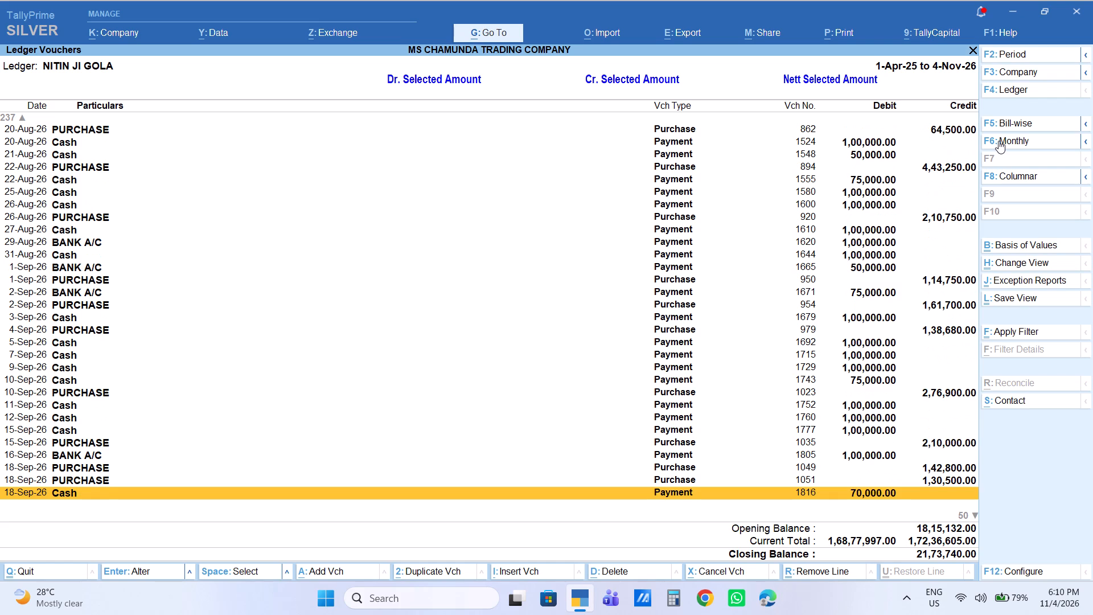
{"action": "key", "text": "Down"}
{"action": "key", "text": "Down"}
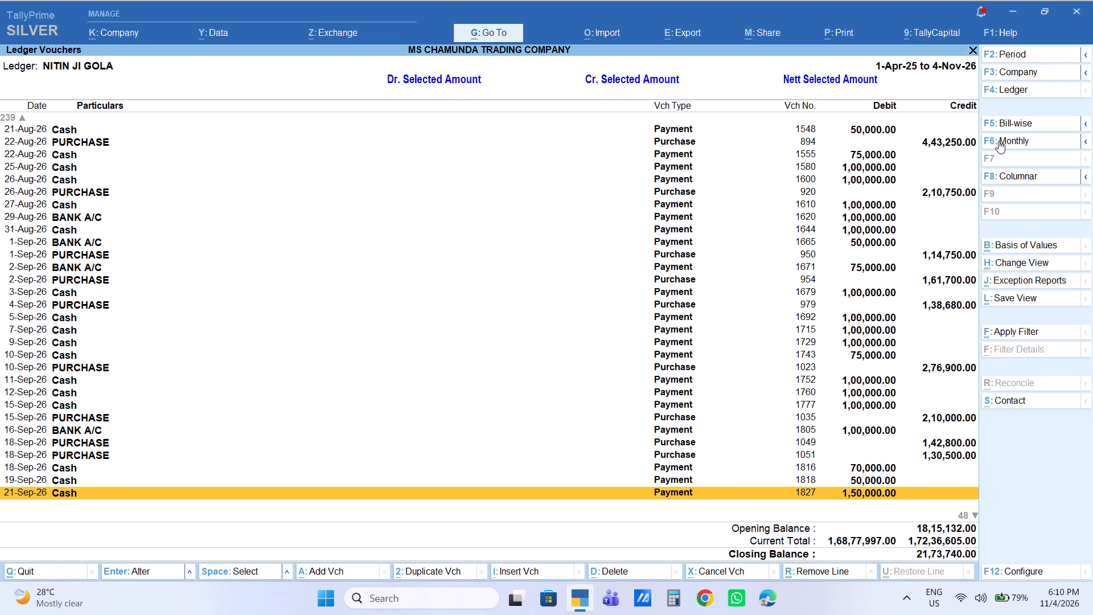
{"action": "key", "text": "Down"}
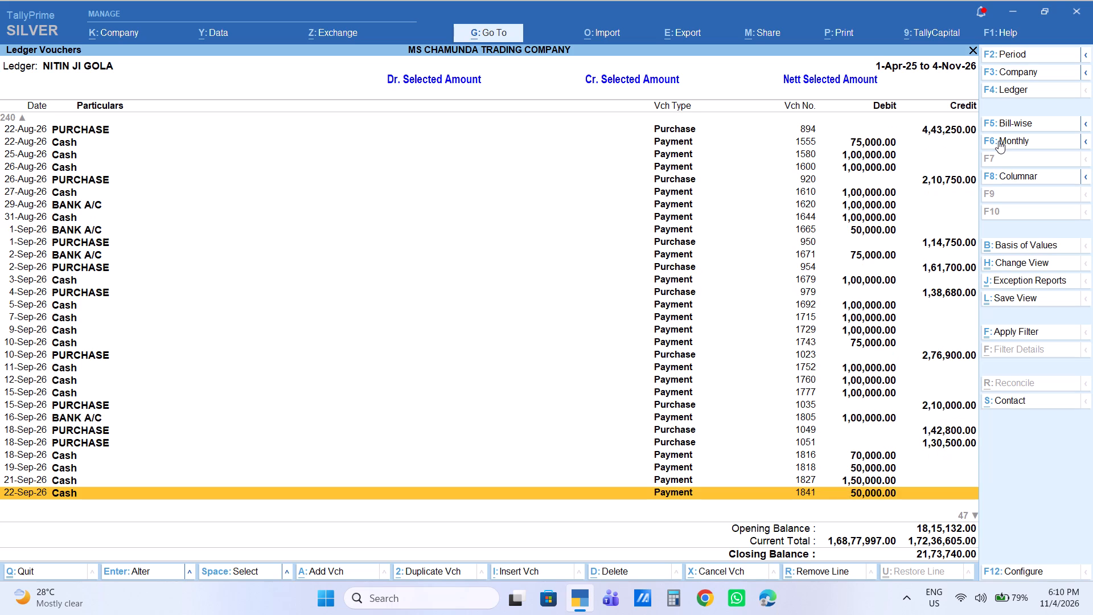
{"action": "key", "text": "Down"}
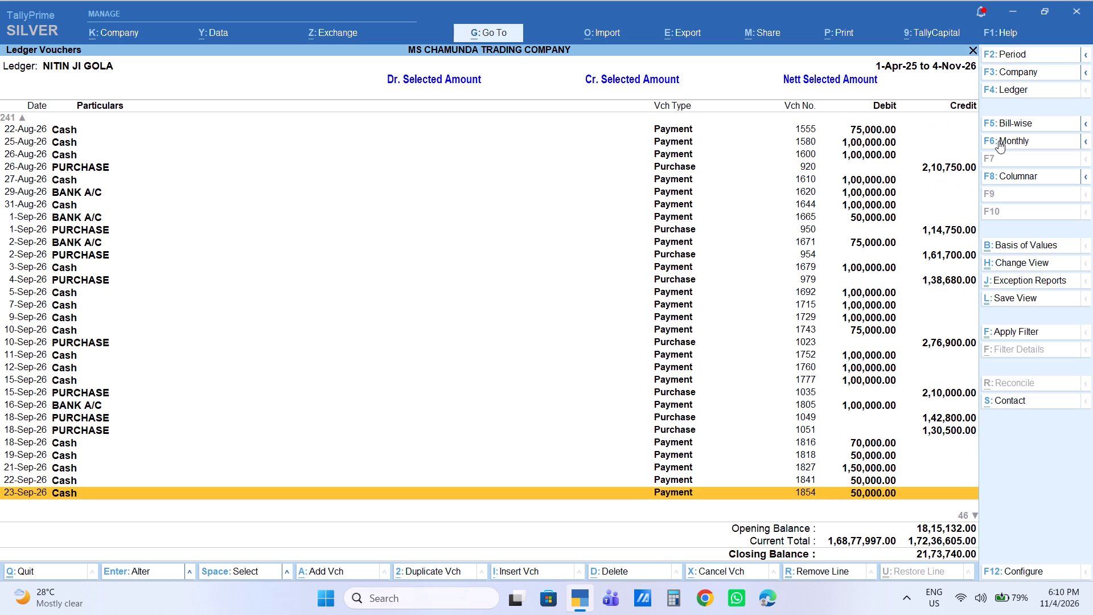
{"action": "key", "text": "Down"}
{"action": "key", "text": "Down"}
{"action": "key", "text": "Down"}
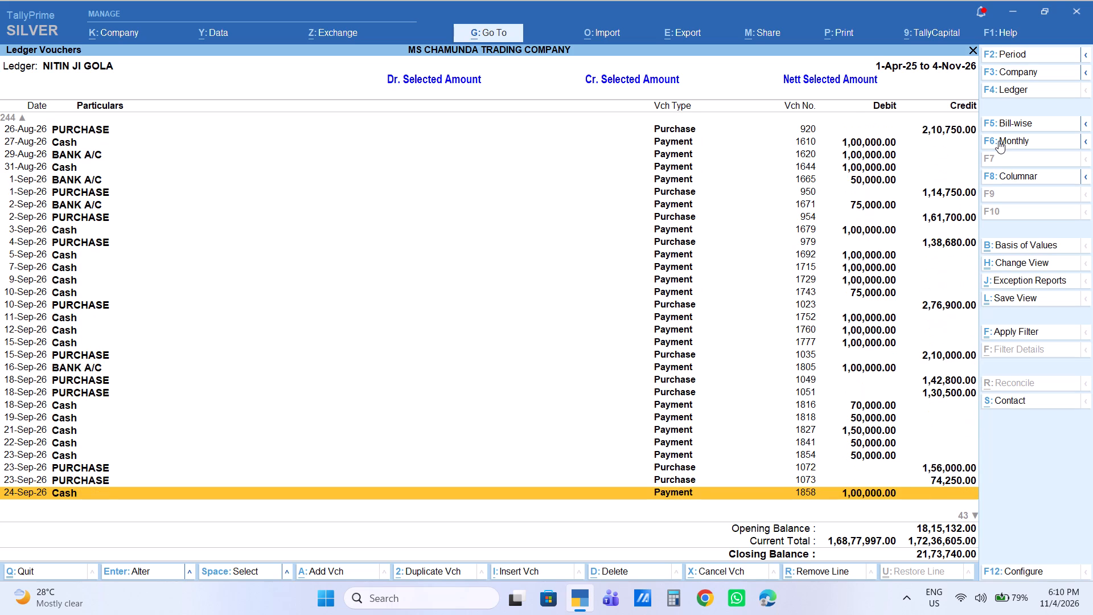
{"action": "key", "text": "Down"}
{"action": "key", "text": "Down"}
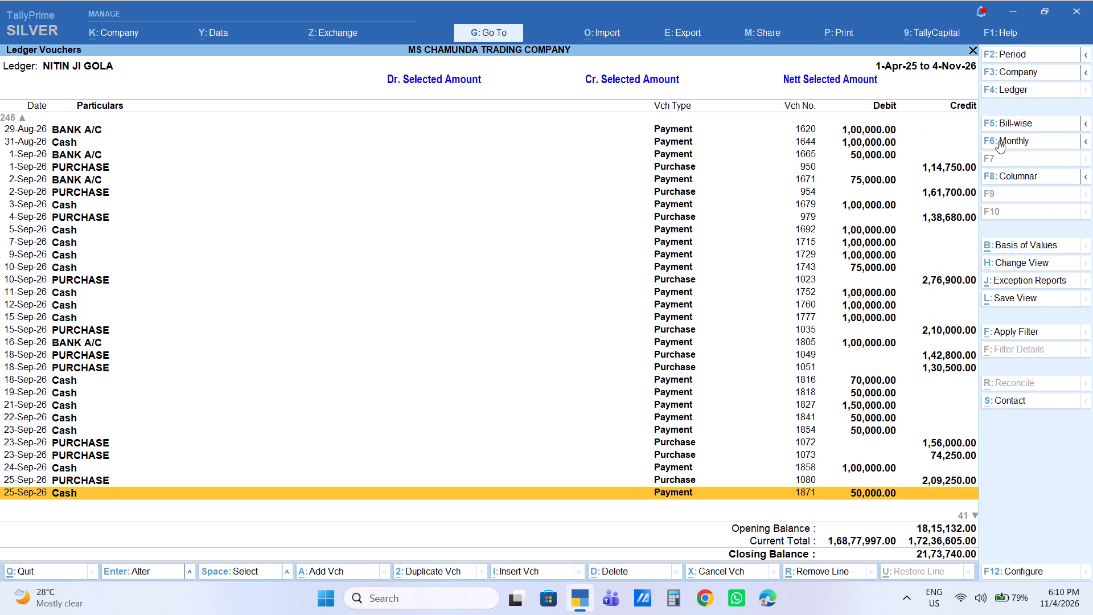
{"action": "key", "text": "Down"}
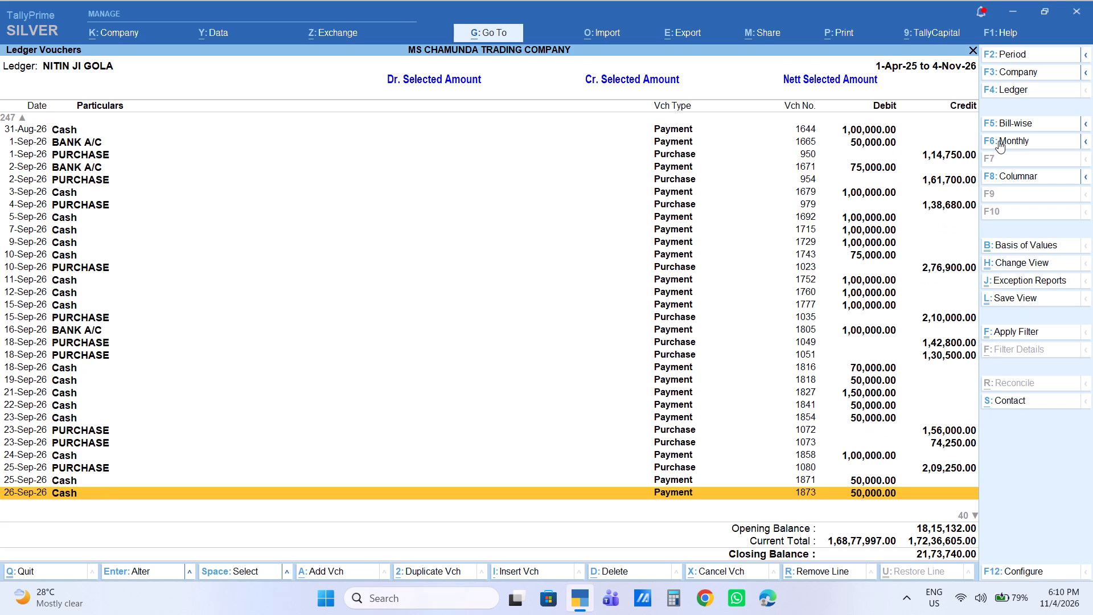
{"action": "key", "text": "Down"}
{"action": "key", "text": "Down"}
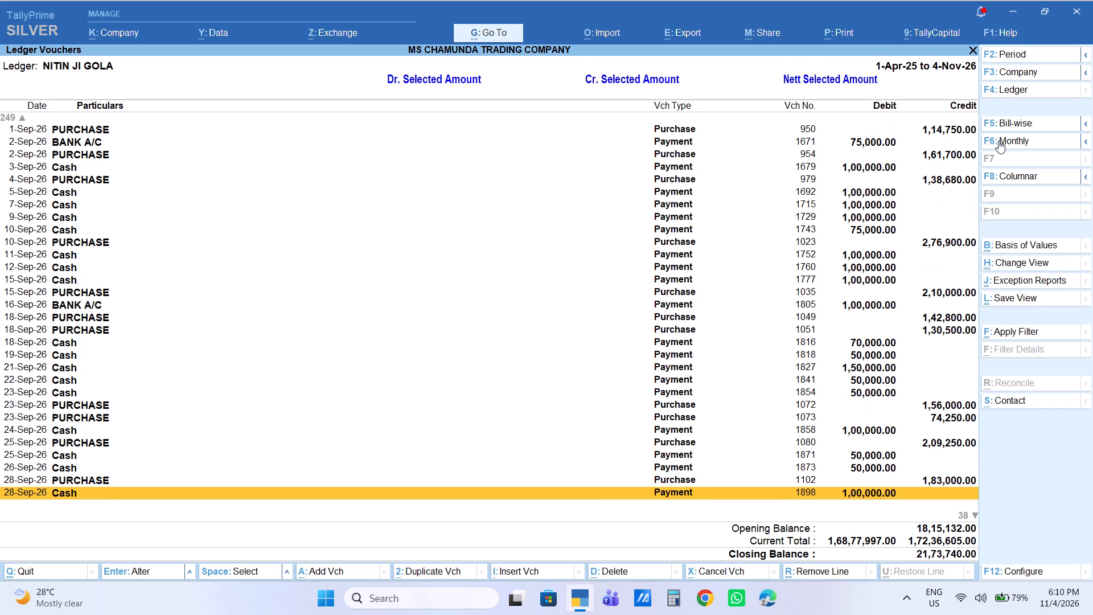
{"action": "key", "text": "Down"}
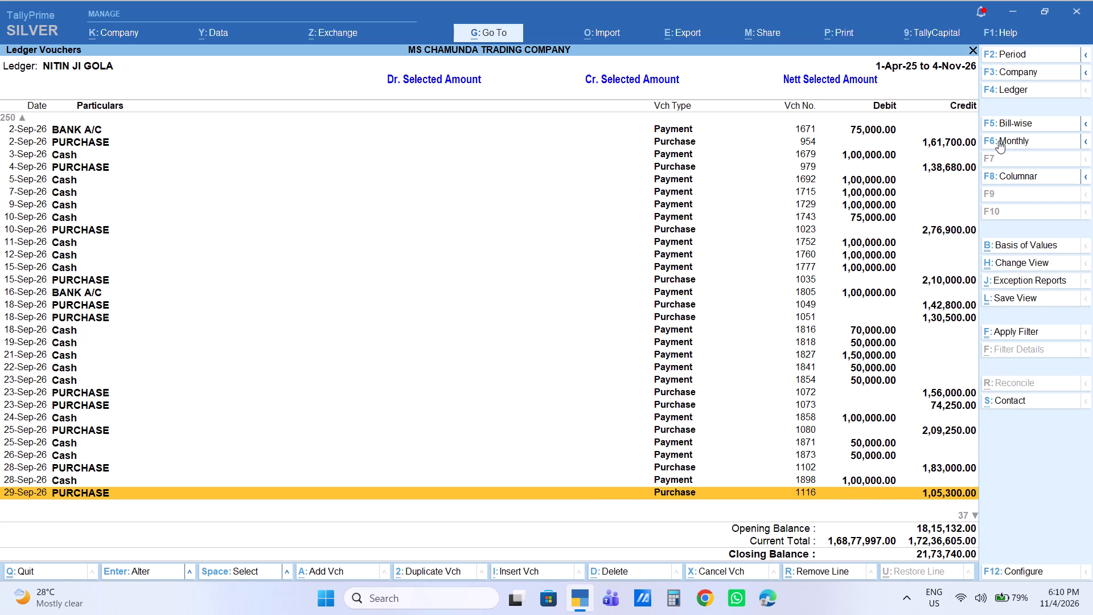
{"action": "key", "text": "Down"}
{"action": "key", "text": "Down"}
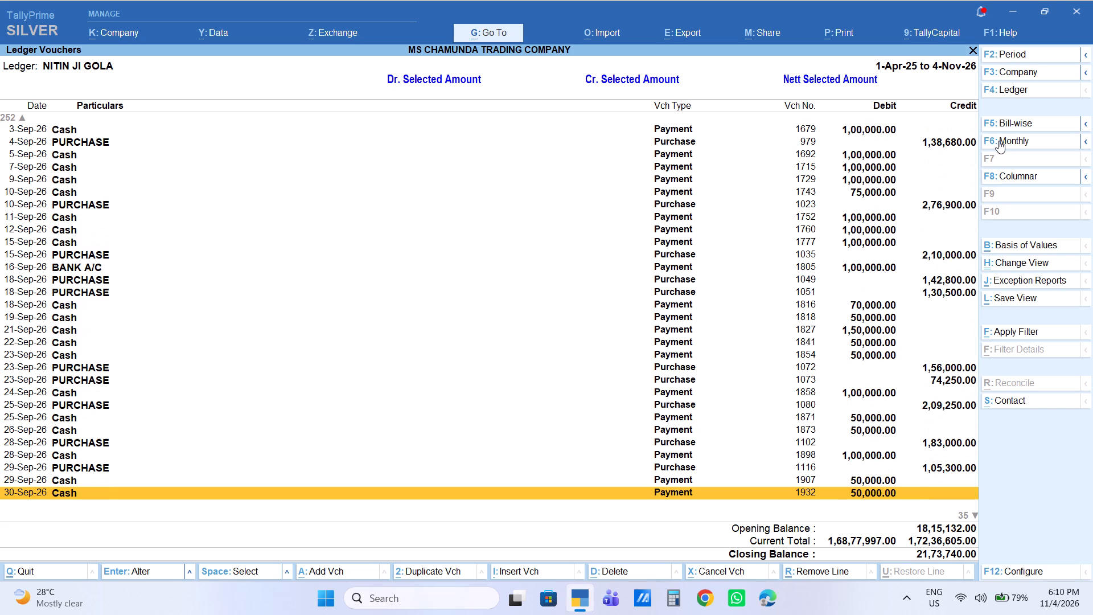
Examine the ledger's purchase and payment entries one by one from 1-Oct-26 to 15-Oct-26.
{"action": "key", "text": "Down"}
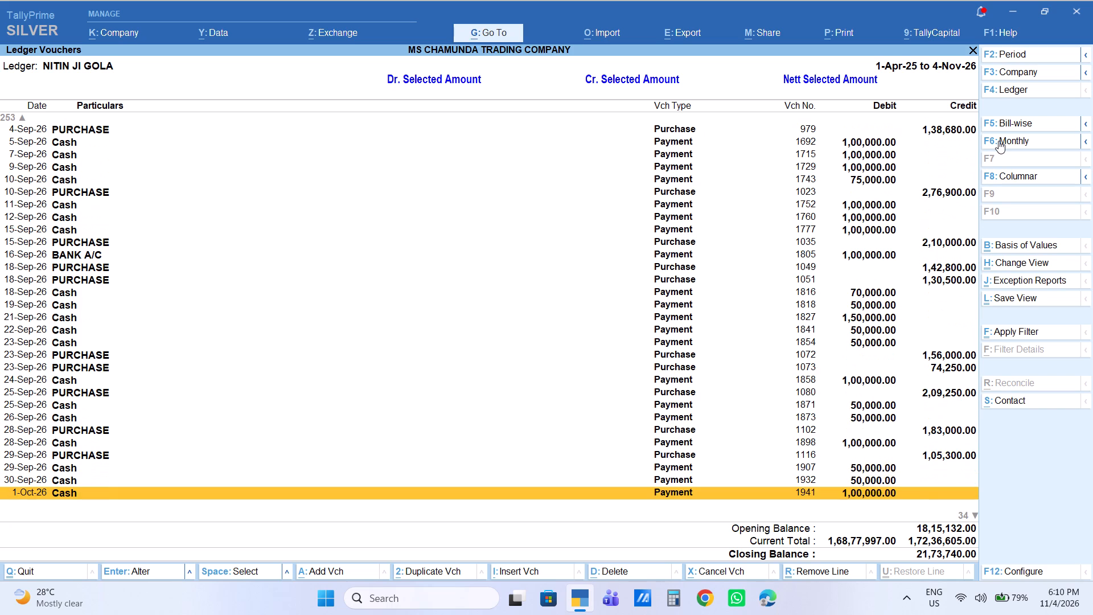
{"action": "key", "text": "Down"}
{"action": "key", "text": "Down"}
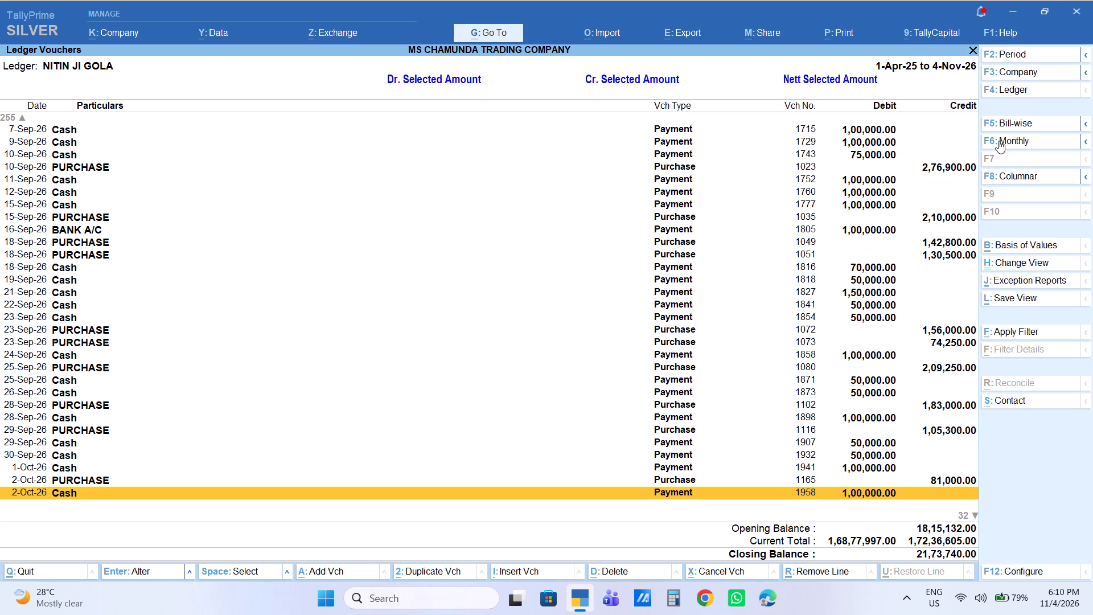
{"action": "key", "text": "Down"}
{"action": "key", "text": "Down"}
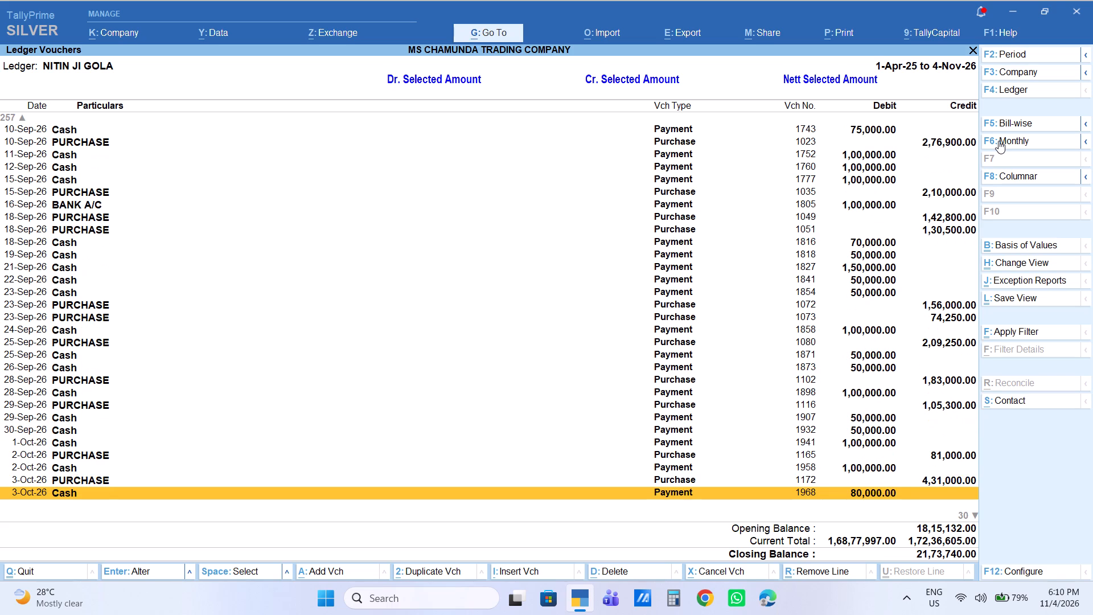
{"action": "key", "text": "Down"}
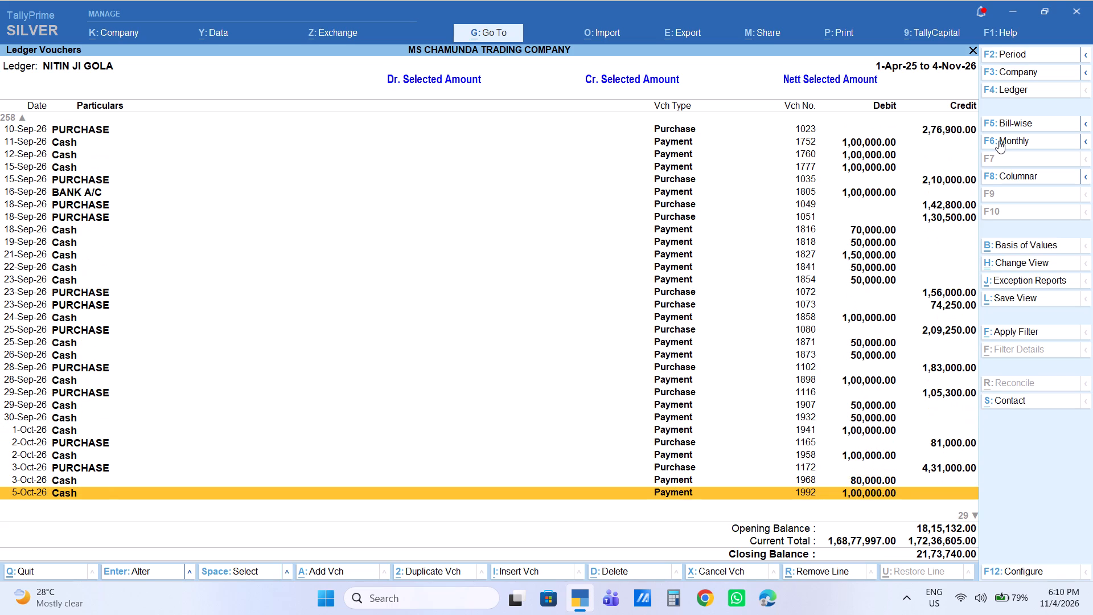
{"action": "key", "text": "Down"}
{"action": "key", "text": "Down"}
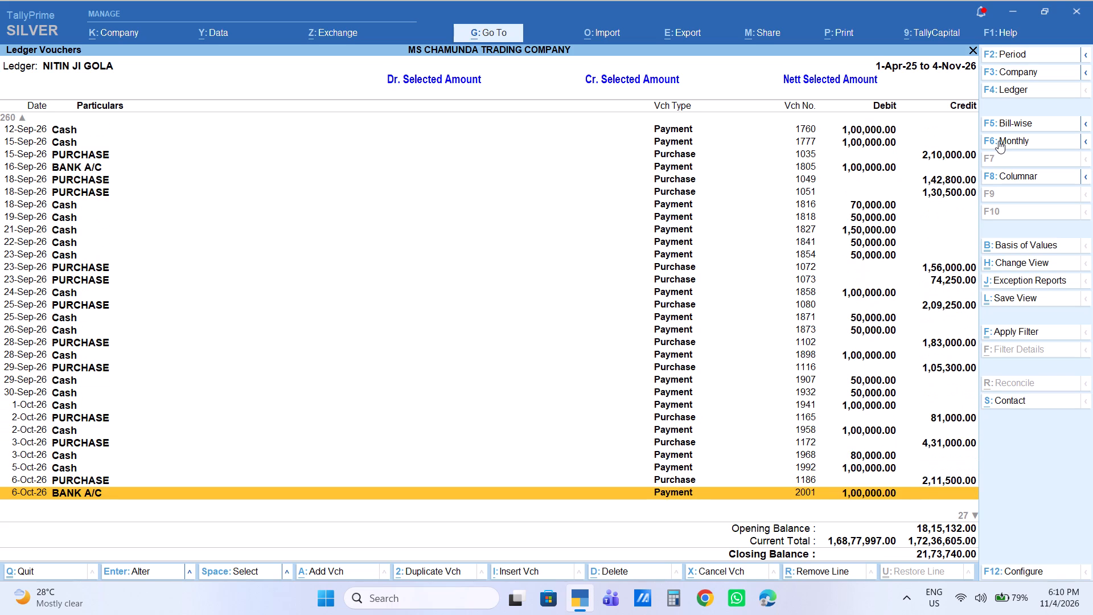
{"action": "key", "text": "Down"}
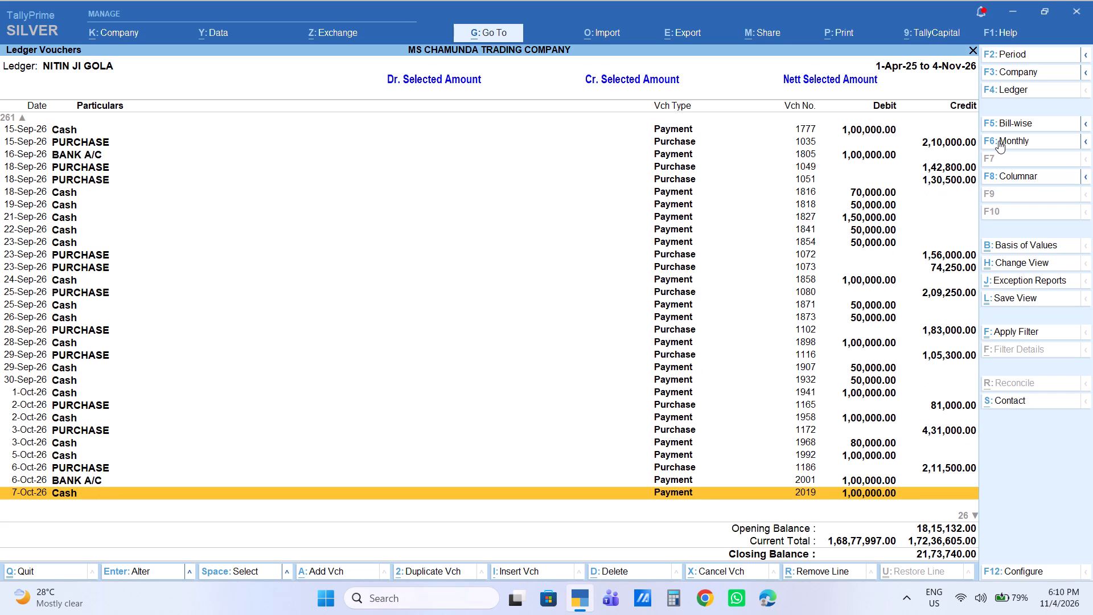
{"action": "key", "text": "Down"}
{"action": "key", "text": "Down"}
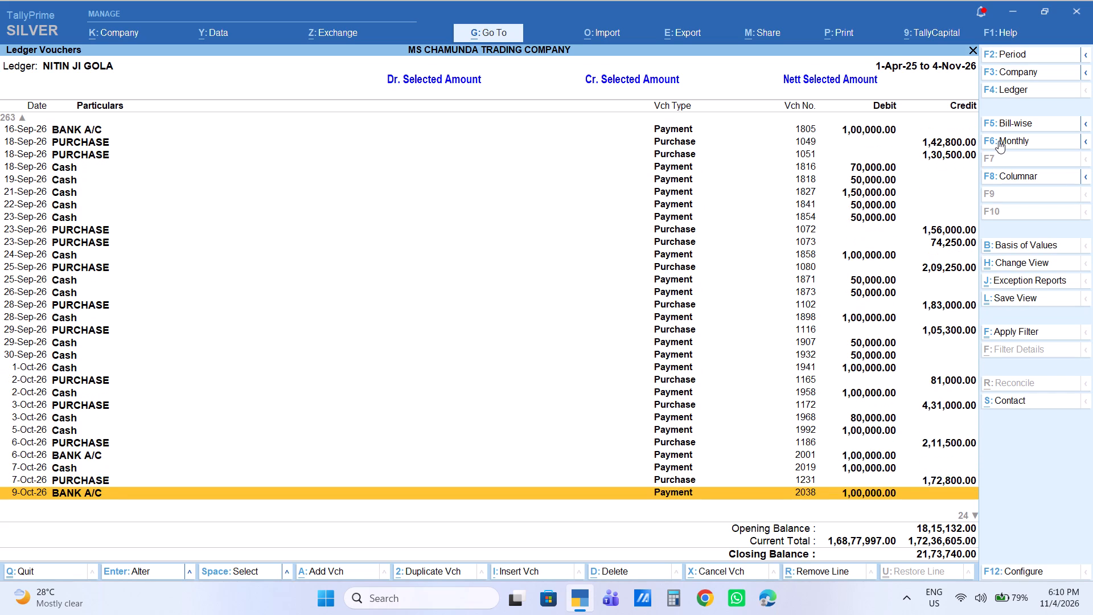
{"action": "key", "text": "Down"}
{"action": "key", "text": "Down"}
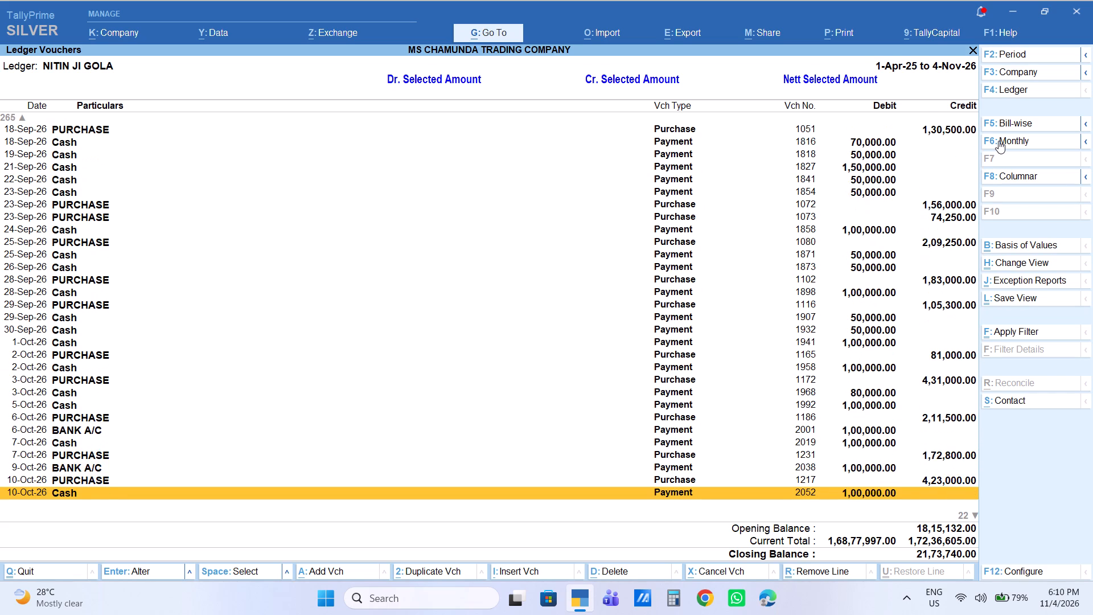
{"action": "key", "text": "Down"}
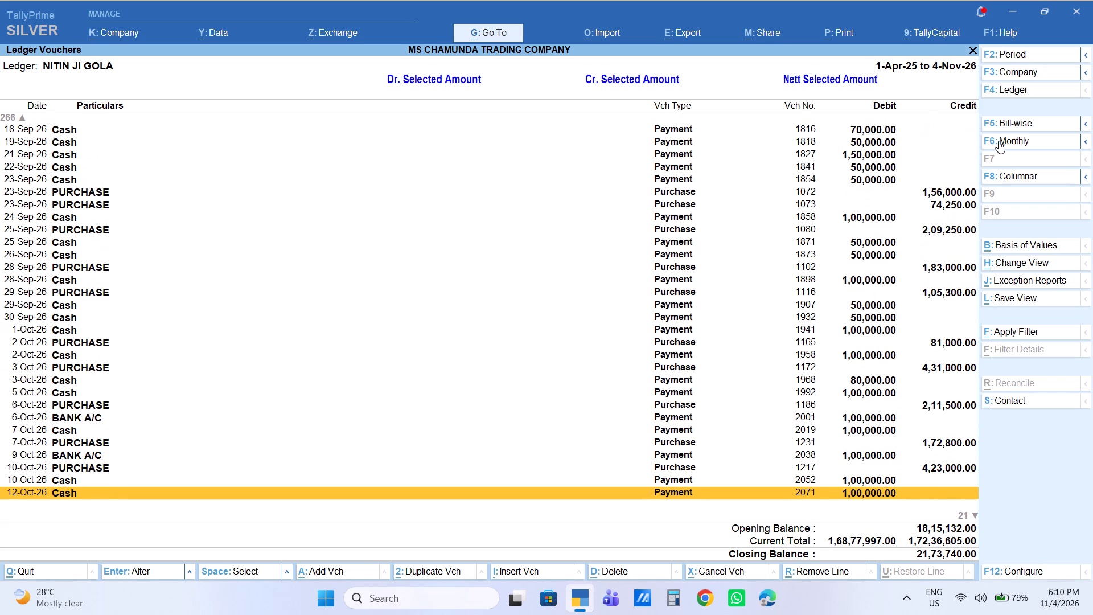
{"action": "key", "text": "Down"}
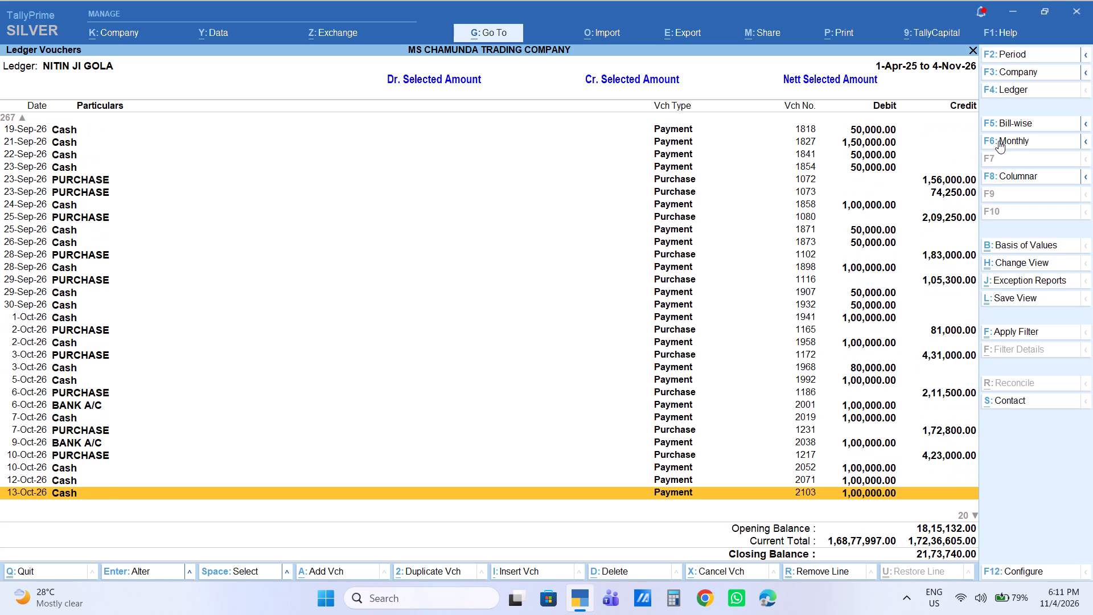
{"action": "key", "text": "Down"}
{"action": "key", "text": "Down"}
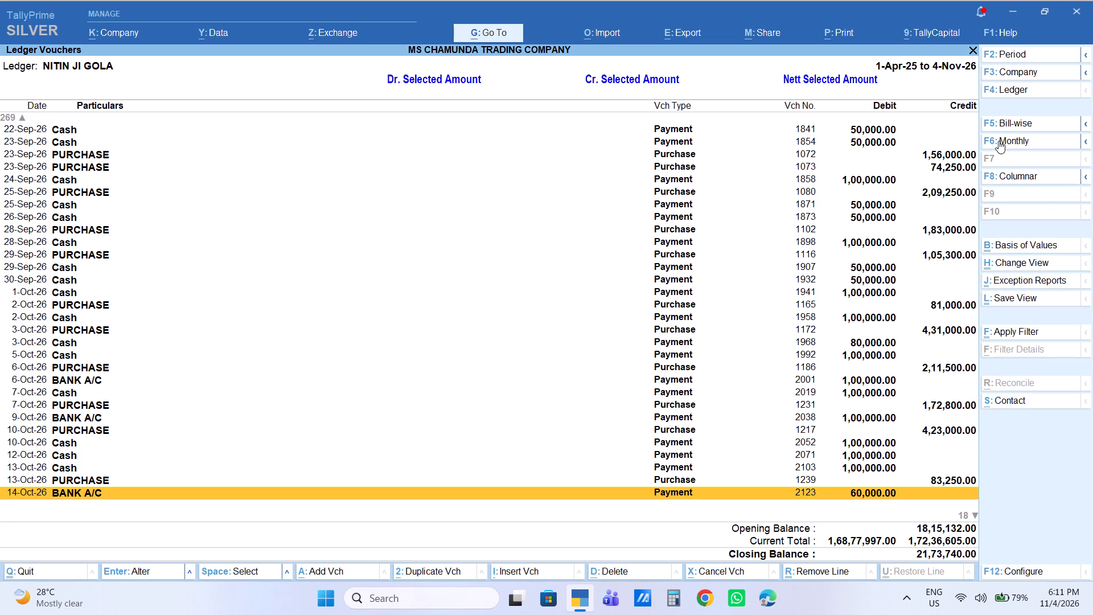
{"action": "key", "text": "Down"}
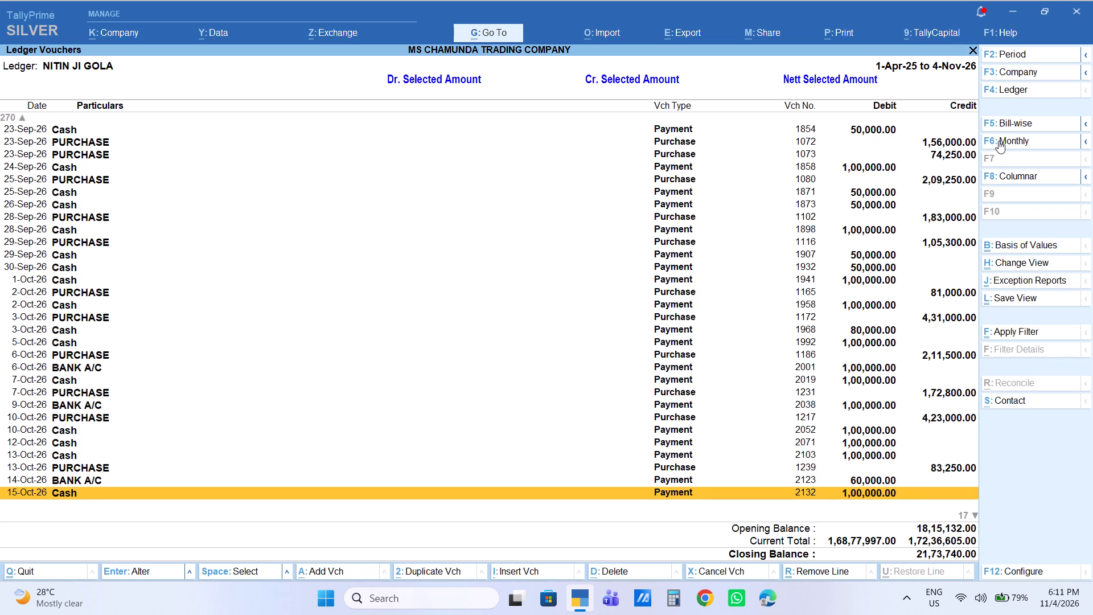
Open the 14-Oct-26 BANK A/C payment voucher 2123 to inspect its details, and return to the ledger without altering it.
{"action": "key", "text": "Up"}
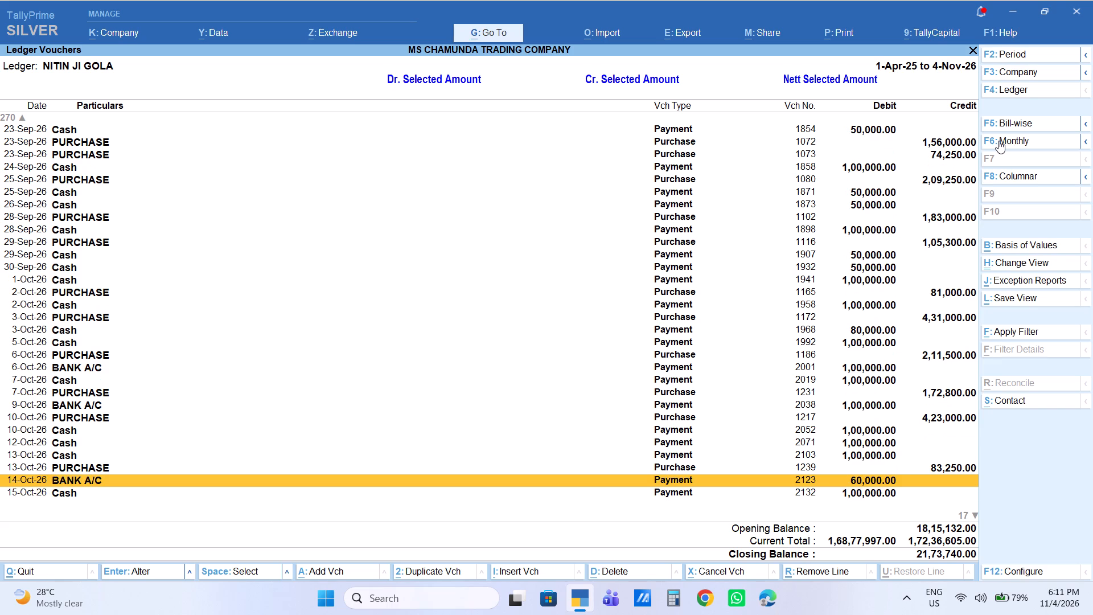
{"action": "key", "text": "Return"}
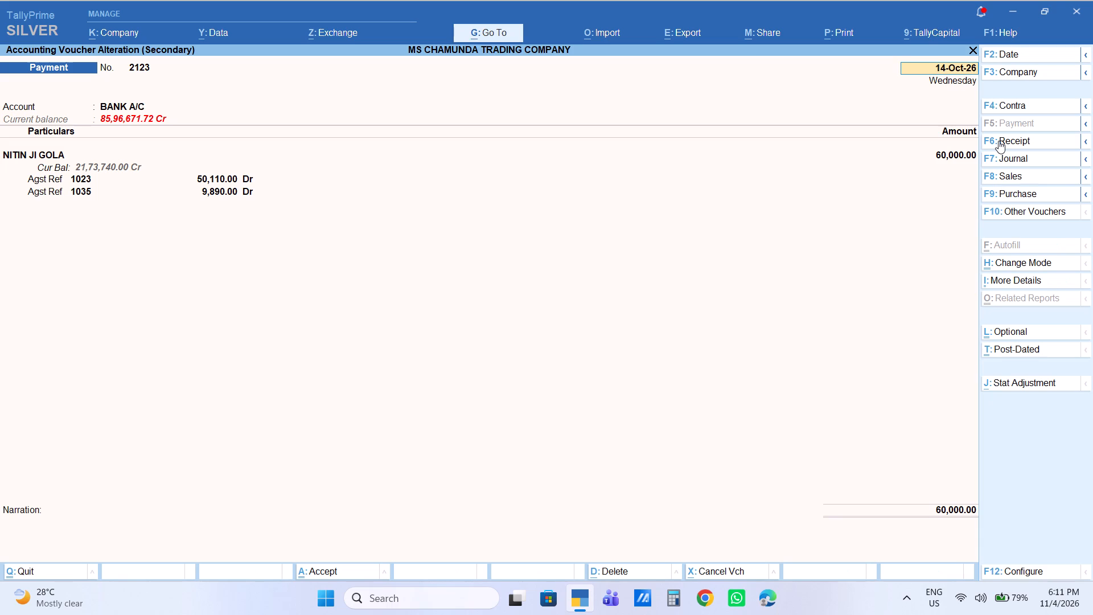
{"action": "key", "text": "Escape"}
{"action": "key", "text": "Escape"}
{"action": "key", "text": "Escape"}
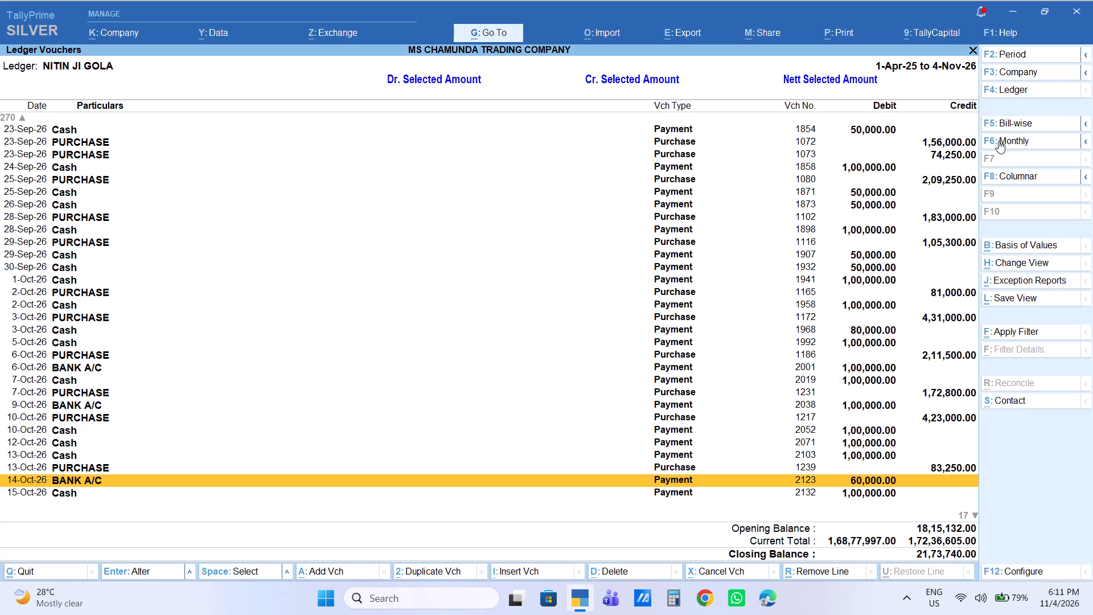
{"action": "key", "text": "Down"}
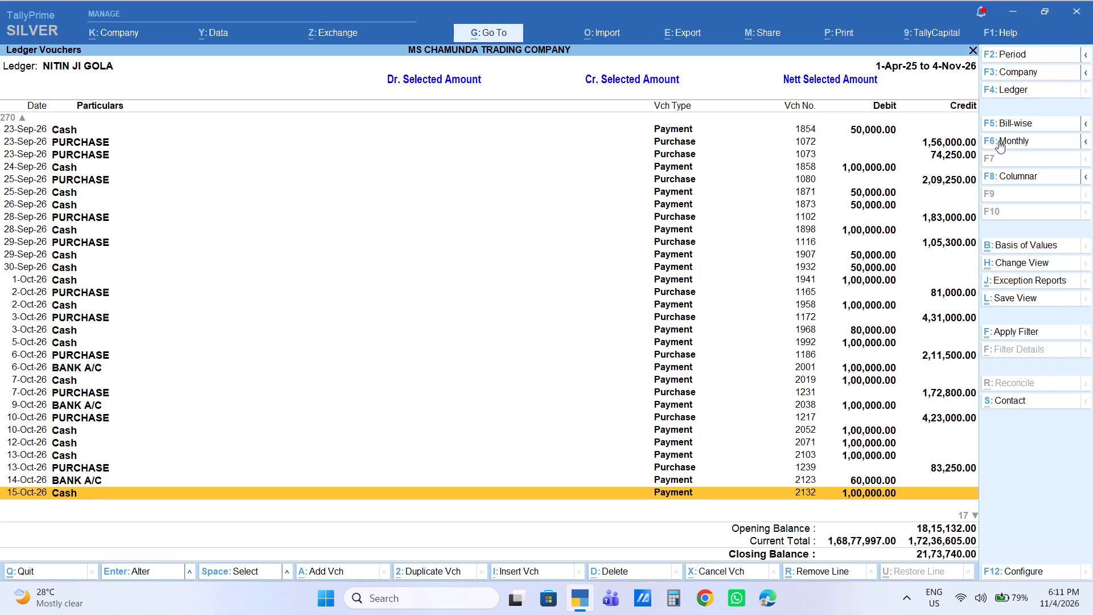
{"action": "key", "text": "Down"}
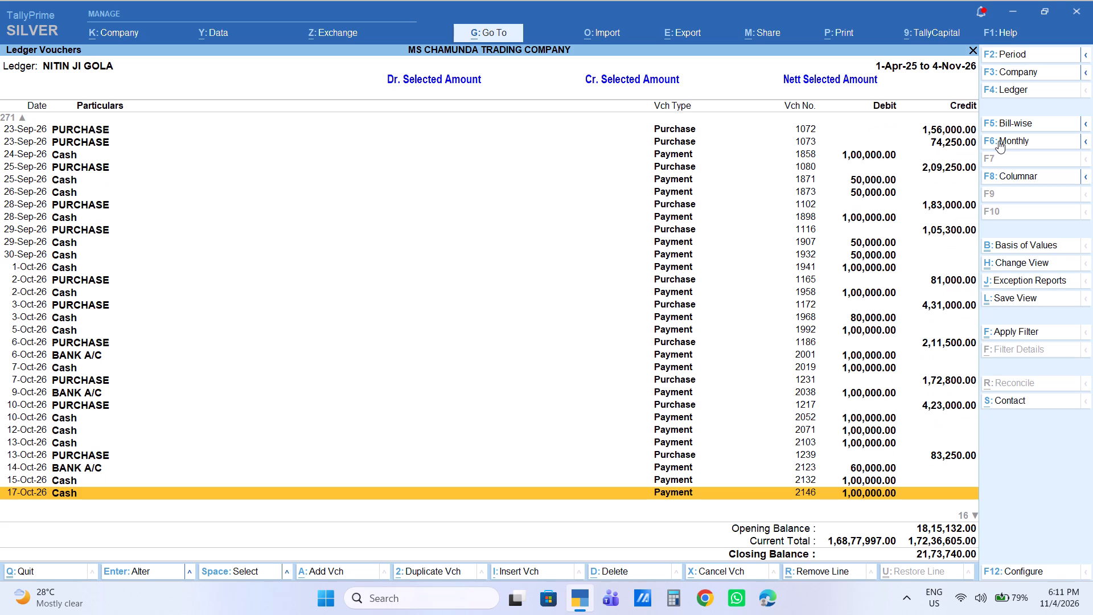
{"action": "key", "text": "Down"}
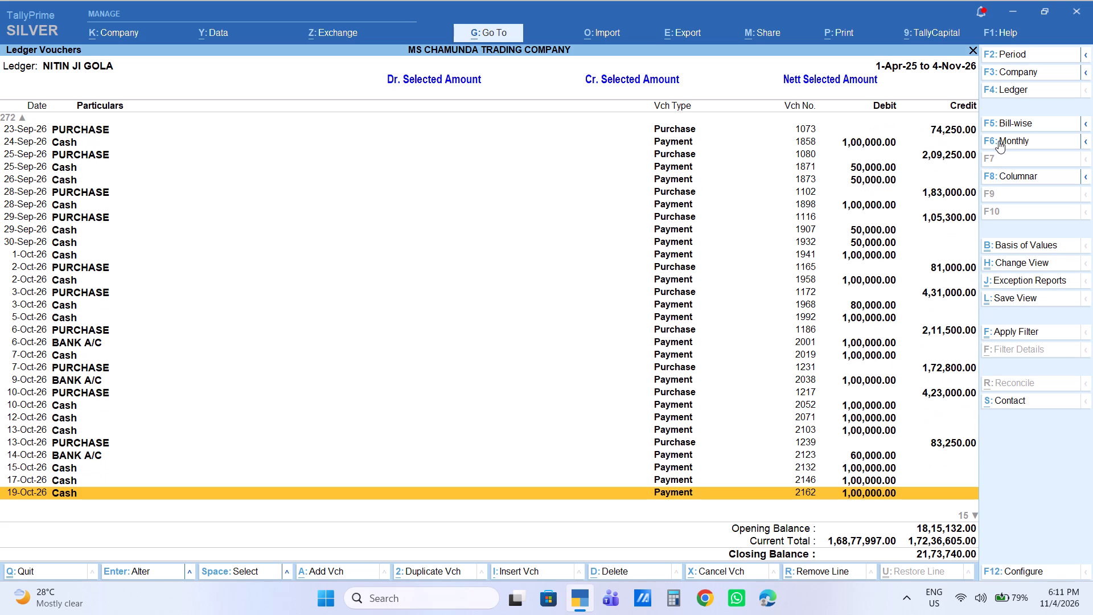
{"action": "key", "text": "Down"}
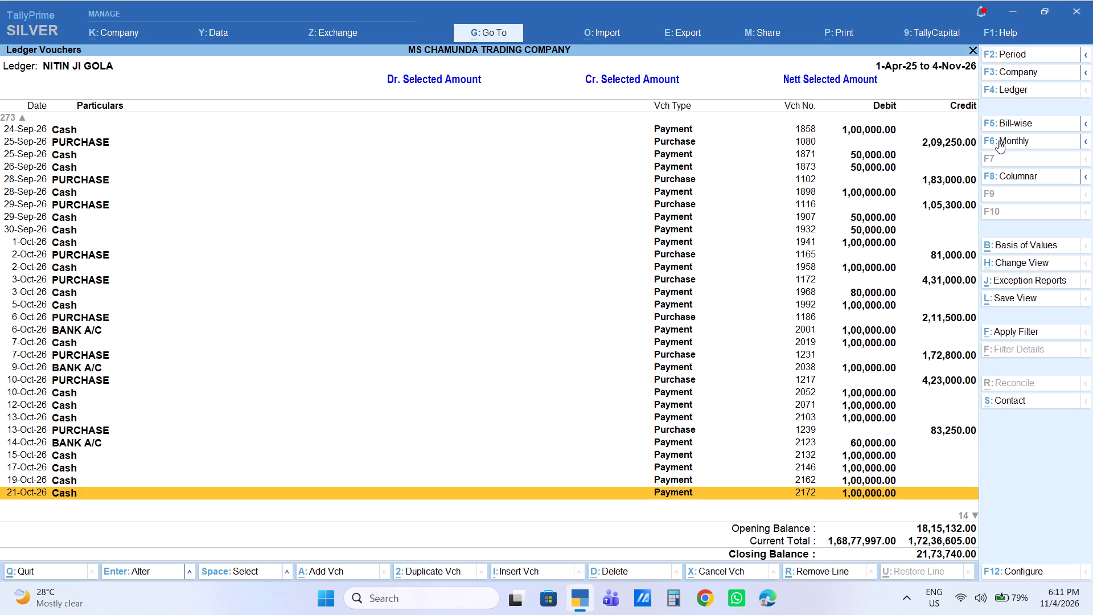
{"action": "key", "text": "Down"}
{"action": "key", "text": "Down"}
{"action": "key", "text": "Down"}
{"action": "key", "text": "Down"}
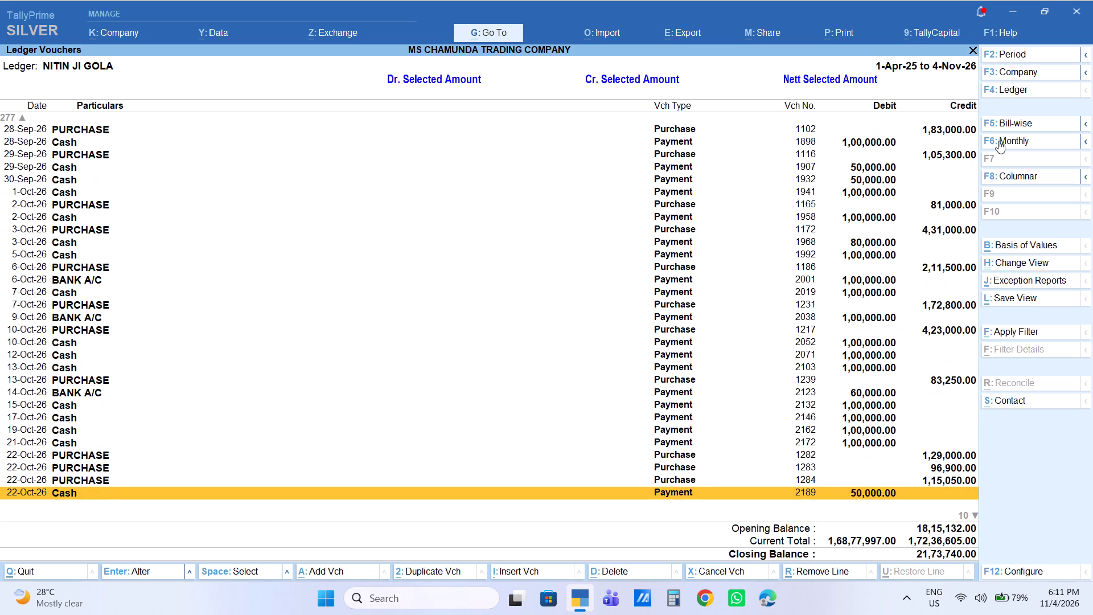
{"action": "key", "text": "Down"}
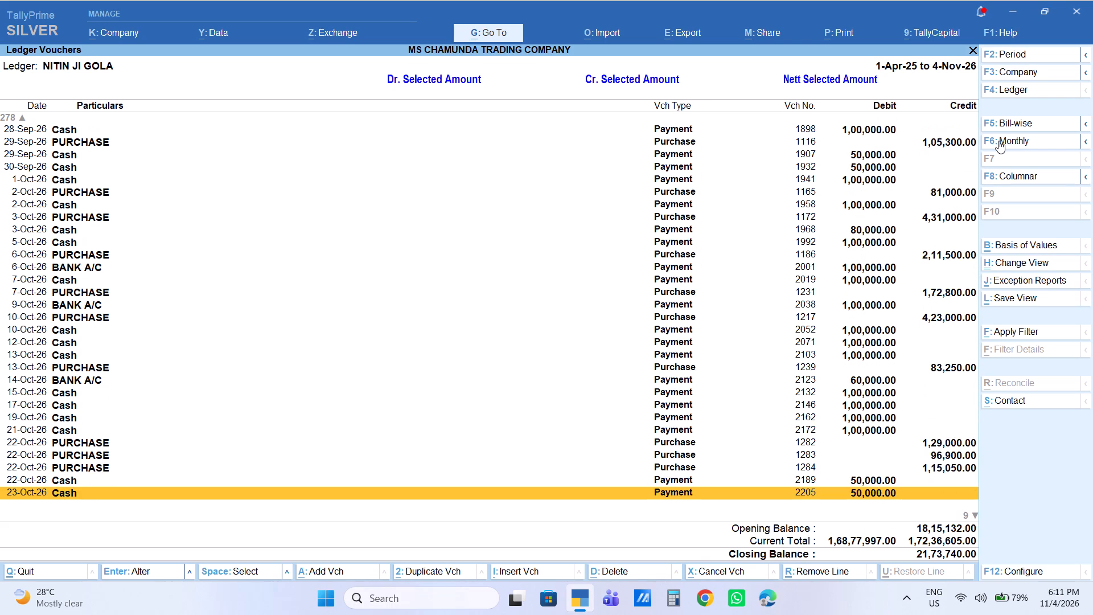
{"action": "key", "text": "Down"}
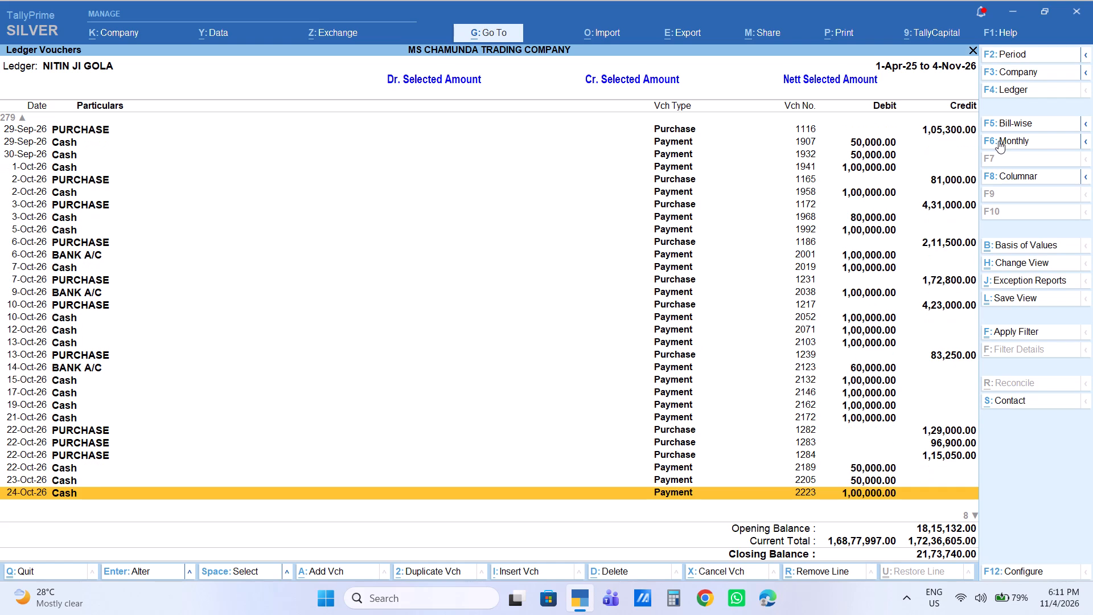
Open the 23-Oct-26 Cash payment voucher 2205 to inspect its details, and return to the ledger without altering it.
{"action": "key", "text": "Up"}
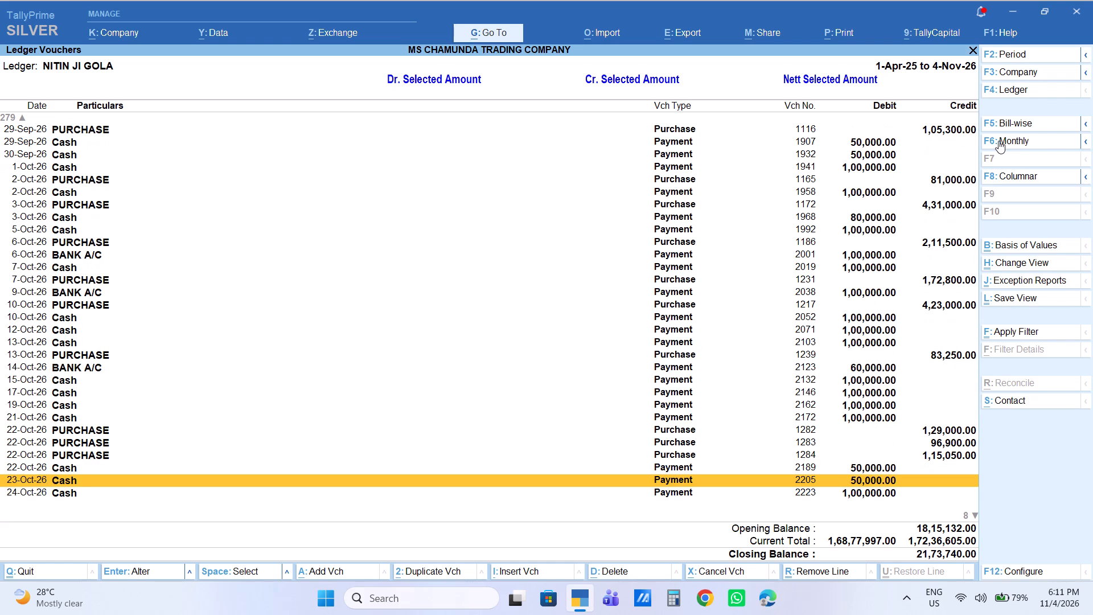
{"action": "key", "text": "Return"}
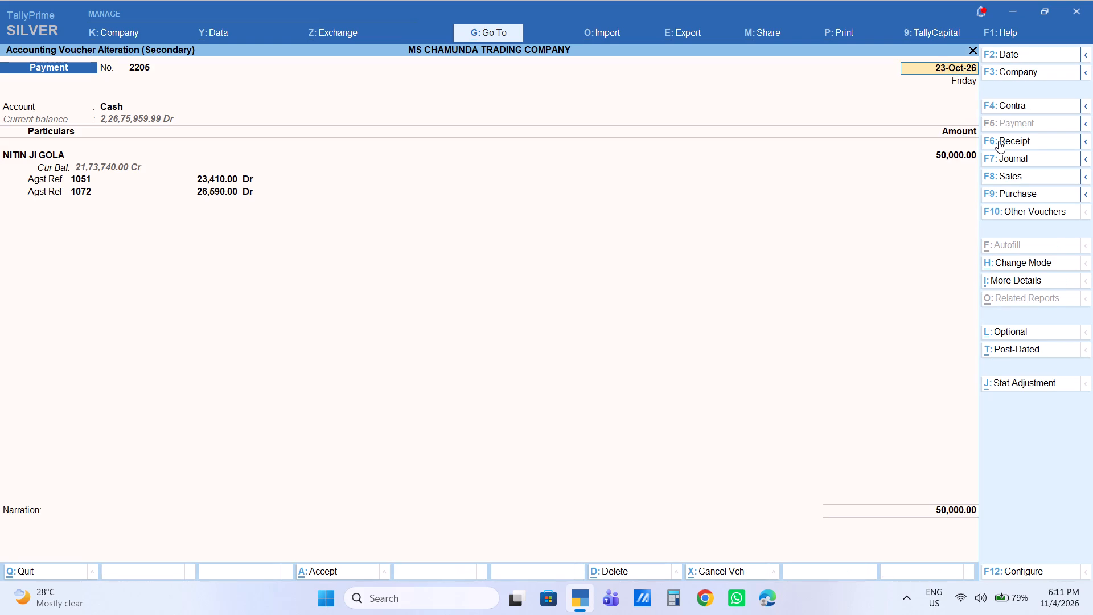
{"action": "key", "text": "Escape"}
{"action": "key", "text": "Escape"}
{"action": "key", "text": "Escape"}
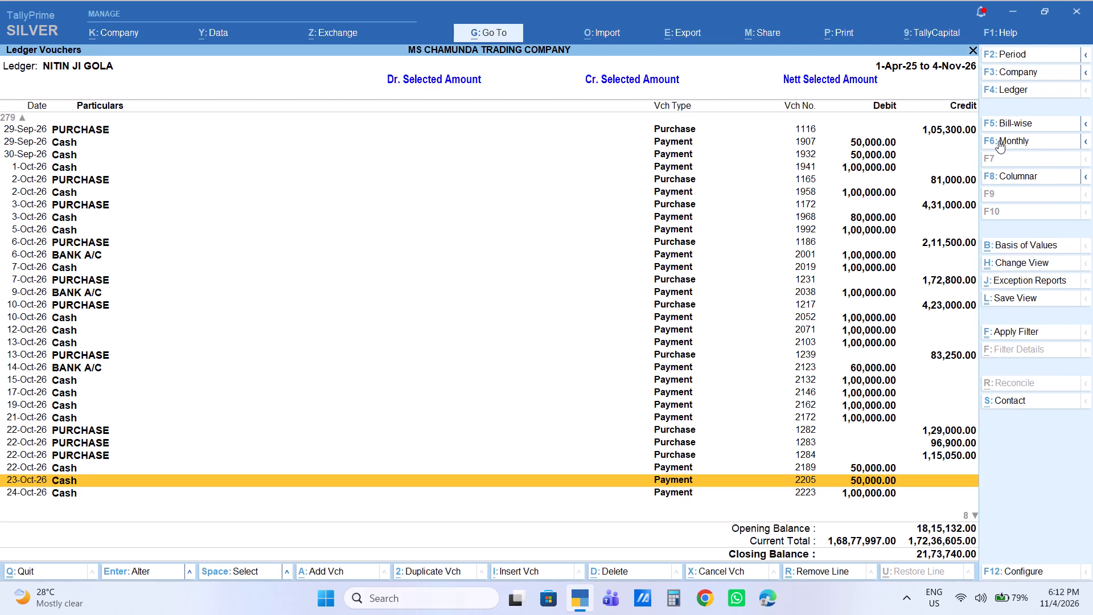
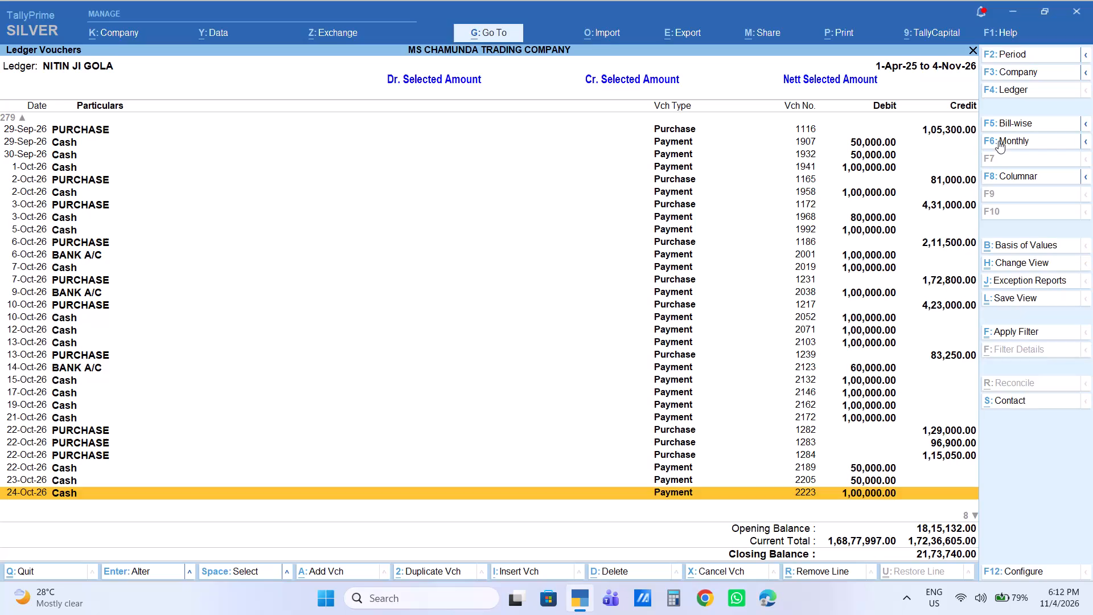
{"action": "key", "text": "Down"}
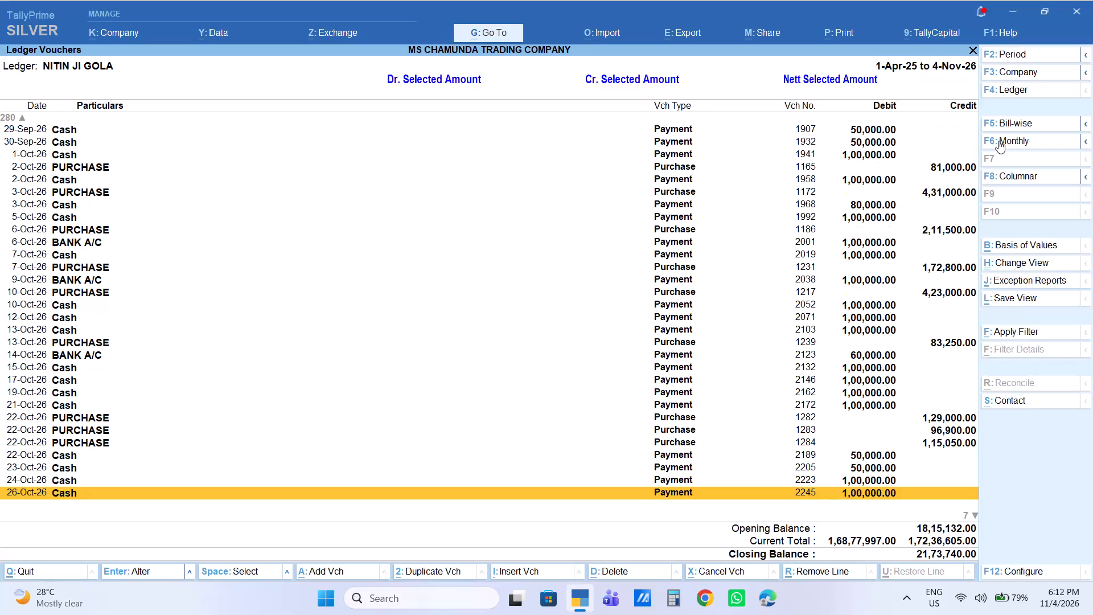
{"action": "key", "text": "Down"}
{"action": "key", "text": "Down"}
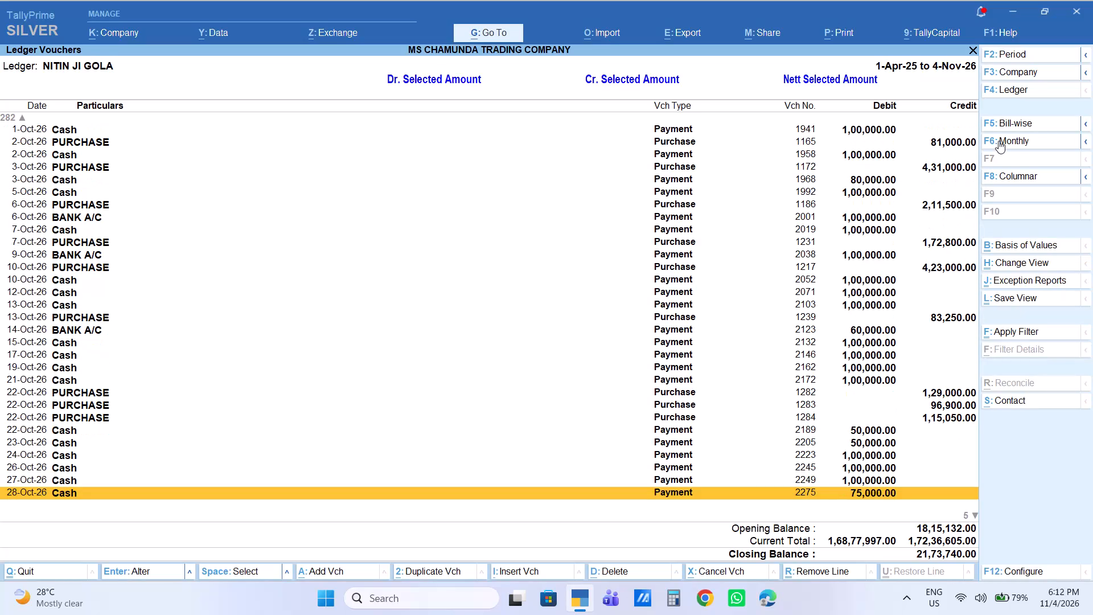
{"action": "key", "text": "Down"}
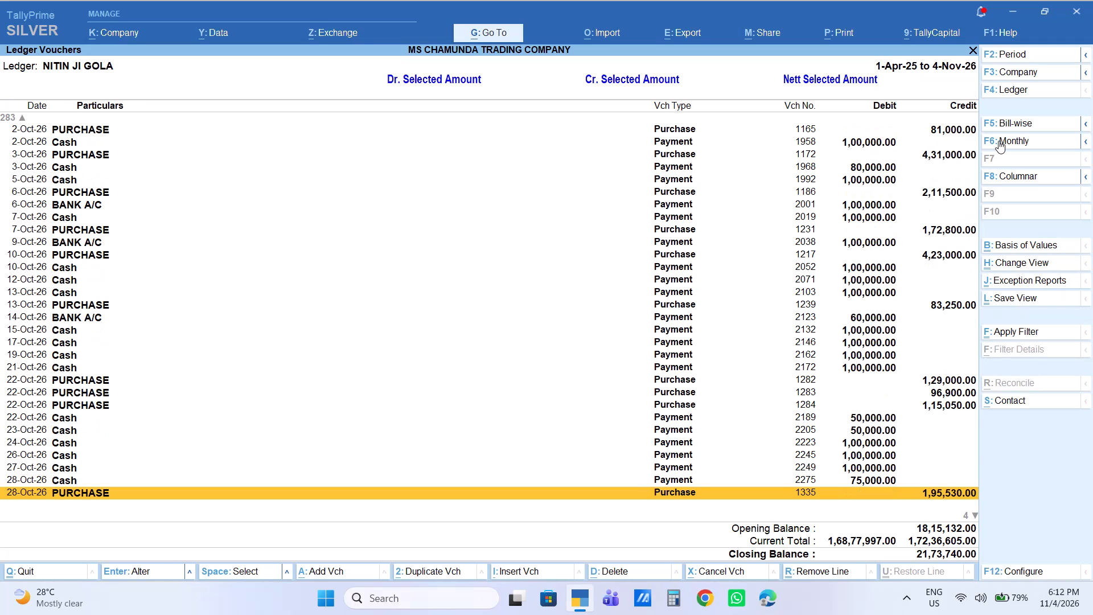
{"action": "key", "text": "Down"}
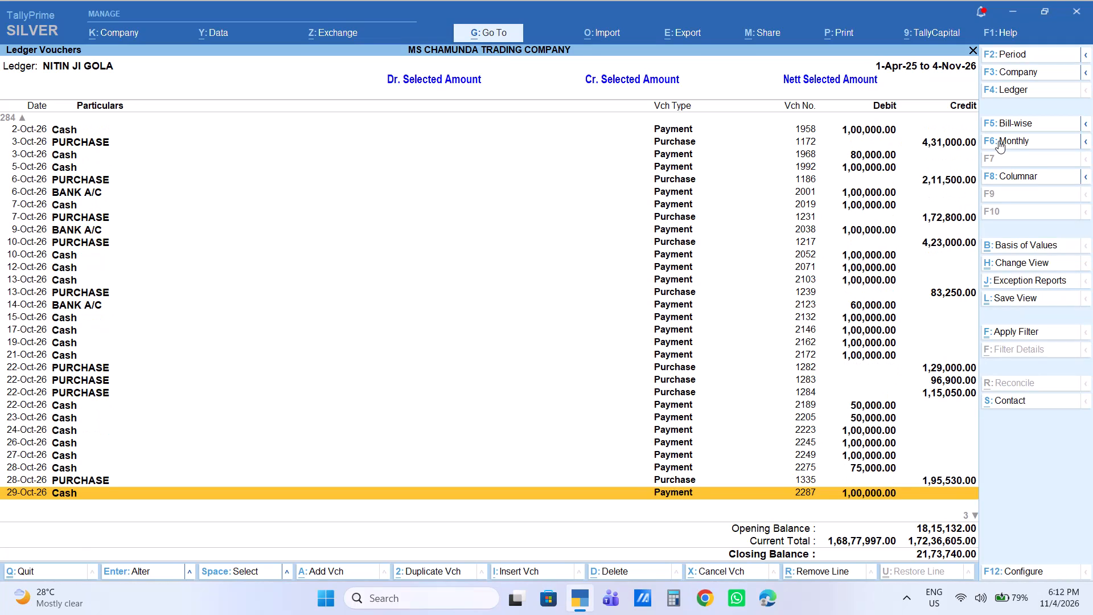
{"action": "key", "text": "Down"}
{"action": "key", "text": "Down"}
{"action": "key", "text": "Down"}
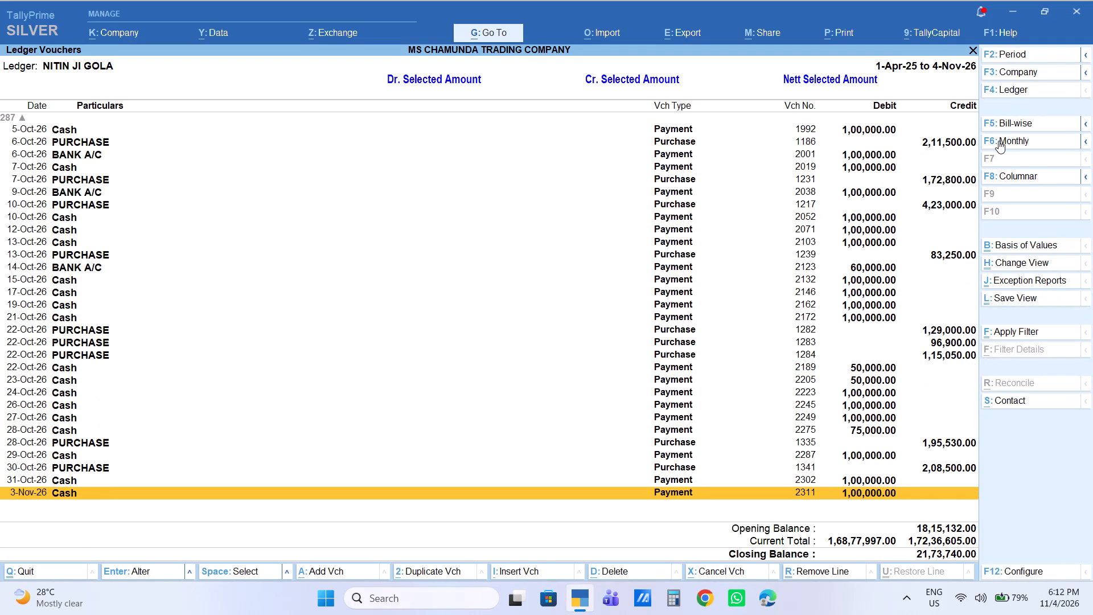
{"action": "key", "text": "Down"}
{"action": "key", "text": "Down"}
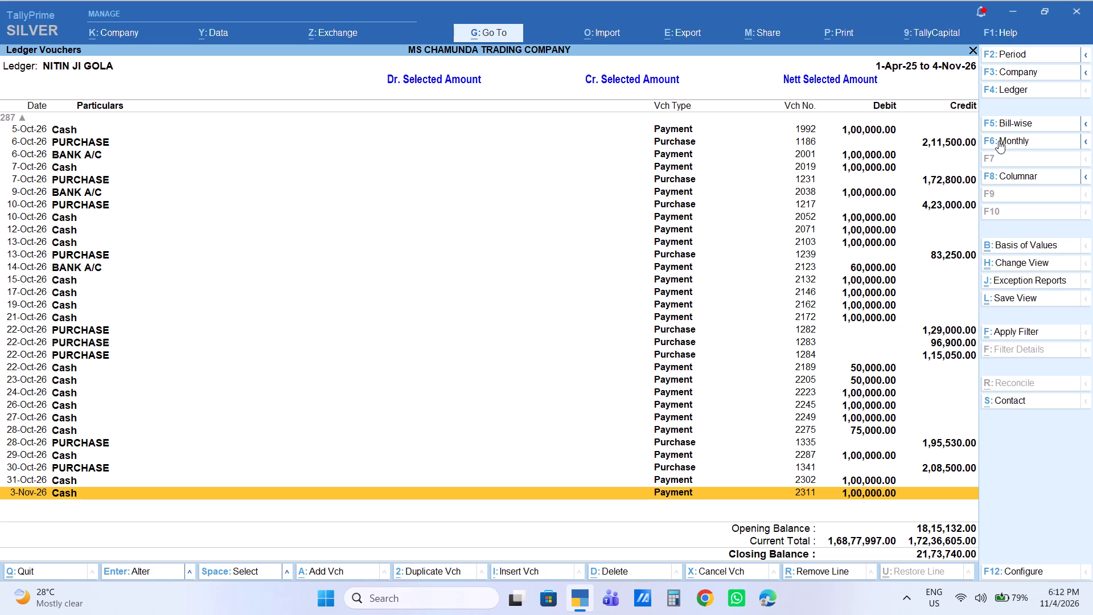
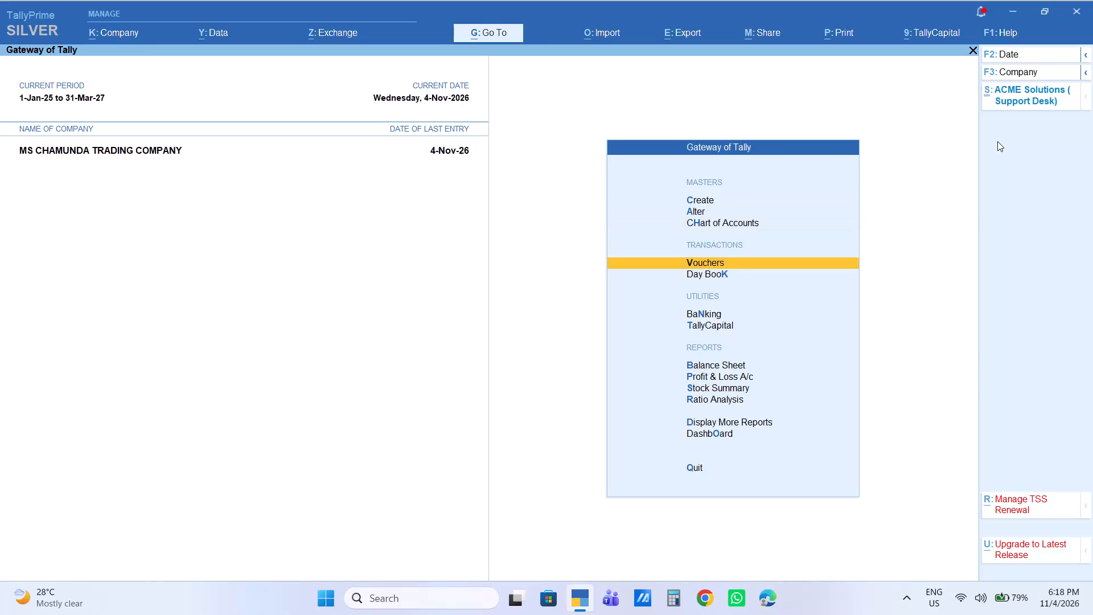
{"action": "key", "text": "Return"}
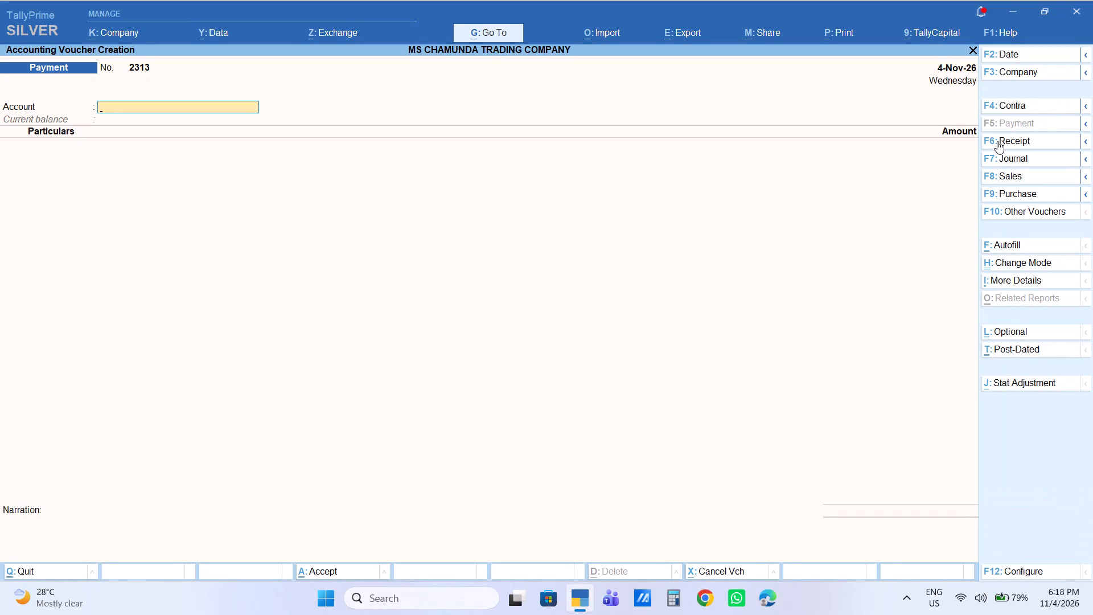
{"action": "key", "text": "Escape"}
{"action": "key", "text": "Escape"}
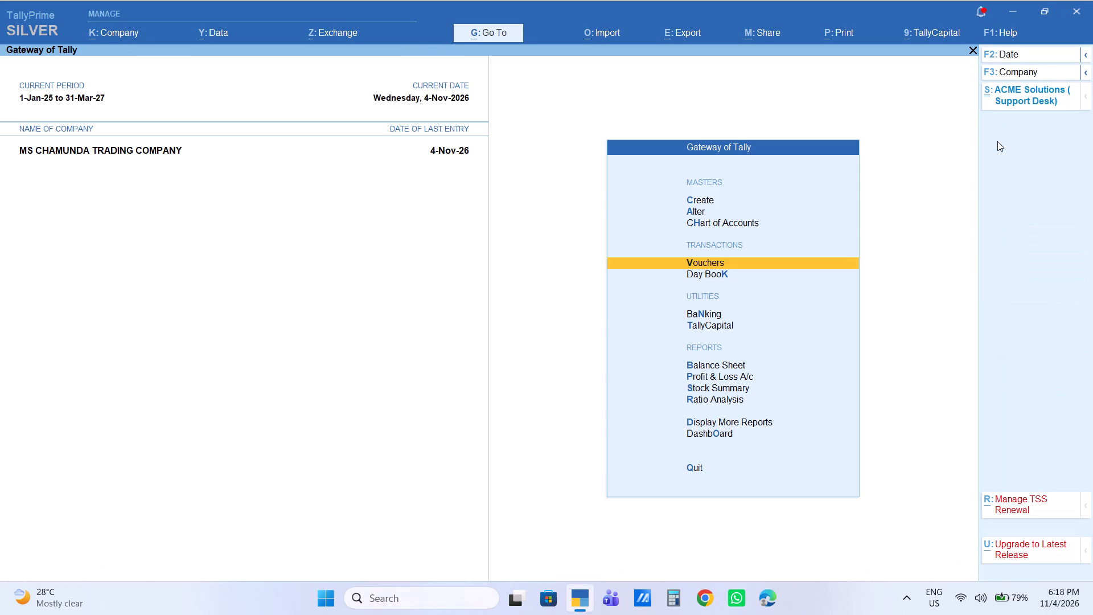
Start a new sales voucher for the Cash party with the SALES ledger, keeping the default party details.
{"action": "key", "text": "Return"}
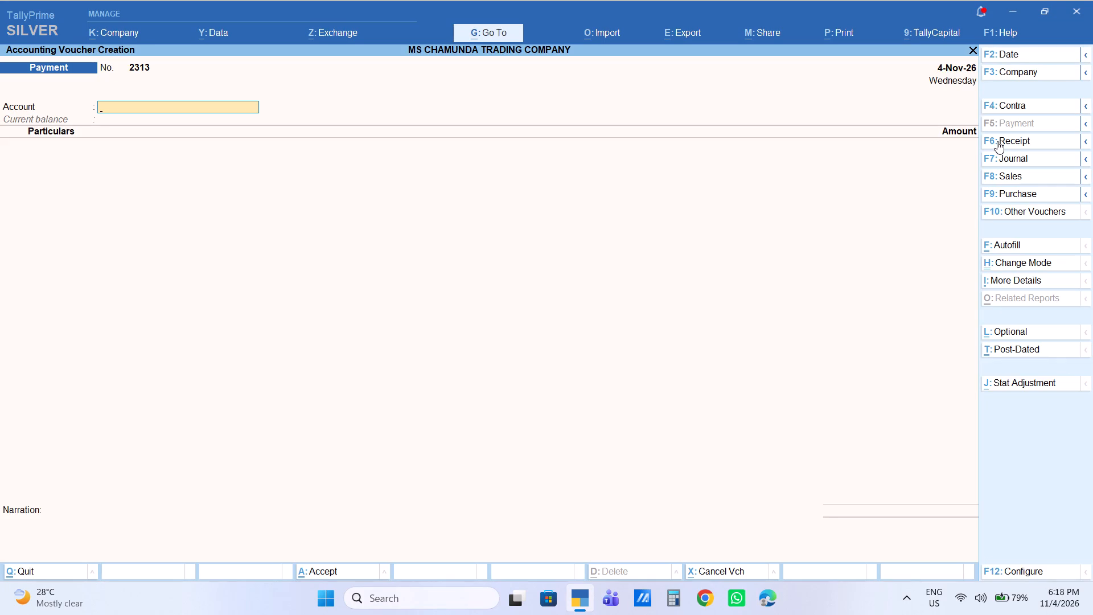
{"action": "key", "text": "F8"}
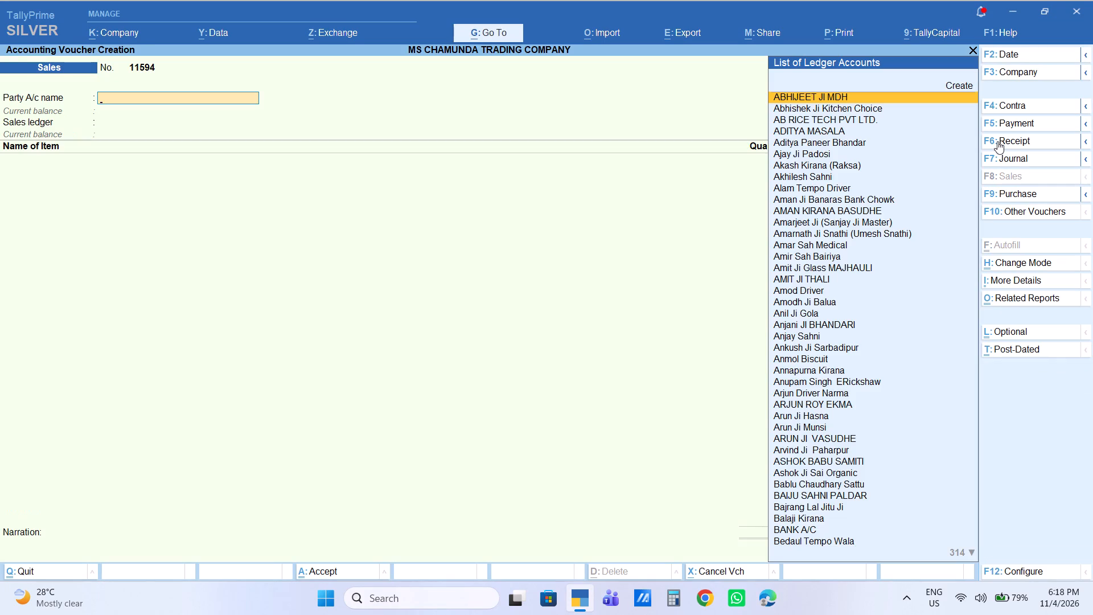
{"action": "type", "text": "CAS"}
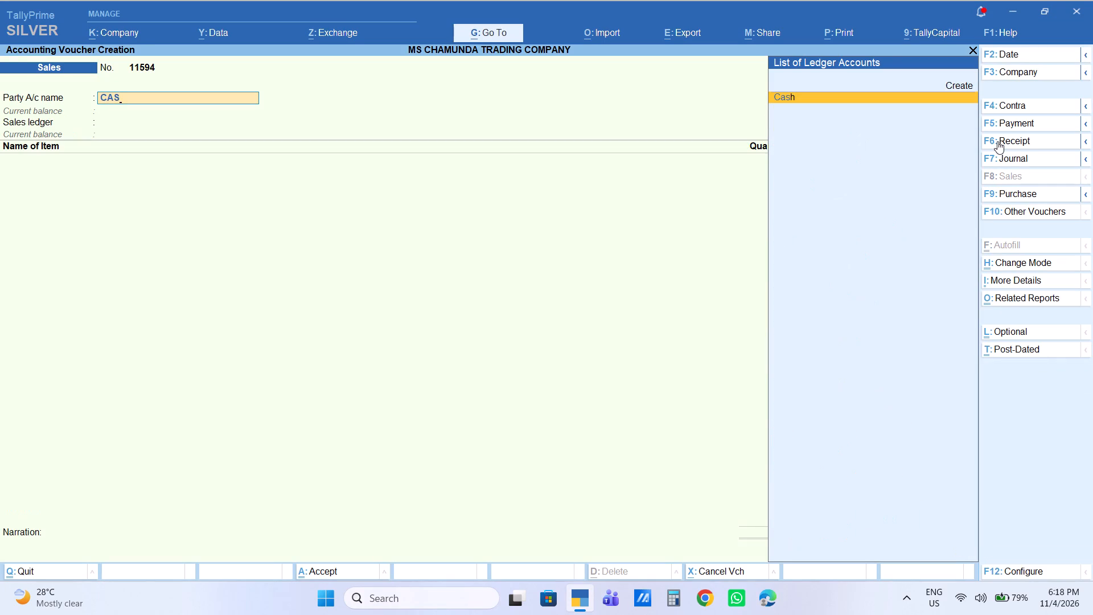
{"action": "key", "text": "Return"}
{"action": "key", "text": "Return"}
{"action": "key", "text": "Return"}
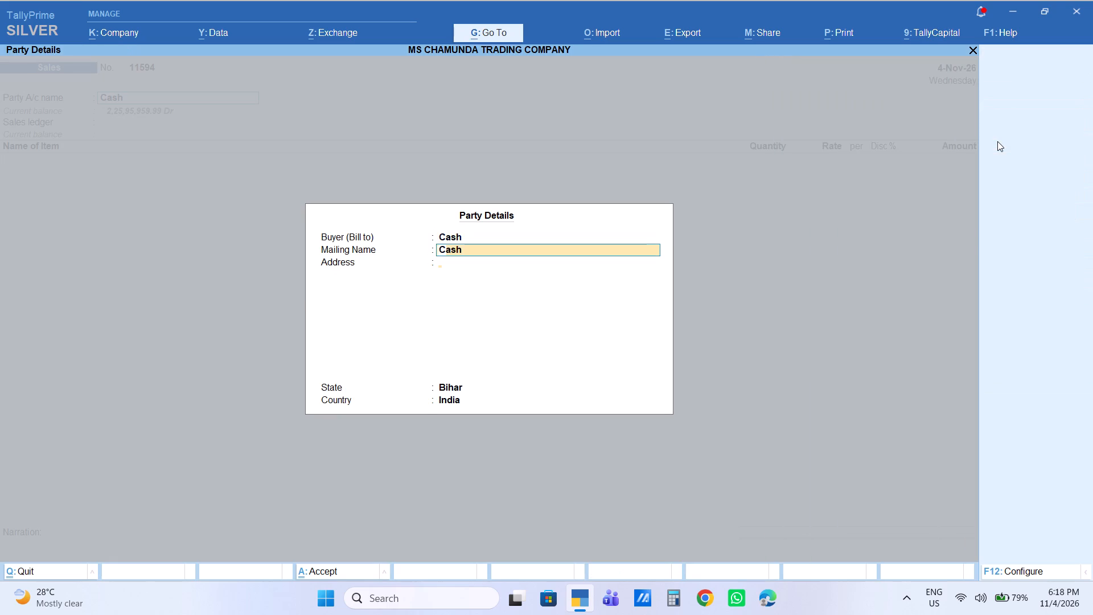
{"action": "key", "text": "Return"}
{"action": "key", "text": "Return"}
{"action": "key", "text": "Return"}
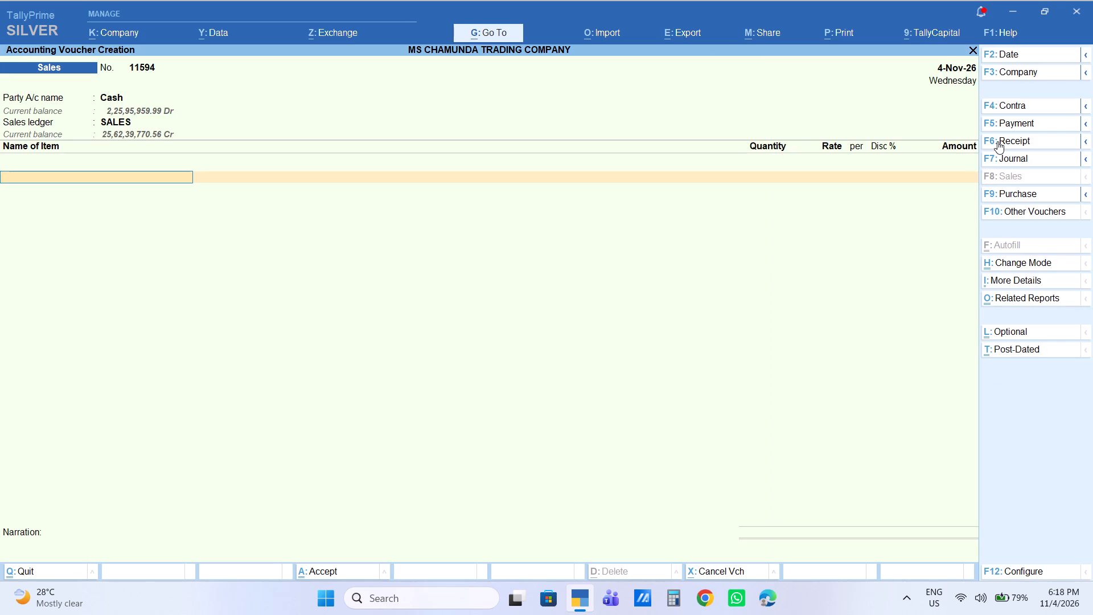
Add 1 bag of TATA Namak 1kg Bag to the cash sale with an amount of 1380.
{"action": "type", "text": "TATA NA"}
{"action": "key", "text": "Down"}
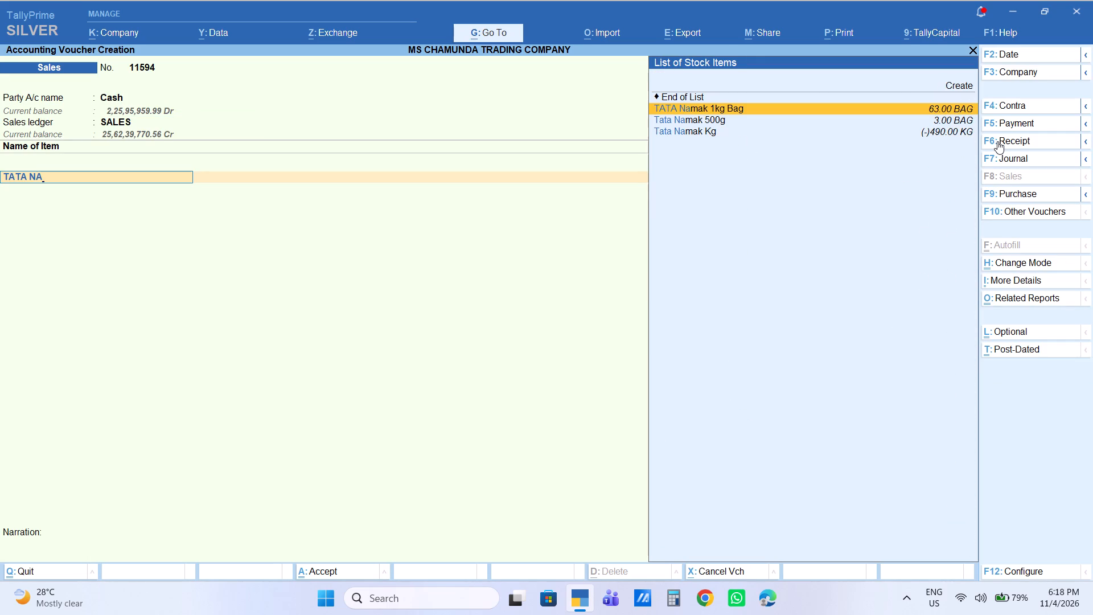
{"action": "key", "text": "Return"}
{"action": "key", "text": "1"}
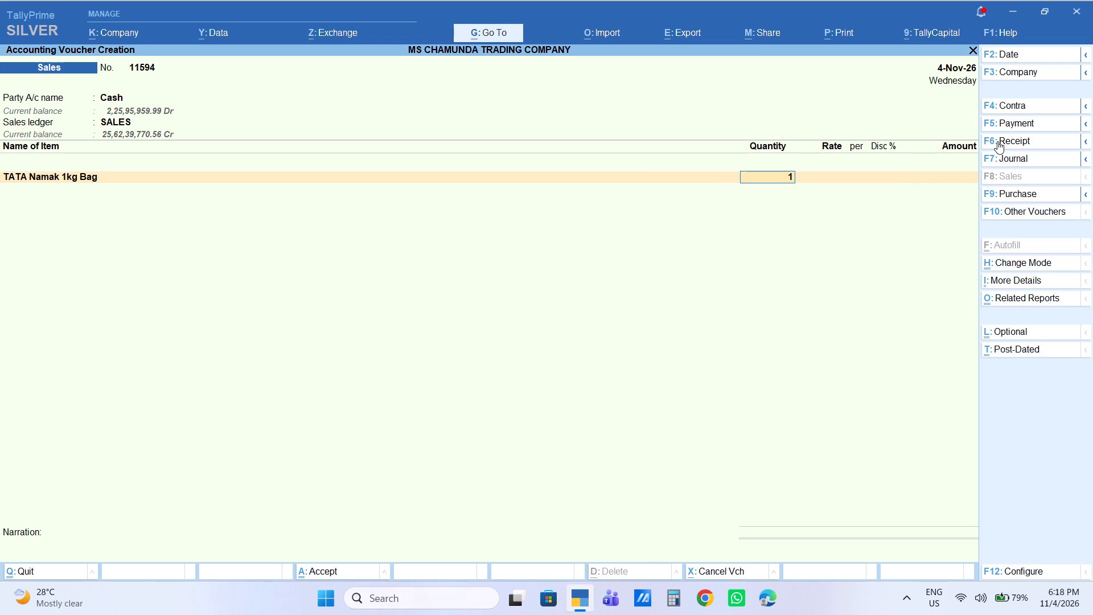
{"action": "key", "text": "Return"}
{"action": "key", "text": "Return"}
{"action": "key", "text": "Return"}
{"action": "key", "text": "Return"}
{"action": "type", "text": "1380"}
{"action": "key", "text": "Return"}
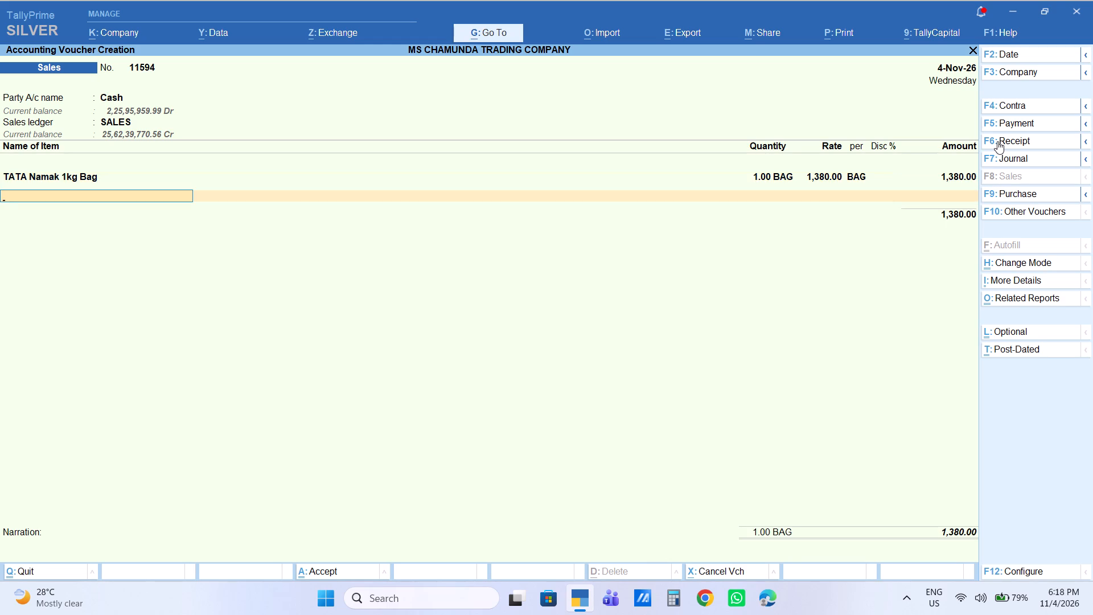
Add 1 bag of CHINI SF 50kg to the cash sale and set its amount to 3250.
{"action": "type", "text": "SF"}
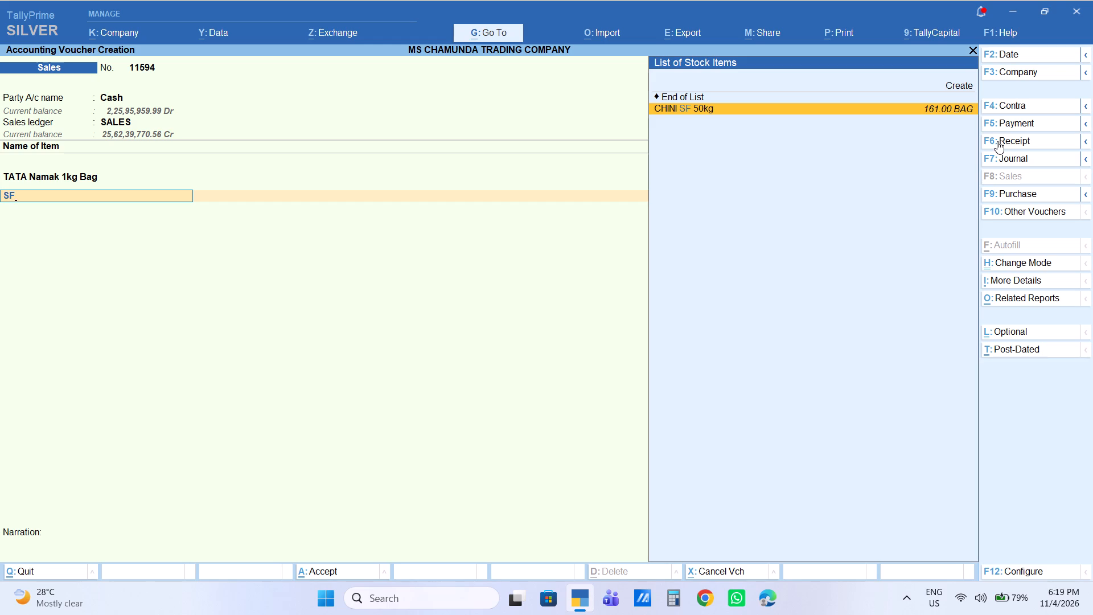
{"action": "key", "text": "Return"}
{"action": "key", "text": "1"}
{"action": "key", "text": "Return"}
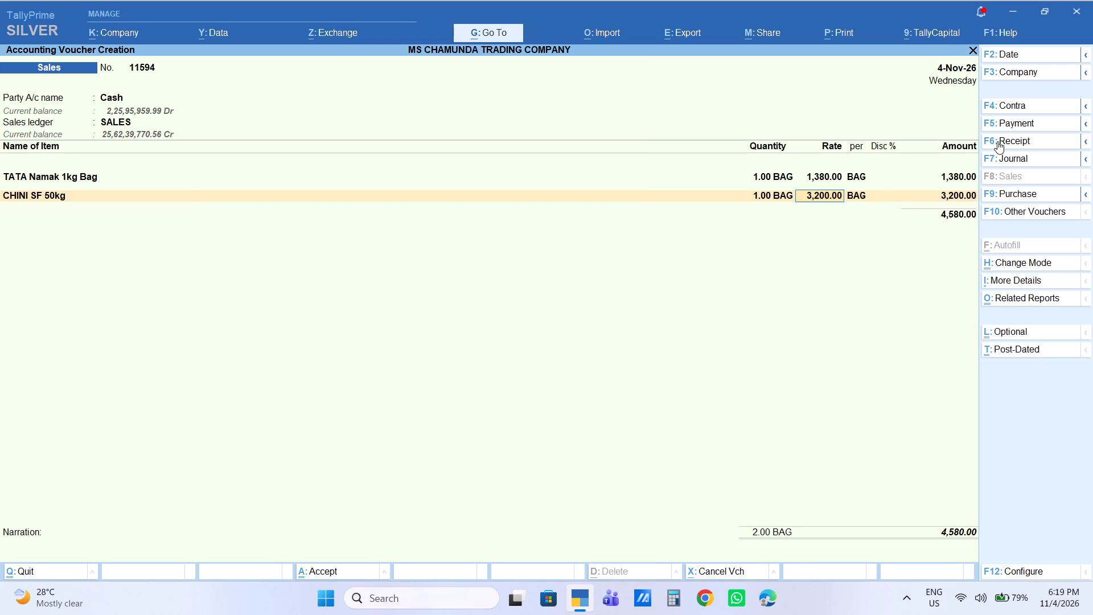
{"action": "key", "text": "Return"}
{"action": "key", "text": "Return"}
{"action": "key", "text": "Return"}
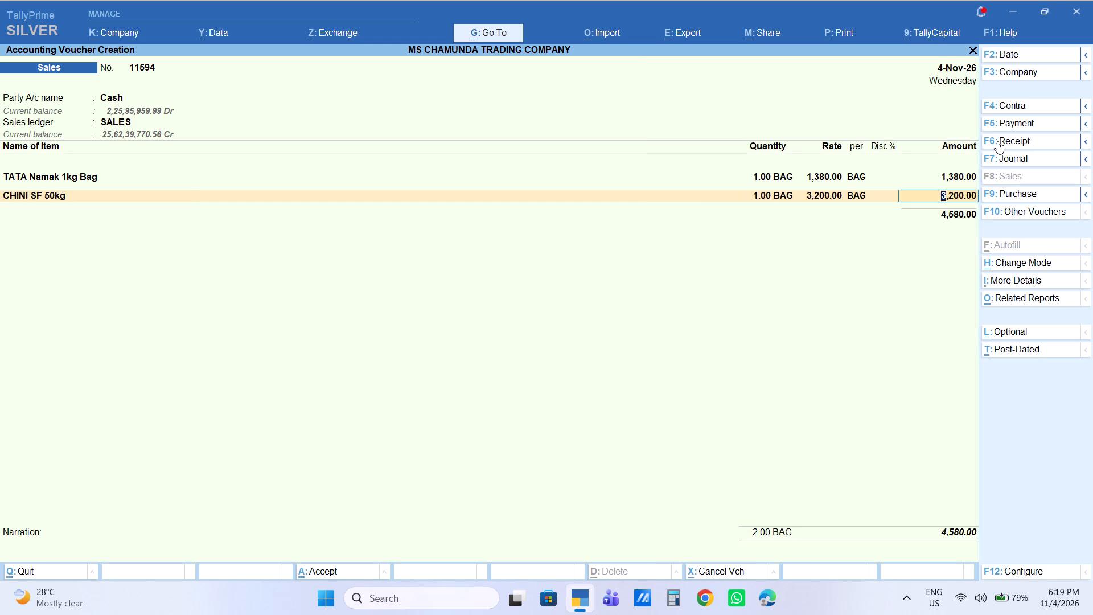
{"action": "type", "text": "3250"}
{"action": "key", "text": "Return"}
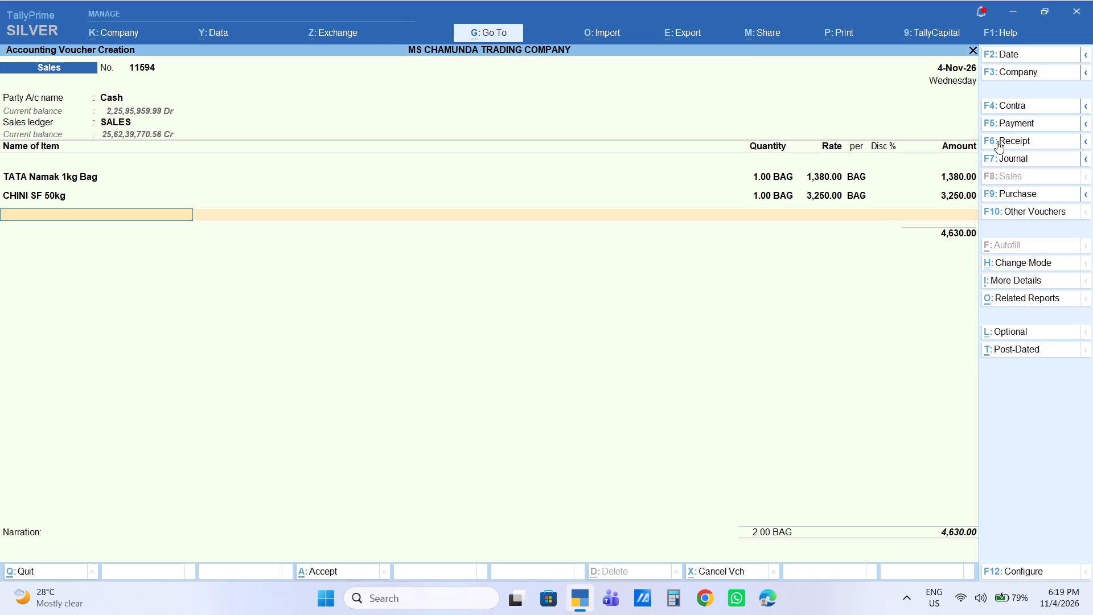
Add 1 bag of MATAR DAL30KG to the cash sale at the suggested rate of 1,710.
{"action": "type", "text": "MATAR"}
{"action": "key", "text": "space"}
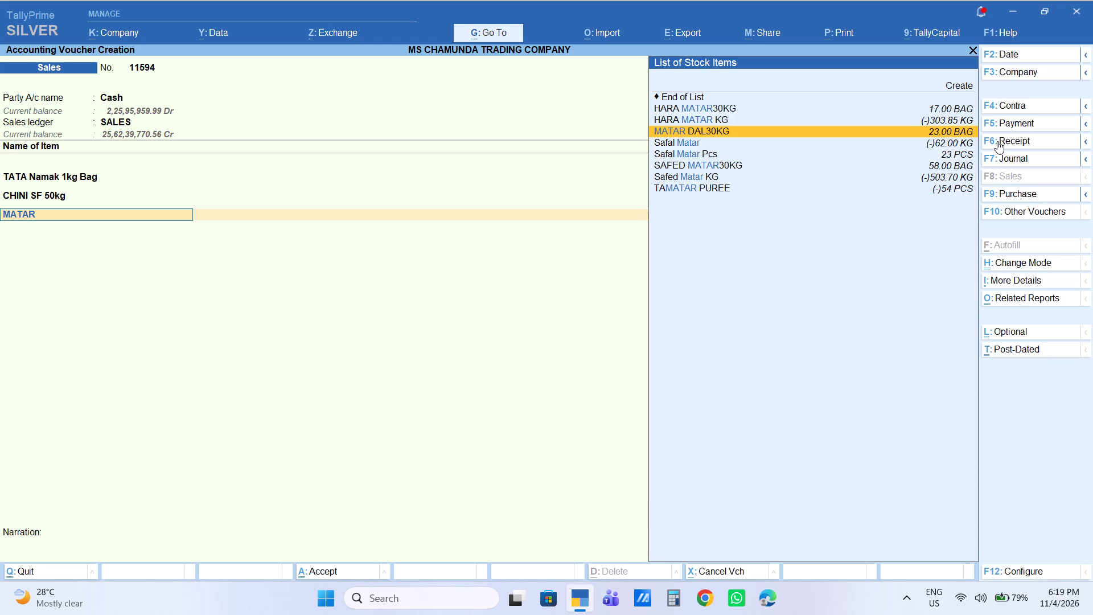
{"action": "key", "text": "Return"}
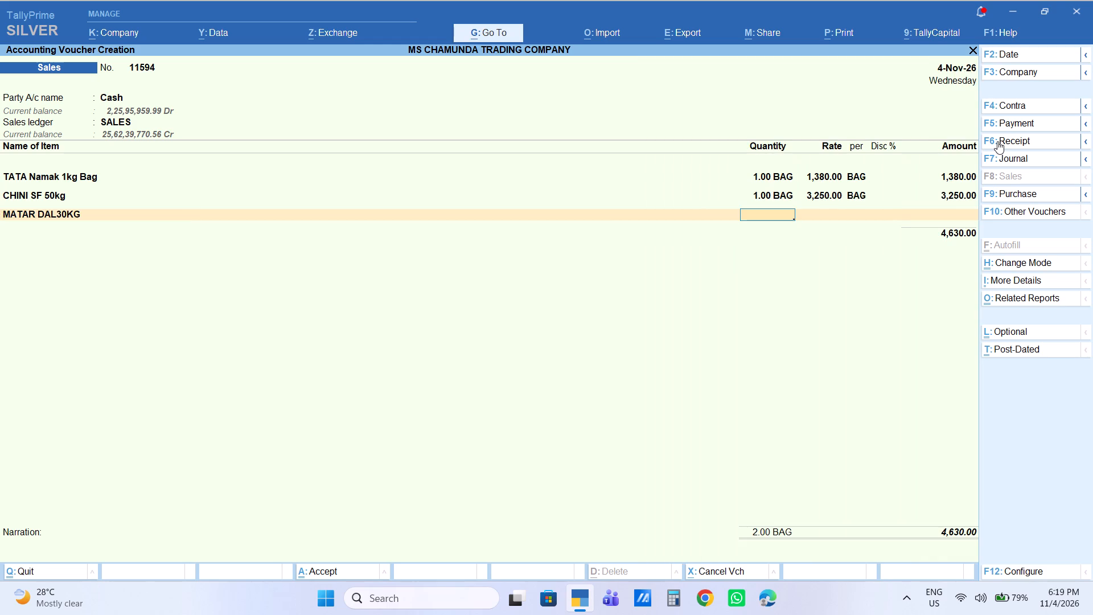
{"action": "key", "text": "1"}
{"action": "key", "text": "Return"}
{"action": "key", "text": "Return"}
{"action": "key", "text": "Return"}
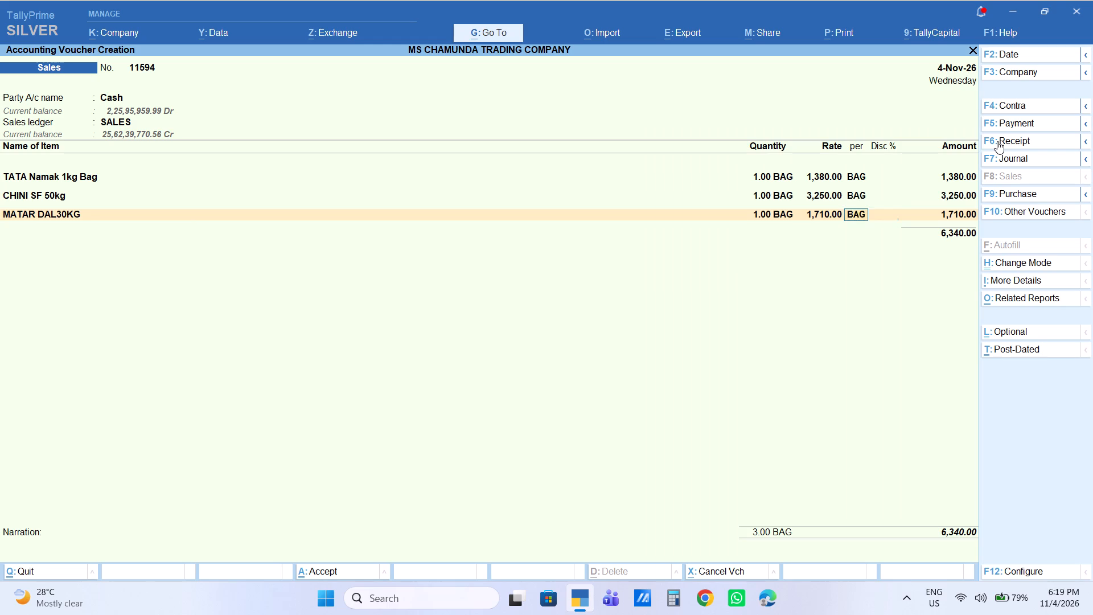
{"action": "key", "text": "Return"}
{"action": "key", "text": "Return"}
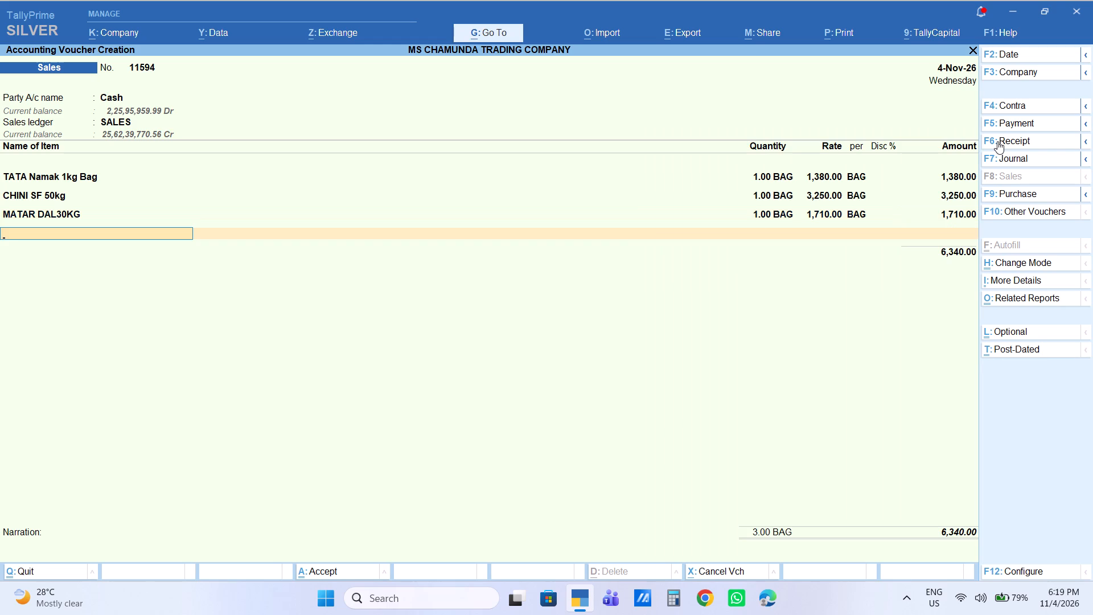
Add Parul Rahar30kg as the next item of the cash sale.
{"action": "type", "text": "PARU"}
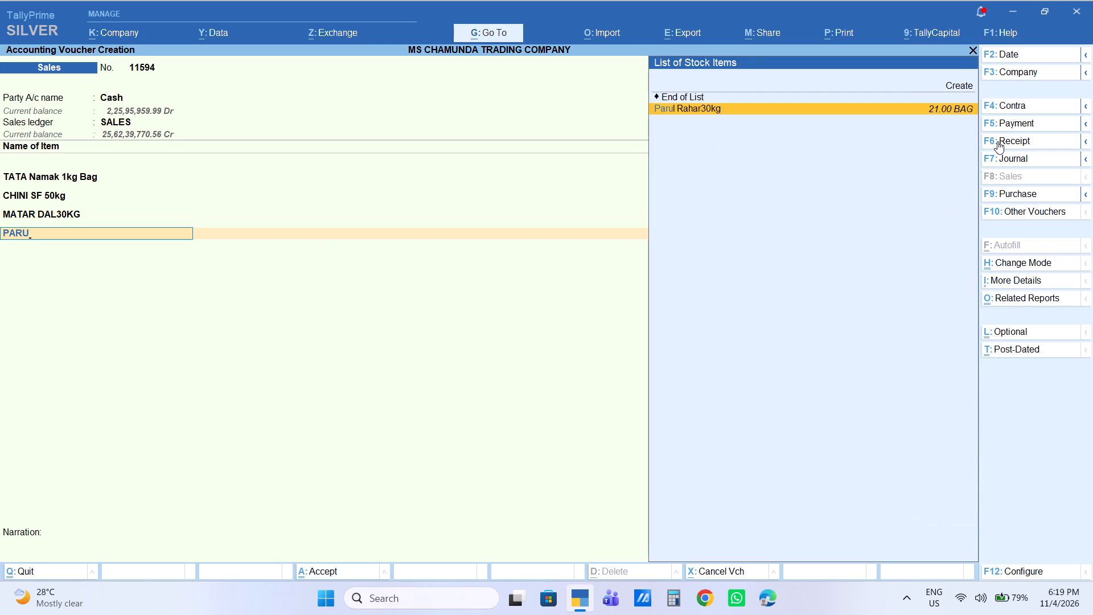
{"action": "key", "text": "Return"}
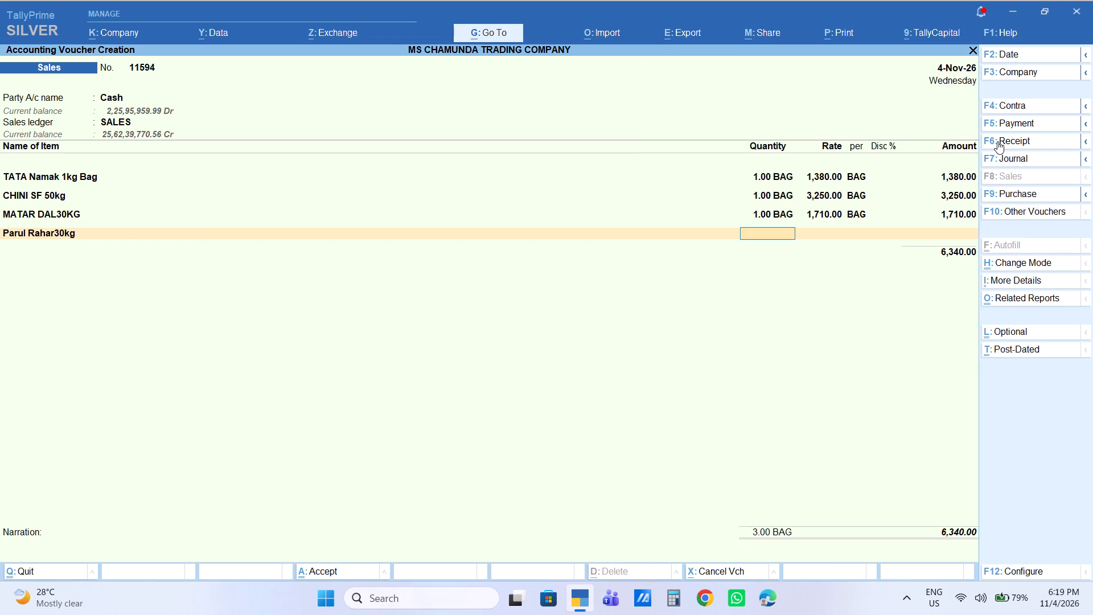
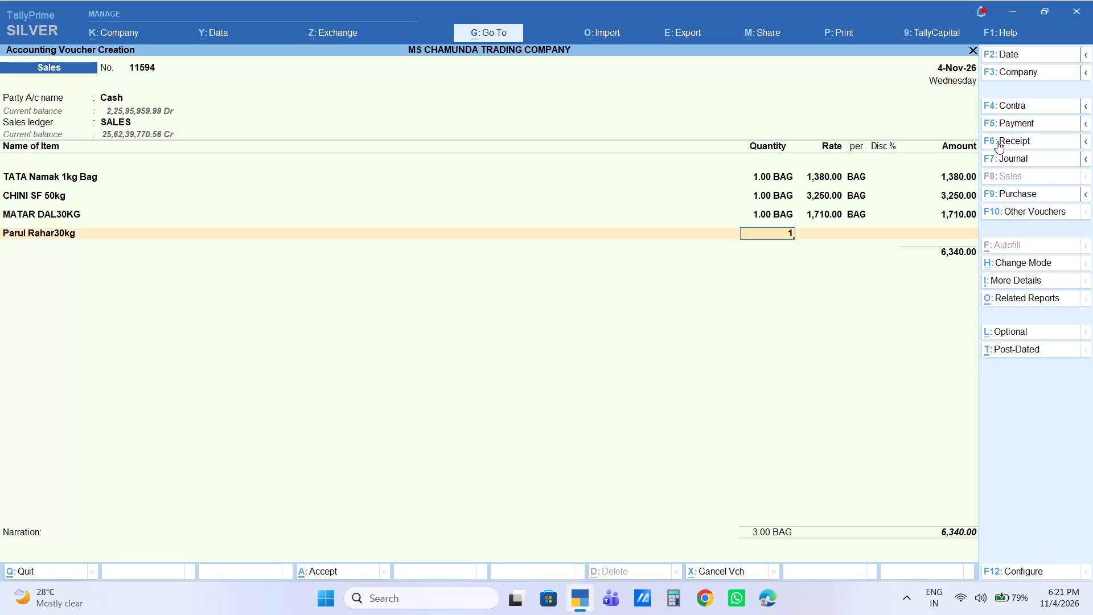
Enter 1 bag for the Parul Rahar30kg line at the suggested rate of 3,150.
{"action": "key", "text": "Return"}
{"action": "key", "text": "Return"}
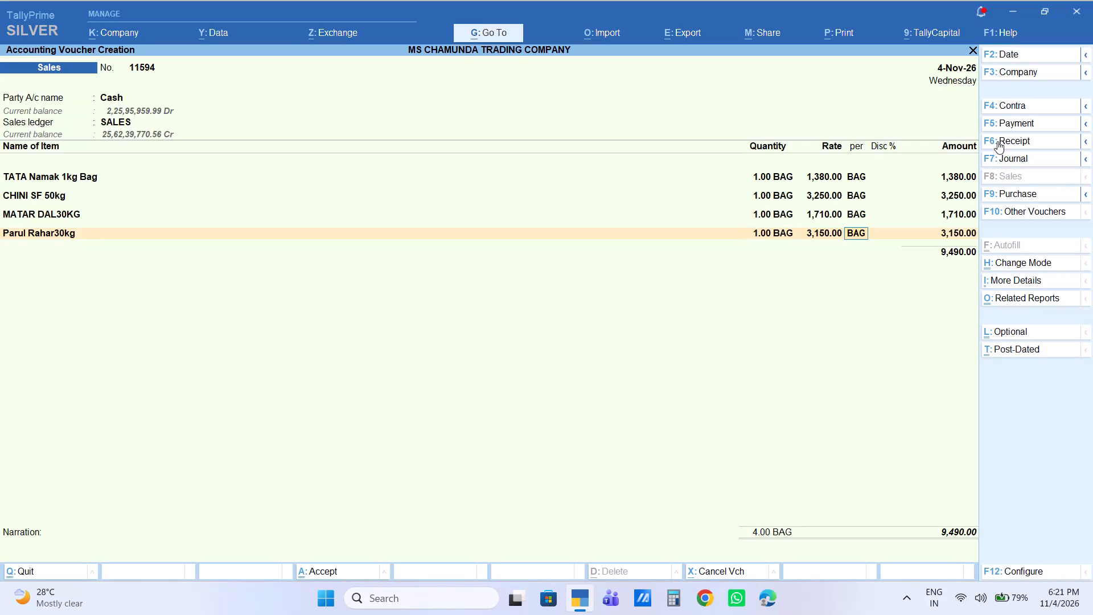
{"action": "key", "text": "Return"}
{"action": "key", "text": "Return"}
{"action": "key", "text": "Return"}
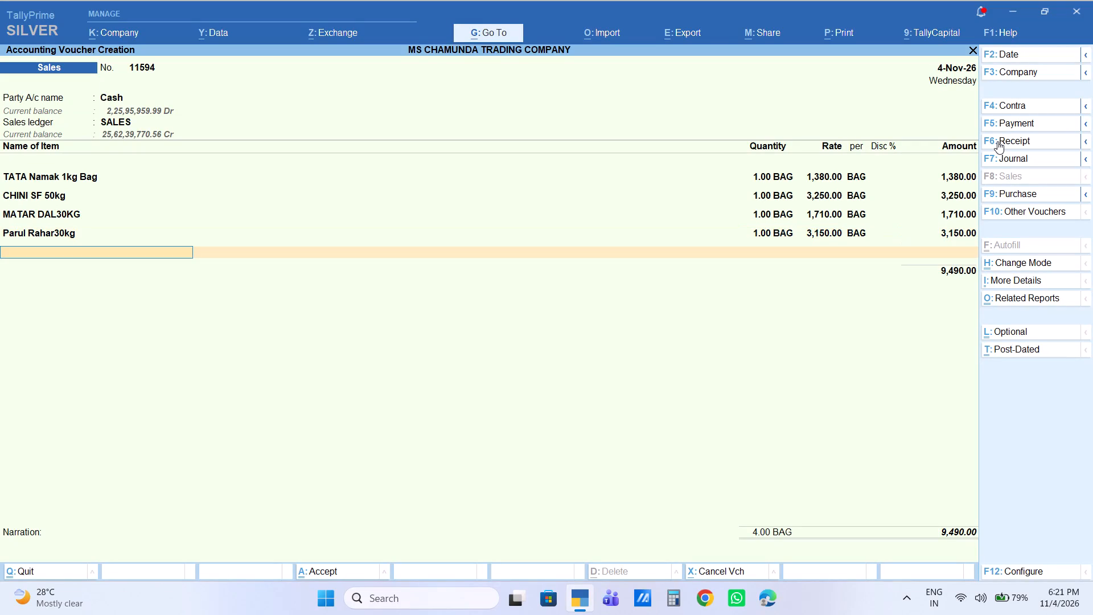
Add 1 bag of MASOOR DAL 30kg to the cash sale at the suggested rate of 2,100.
{"action": "type", "text": "MASOO"}
{"action": "key", "text": "Down"}
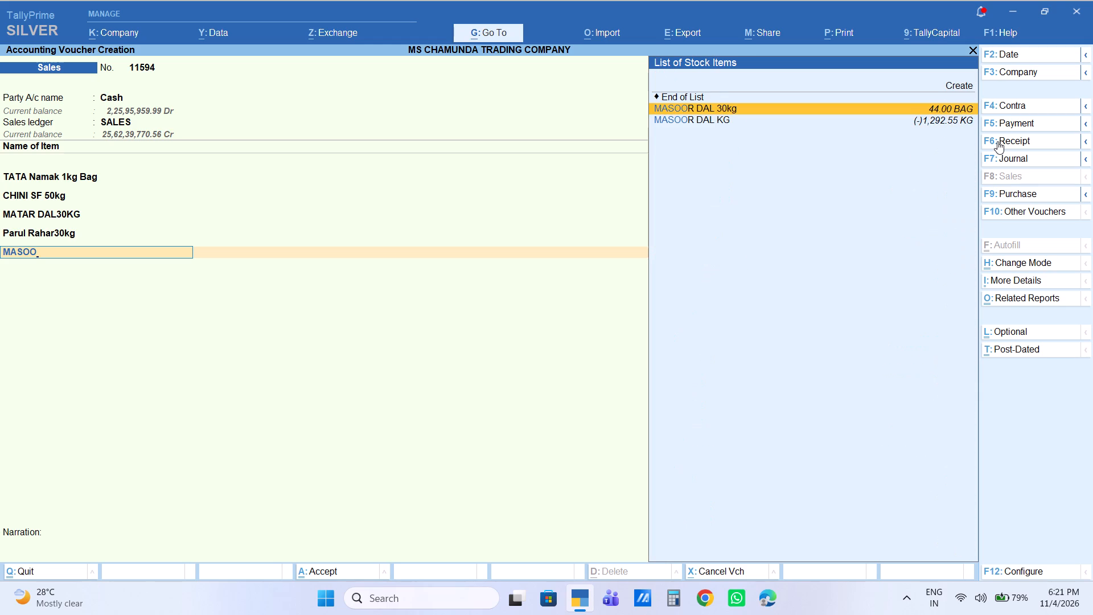
{"action": "key", "text": "Return"}
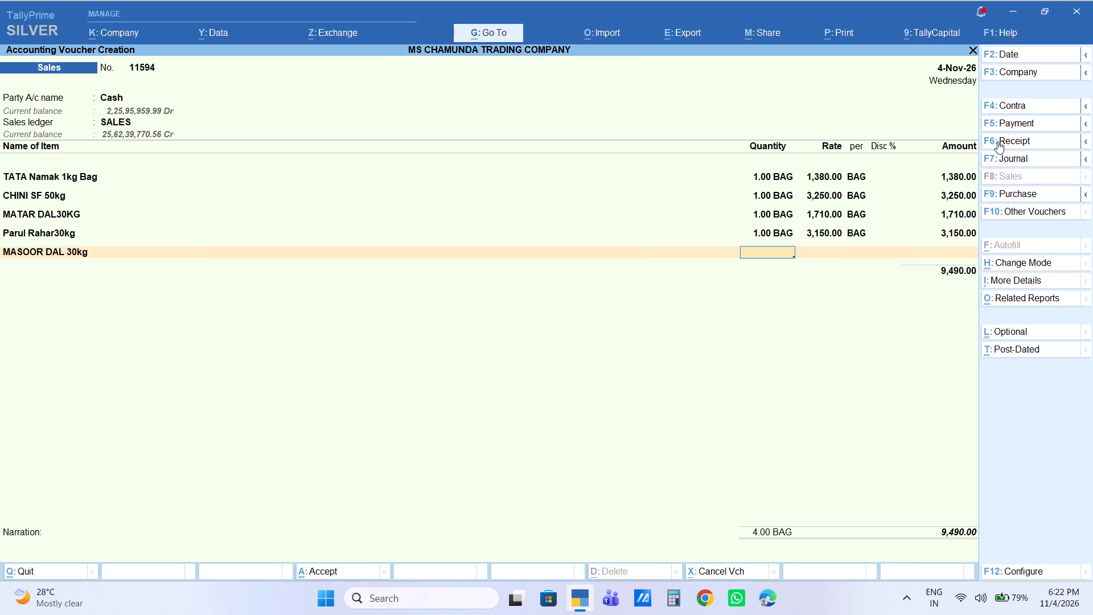
{"action": "key", "text": "1"}
{"action": "key", "text": "Return"}
{"action": "key", "text": "Return"}
{"action": "key", "text": "Return"}
{"action": "key", "text": "Return"}
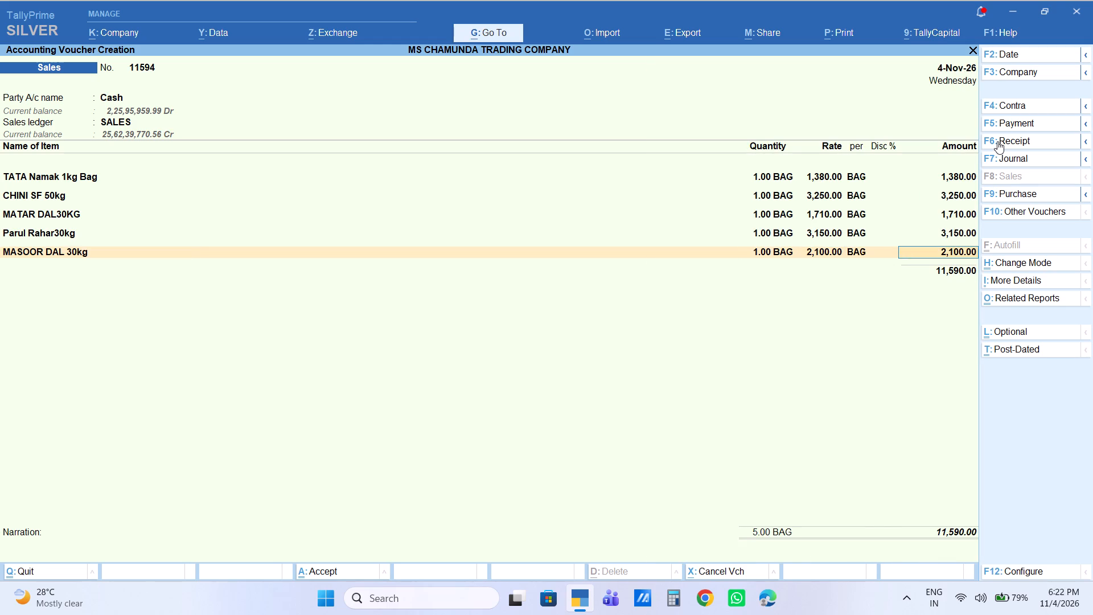
{"action": "key", "text": "Return"}
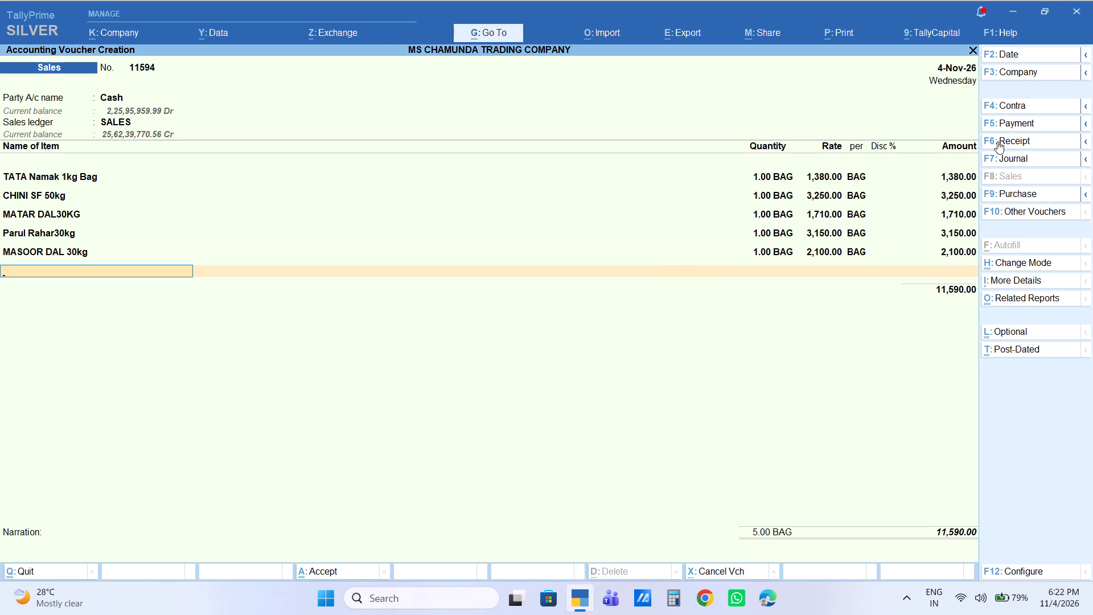
Add 1 bag of Bokla Dal 30KG to the cash sale at the suggested rate of 1,740.
{"action": "type", "text": "BOKLA"}
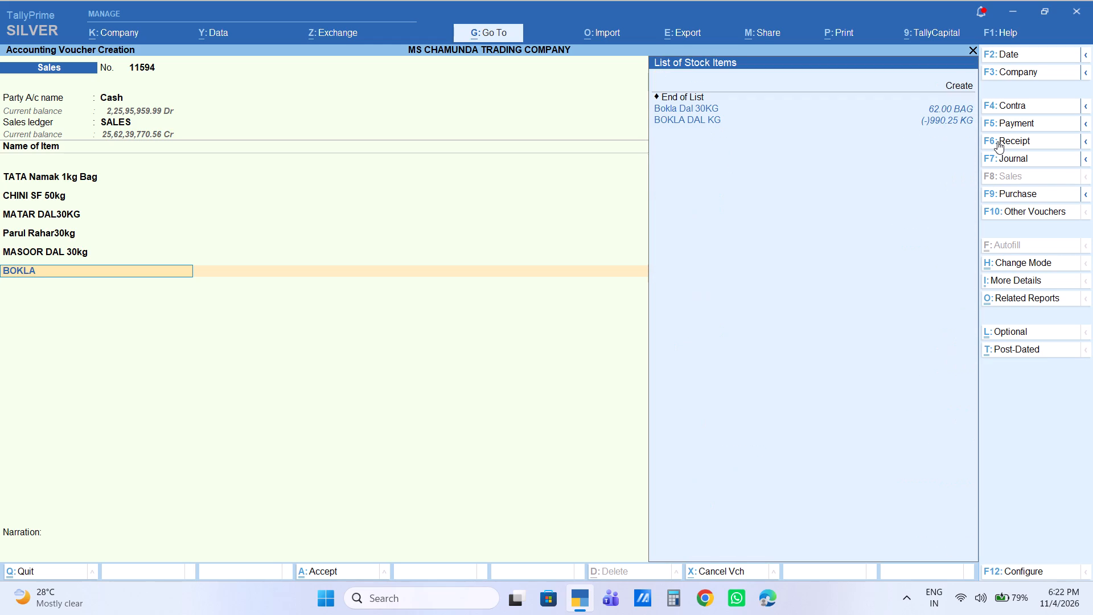
{"action": "key", "text": "Down"}
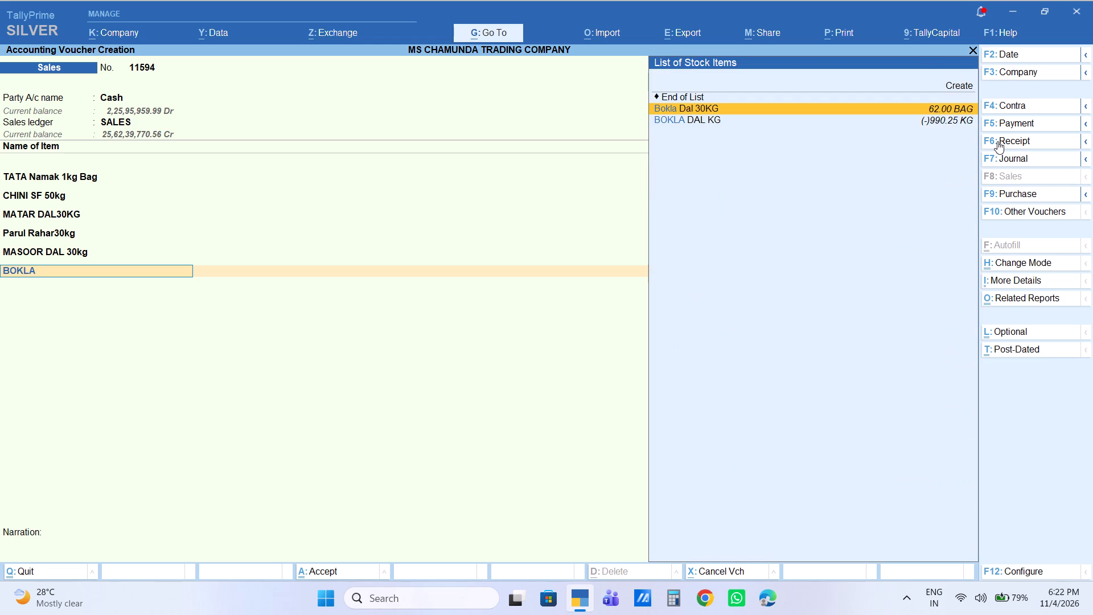
{"action": "key", "text": "Return"}
{"action": "key", "text": "1"}
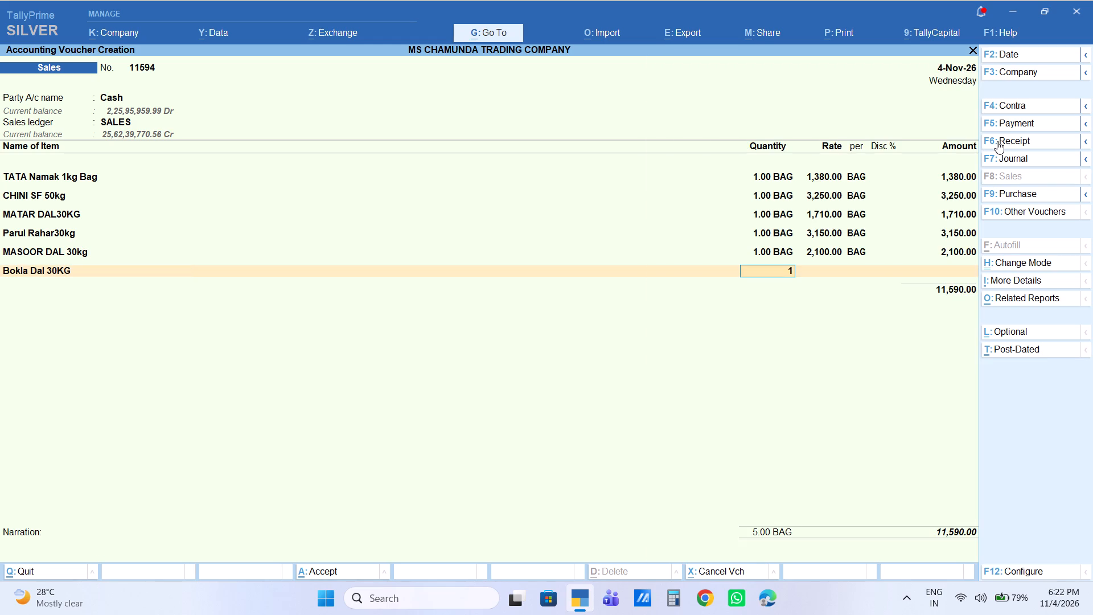
{"action": "key", "text": "Return"}
{"action": "key", "text": "Return"}
{"action": "key", "text": "Return"}
{"action": "key", "text": "Return"}
{"action": "key", "text": "Return"}
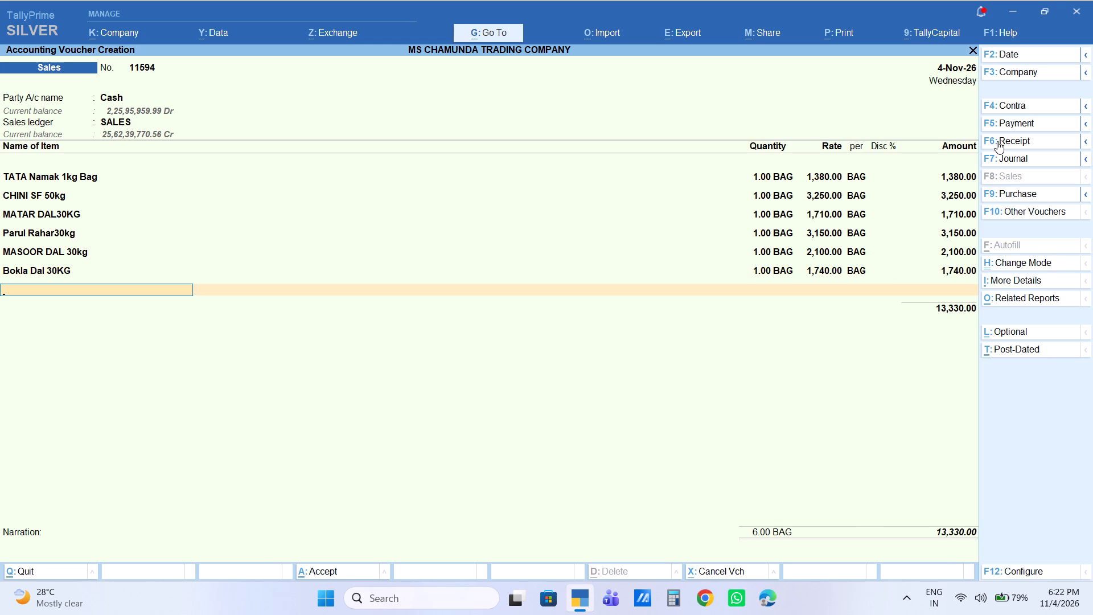
Add 1 bag of Mircha 10kg to the cash sale at the suggested rate of 2,450.
{"action": "type", "text": "MIRCHA"}
{"action": "key", "text": "Down"}
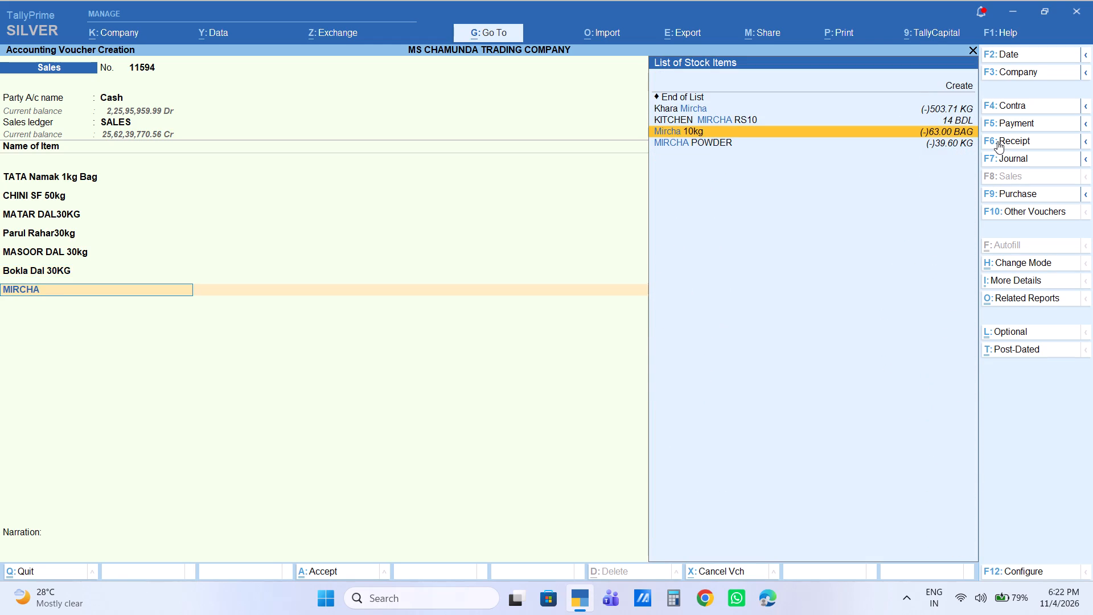
{"action": "key", "text": "Return"}
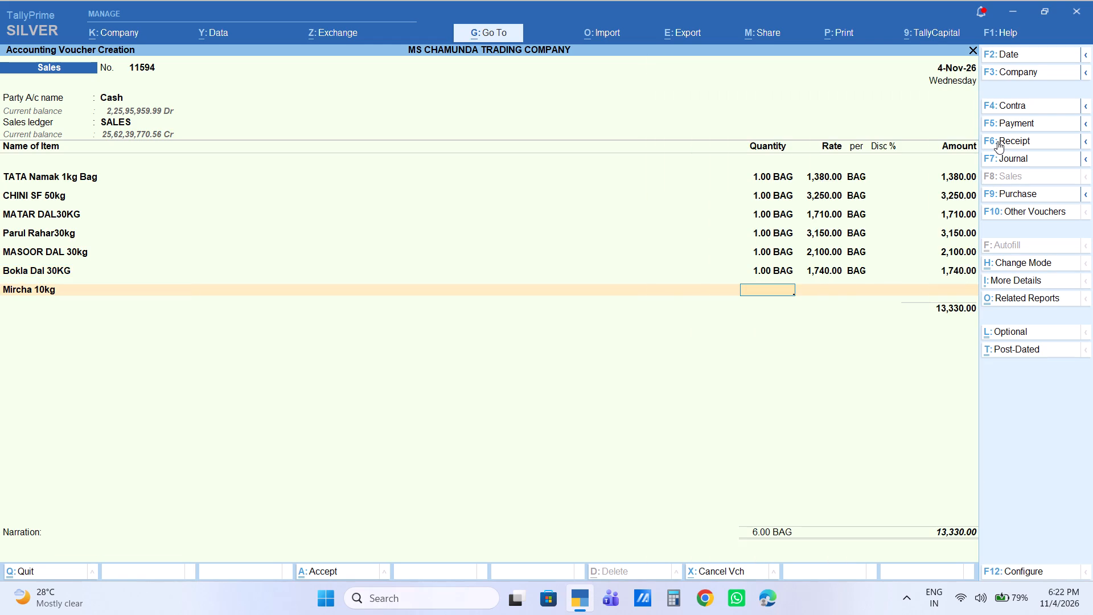
{"action": "key", "text": "1"}
{"action": "key", "text": "Return"}
{"action": "key", "text": "Return"}
{"action": "key", "text": "Return"}
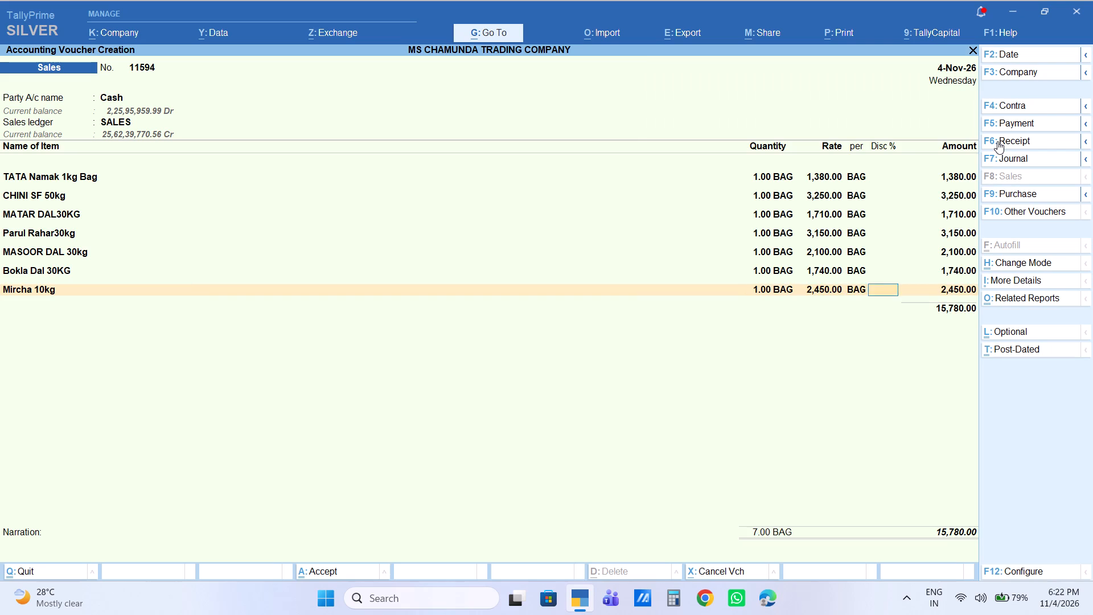
{"action": "key", "text": "Return"}
{"action": "key", "text": "Return"}
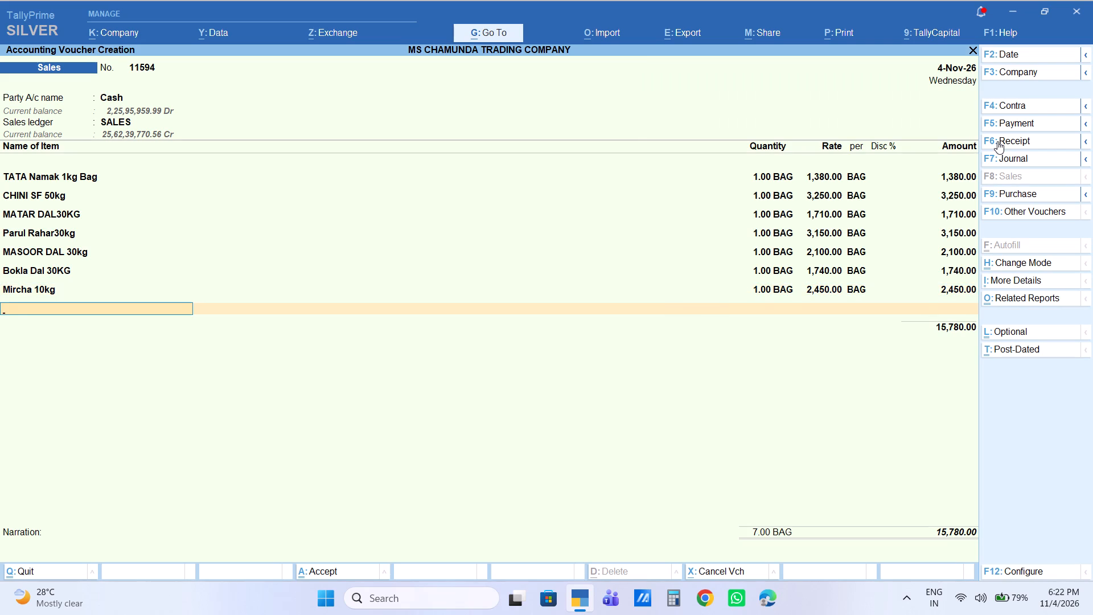
Add 2 kg of Haldi Khara KG to the cash sale and set its amount to 500.
{"action": "type", "text": "HALDI"}
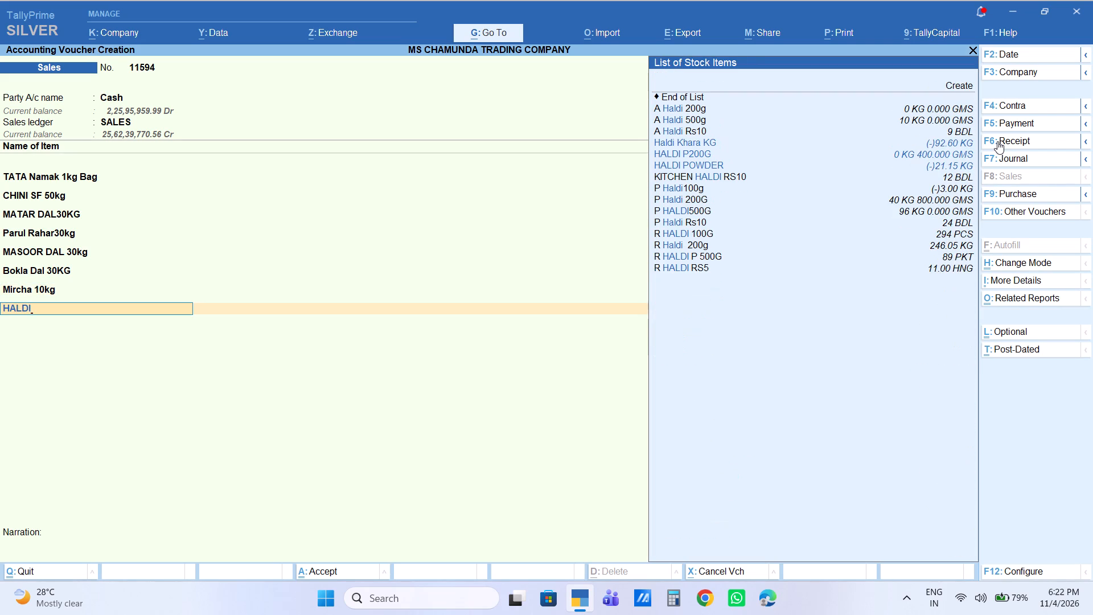
{"action": "key", "text": "Down"}
{"action": "key", "text": "Return"}
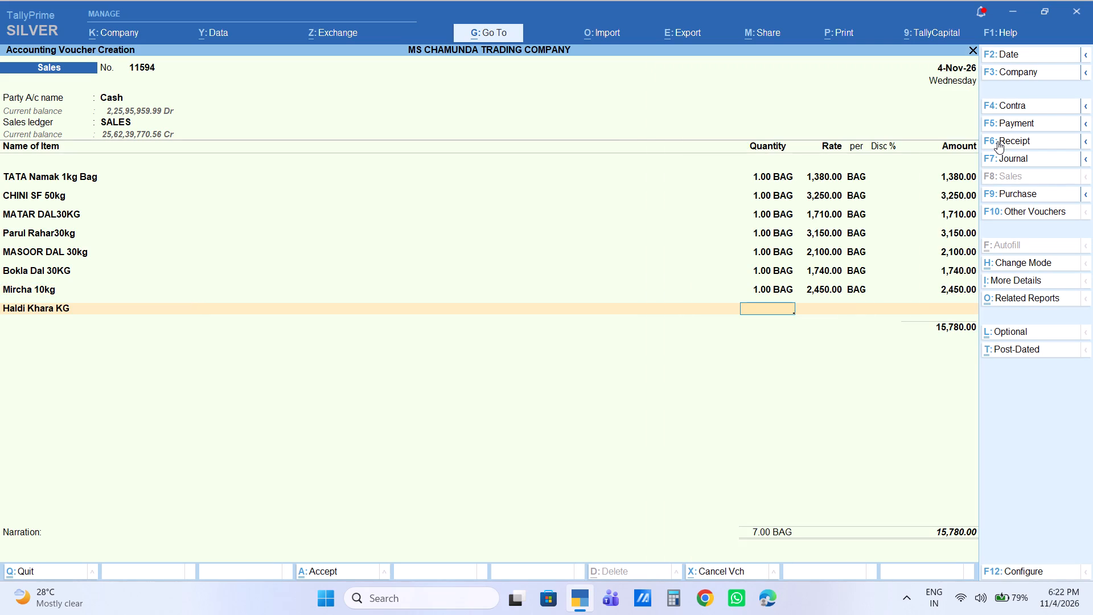
{"action": "key", "text": "2"}
{"action": "key", "text": "Return"}
{"action": "key", "text": "Return"}
{"action": "key", "text": "Return"}
{"action": "key", "text": "Return"}
{"action": "type", "text": "500"}
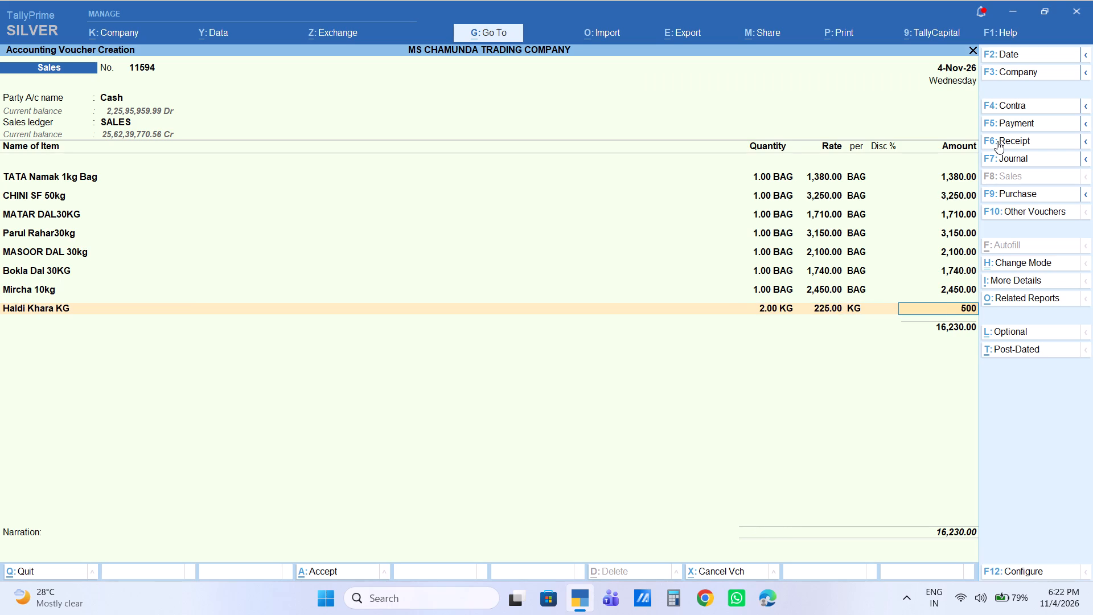
{"action": "key", "text": "Return"}
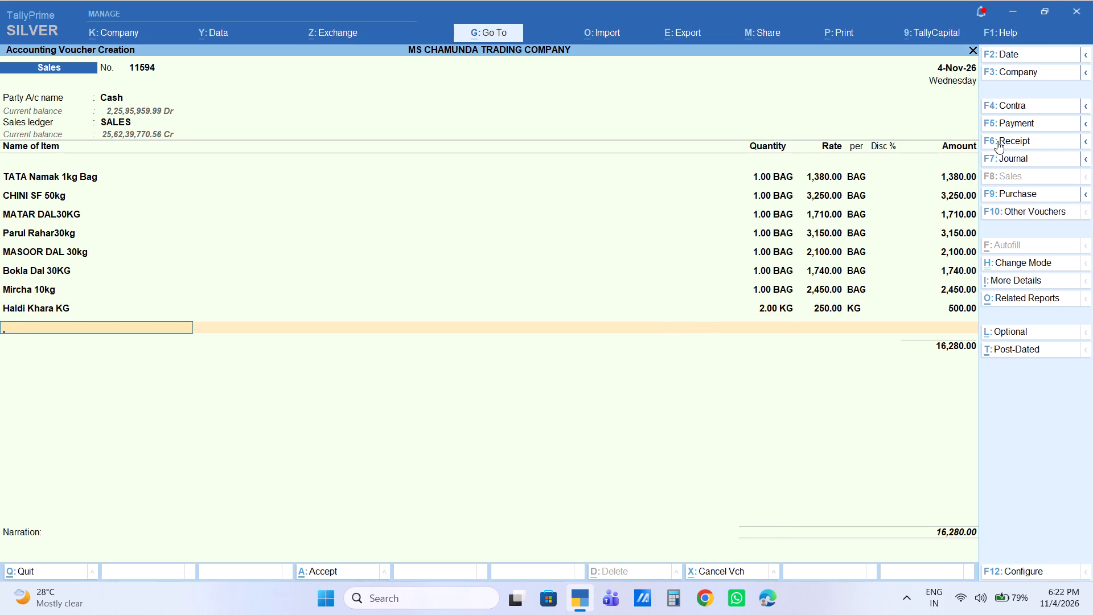
Add 3 kg of Dhaniya Gota Kg to the cash sale and set its amount to 570.
{"action": "type", "text": "DHANIA"}
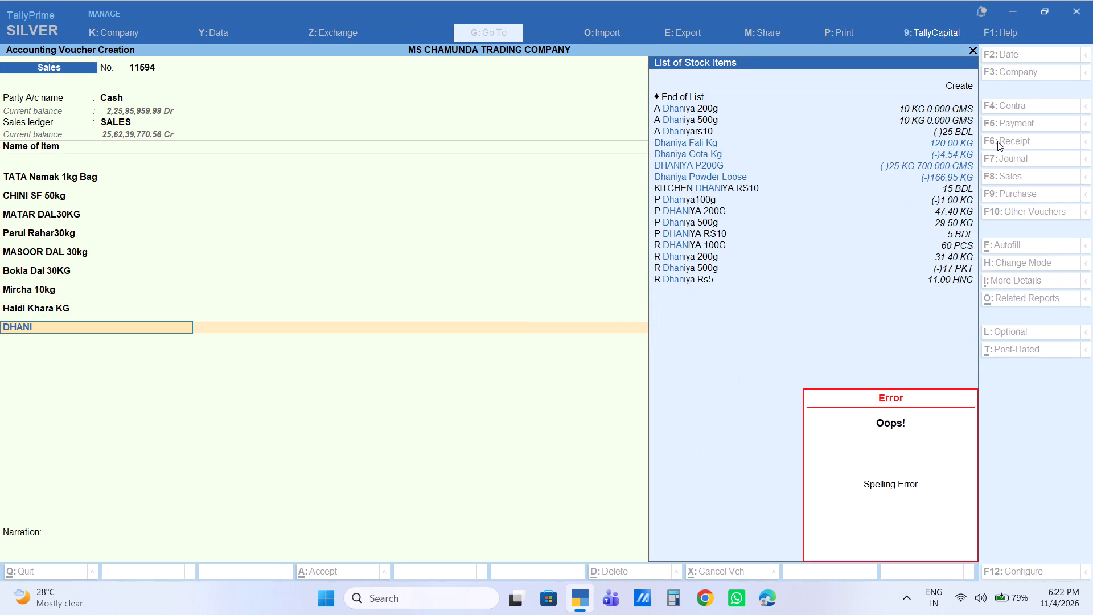
{"action": "key", "text": "Down"}
{"action": "key", "text": "Down"}
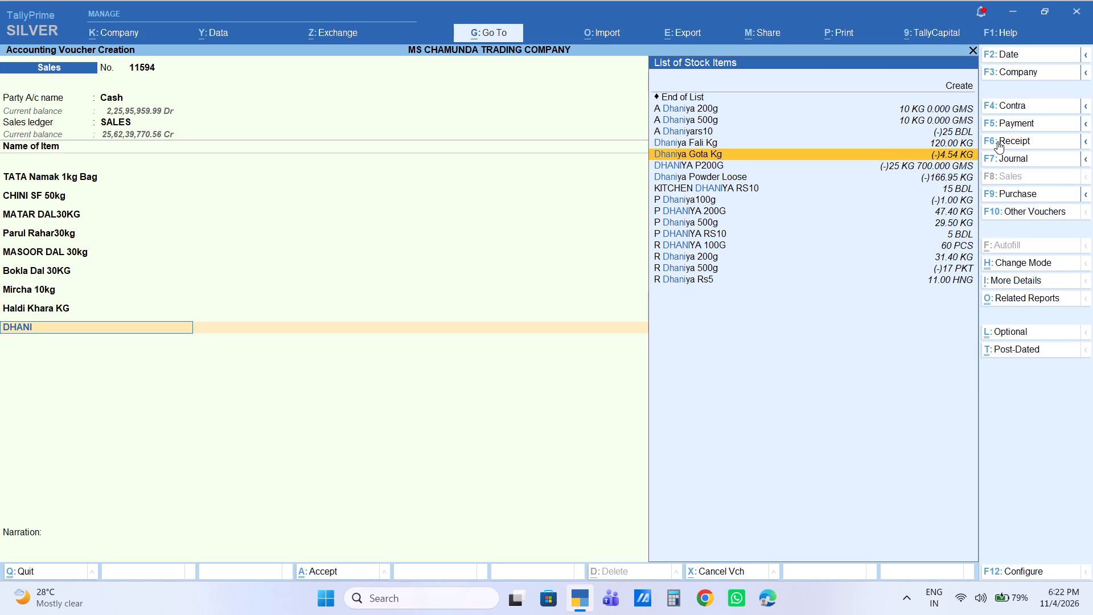
{"action": "key", "text": "3"}
{"action": "key", "text": "Return"}
{"action": "key", "text": "Down"}
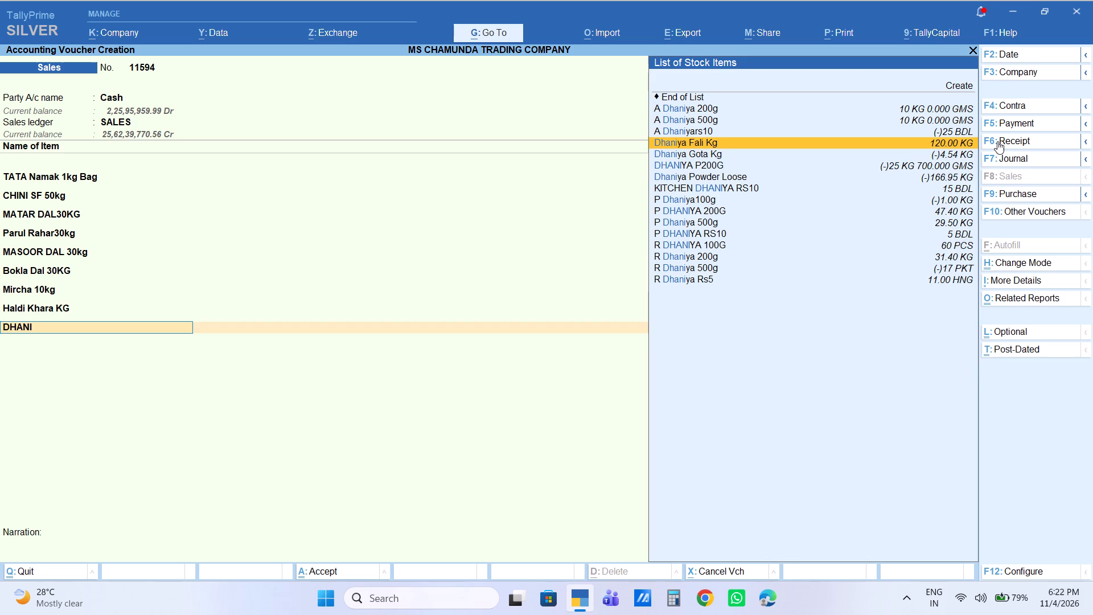
{"action": "key", "text": "Down"}
{"action": "key", "text": "Return"}
{"action": "key", "text": "3"}
{"action": "key", "text": "Return"}
{"action": "key", "text": "Return"}
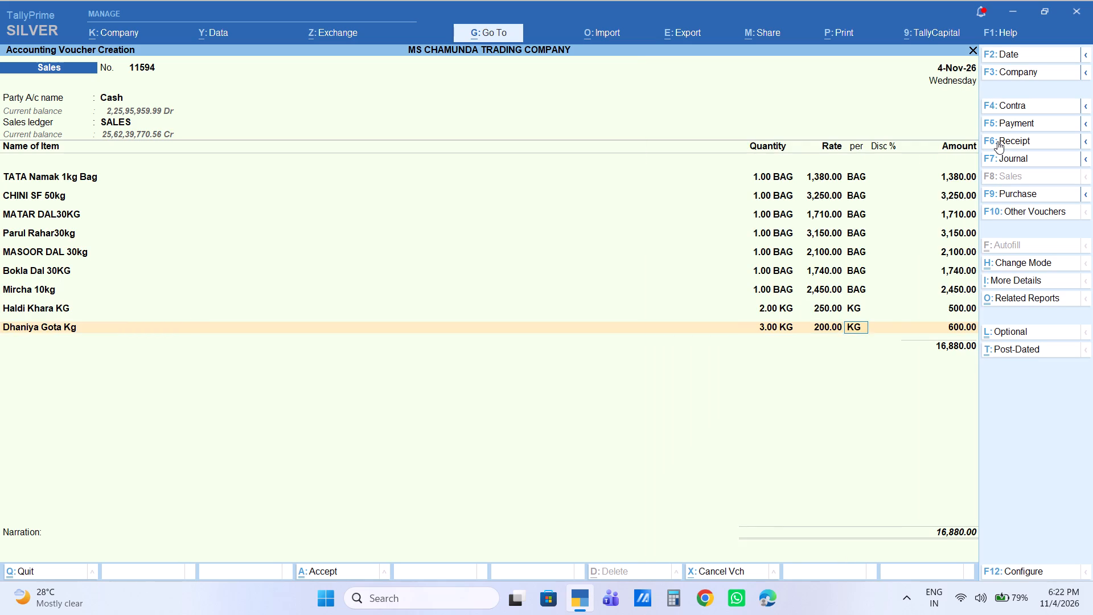
{"action": "key", "text": "Return"}
{"action": "key", "text": "Return"}
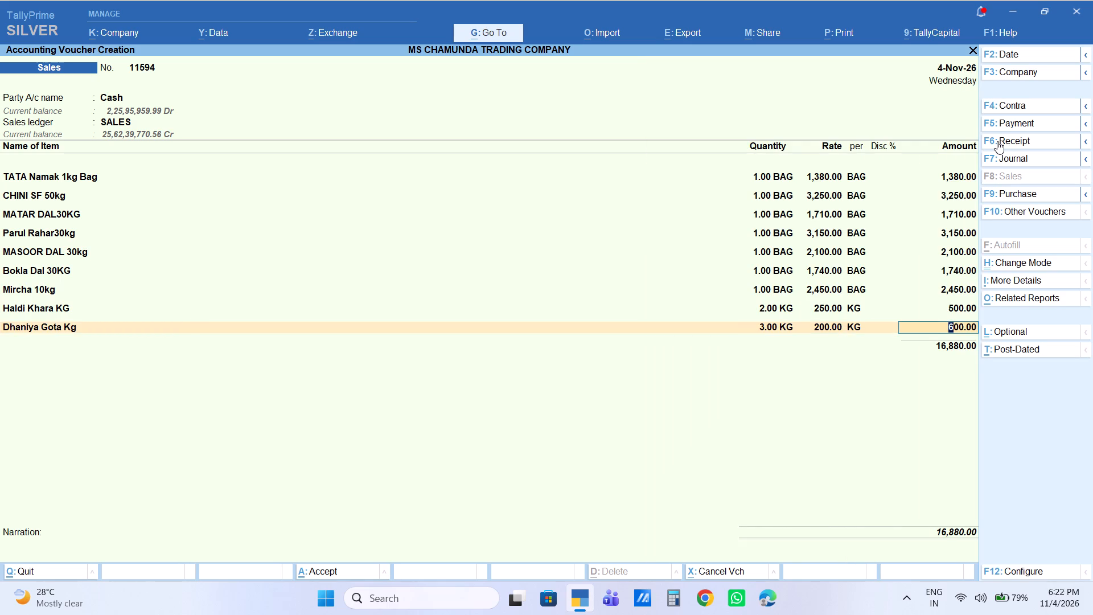
{"action": "type", "text": "570"}
{"action": "key", "text": "Return"}
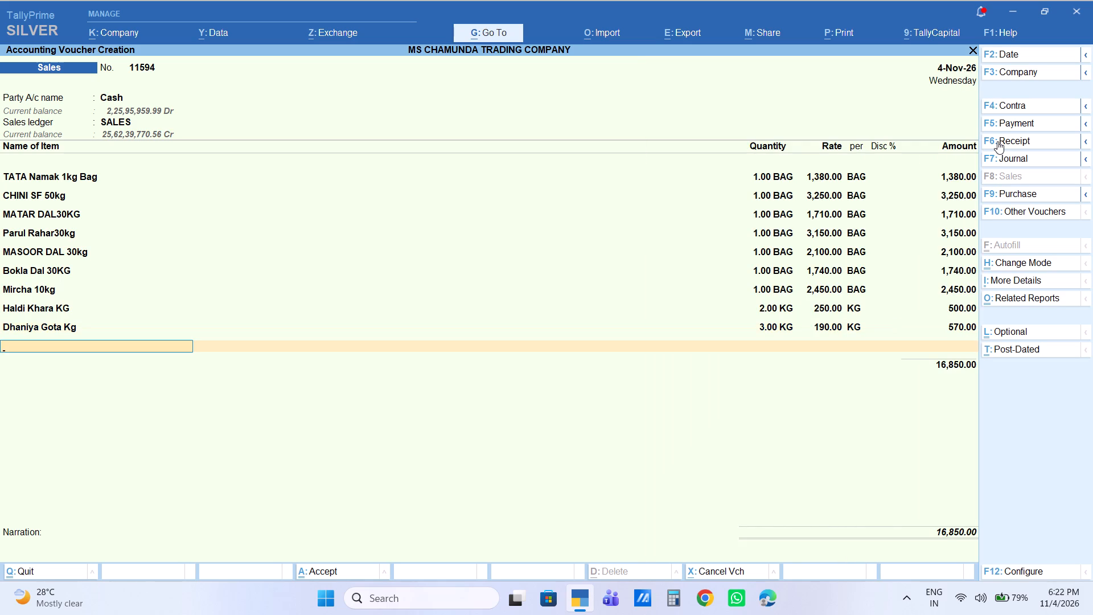
Add 2 kg of Dhaniya Powder Loose to the cash sale at the suggested rate of 120.
{"action": "type", "text": "DHA NIYA"}
{"action": "key", "text": "Down"}
{"action": "key", "text": "Down"}
{"action": "key", "text": "Down"}
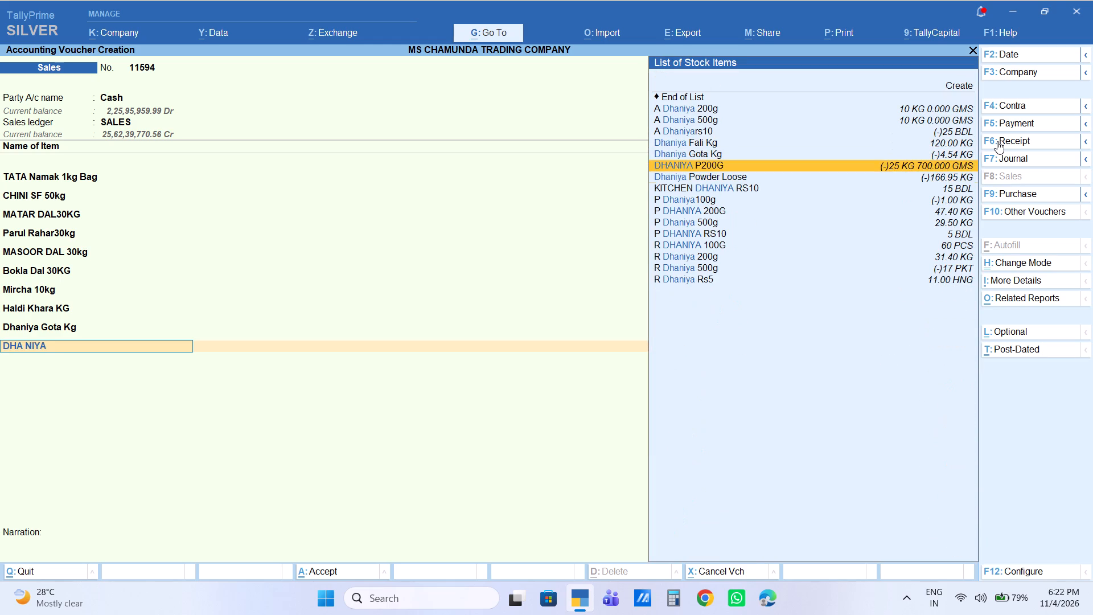
{"action": "key", "text": "Down"}
{"action": "key", "text": "Return"}
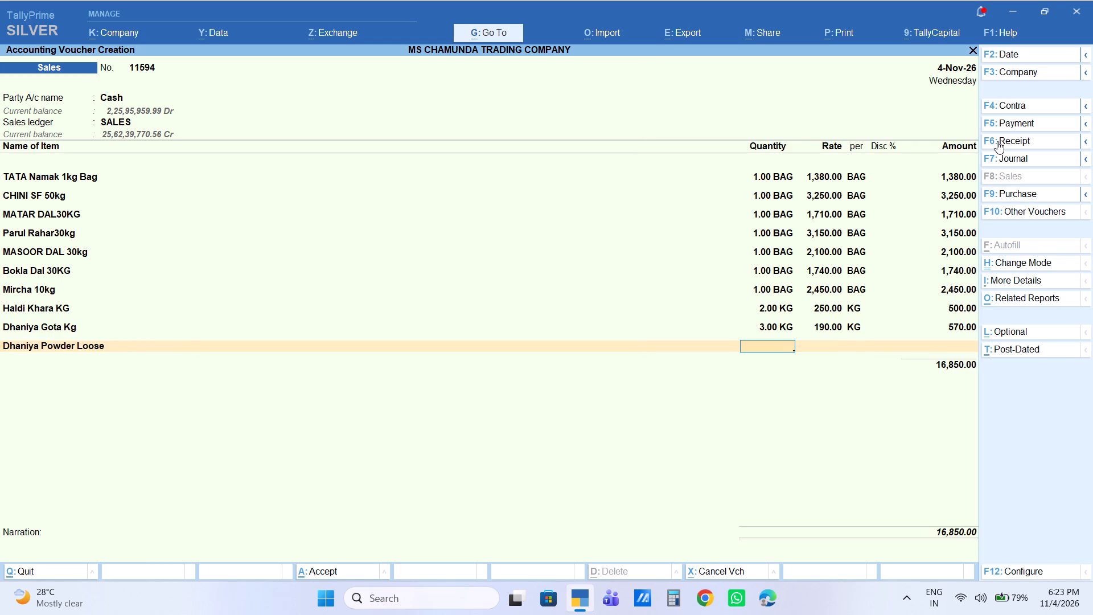
{"action": "key", "text": "2"}
{"action": "key", "text": "Return"}
{"action": "key", "text": "Return"}
{"action": "key", "text": "Return"}
{"action": "key", "text": "Return"}
{"action": "key", "text": "Return"}
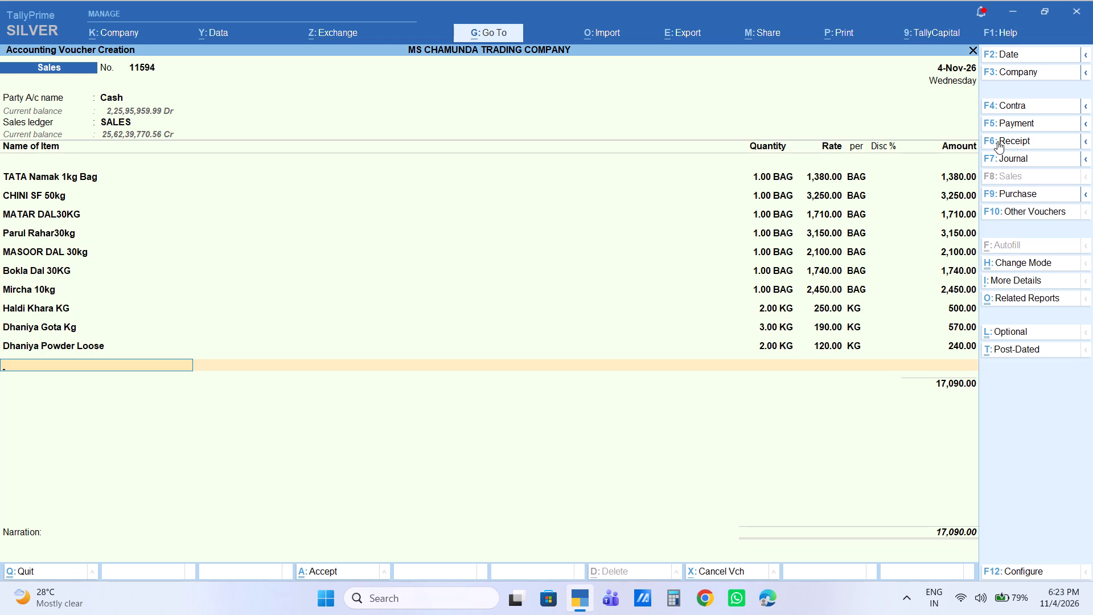
Add 3 kg of MIRCHA POWDER to the cash sale at the suggested rate of 180.
{"action": "type", "text": "MIRCHA"}
{"action": "key", "text": "Down"}
{"action": "key", "text": "Down"}
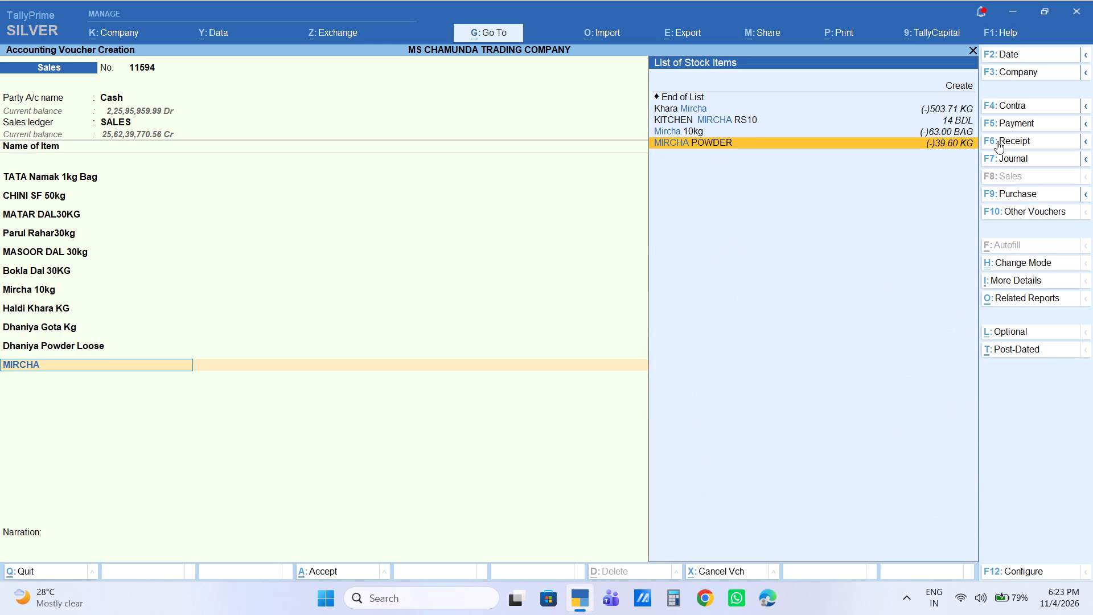
{"action": "key", "text": "Down"}
{"action": "key", "text": "Return"}
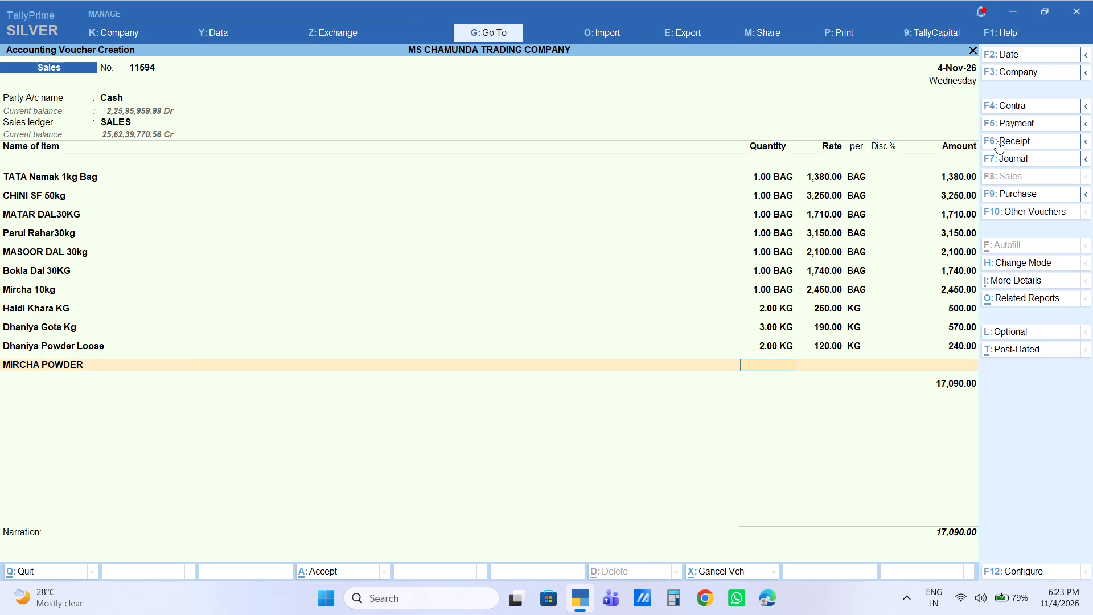
{"action": "key", "text": "3"}
{"action": "key", "text": "Return"}
{"action": "key", "text": "Return"}
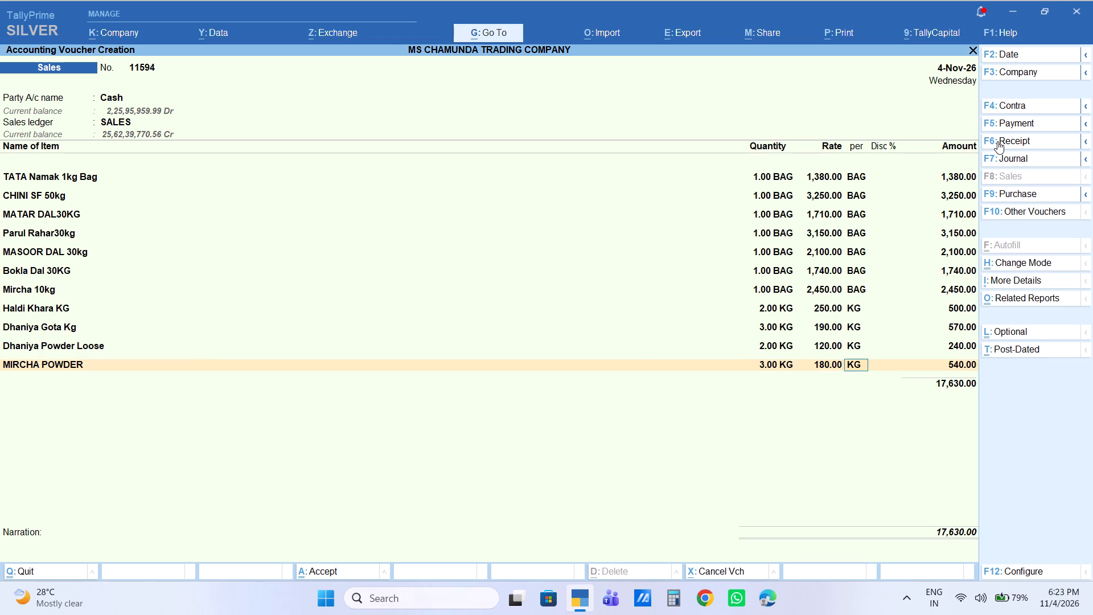
{"action": "key", "text": "Return"}
{"action": "key", "text": "Return"}
{"action": "key", "text": "Return"}
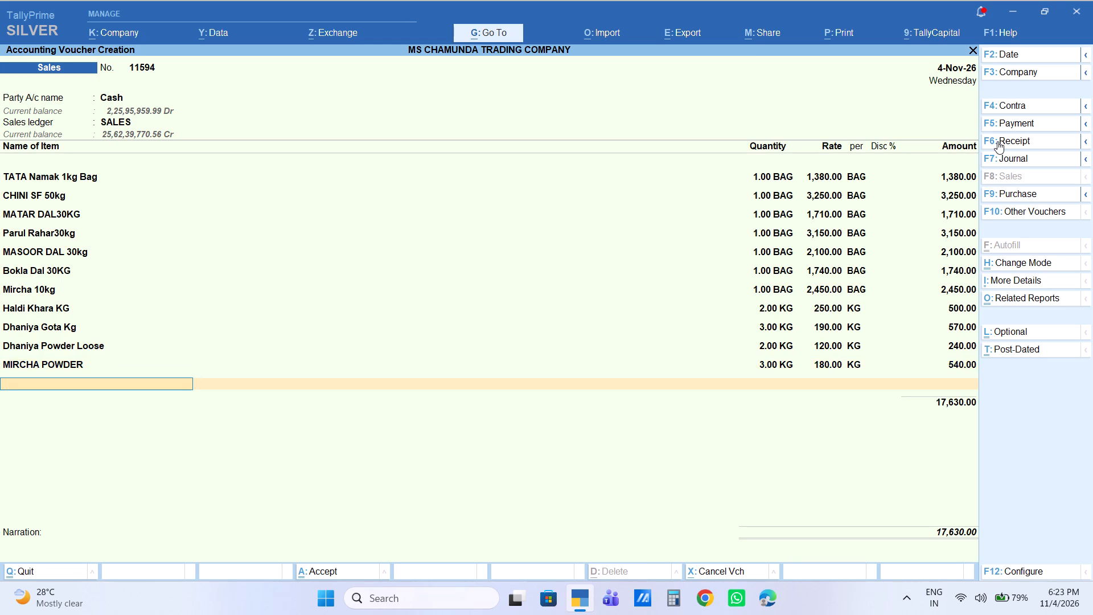
Add 3 kg of HALDI POWDER to the cash sale at the suggested rate of 160.
{"action": "type", "text": "HA;"}
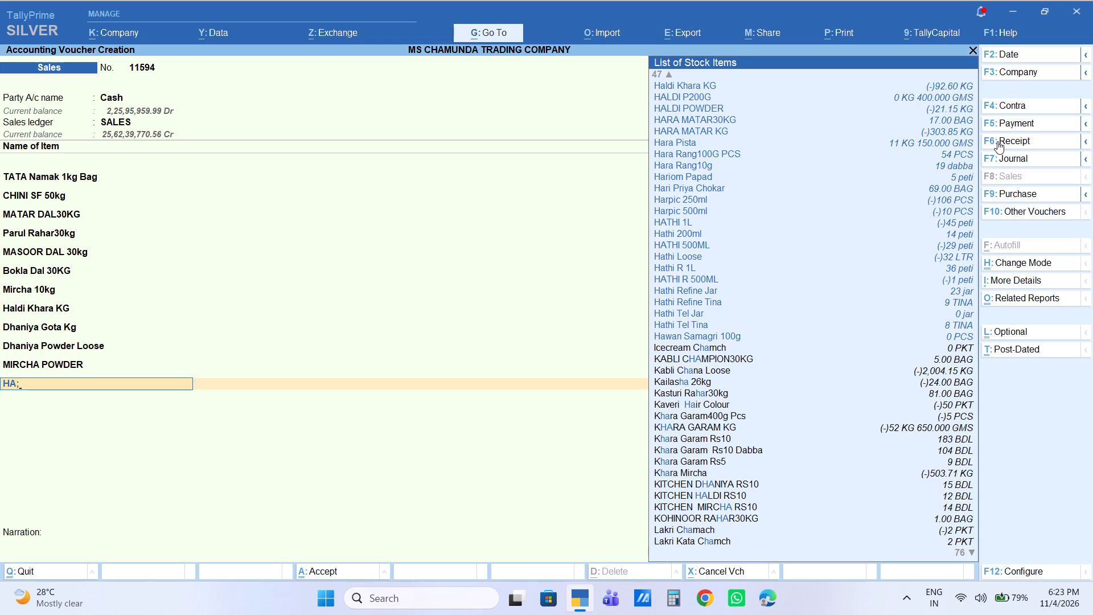
{"action": "key", "text": "BackSpace"}
{"action": "type", "text": "LDI"}
{"action": "key", "text": "Down"}
{"action": "key", "text": "Down"}
{"action": "key", "text": "Down"}
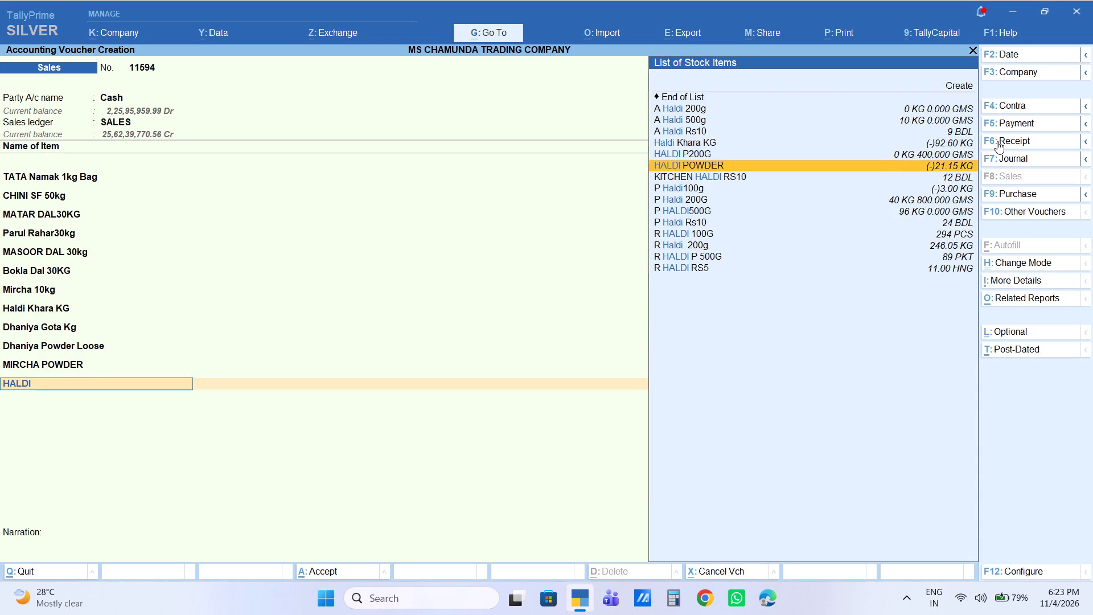
{"action": "key", "text": "Return"}
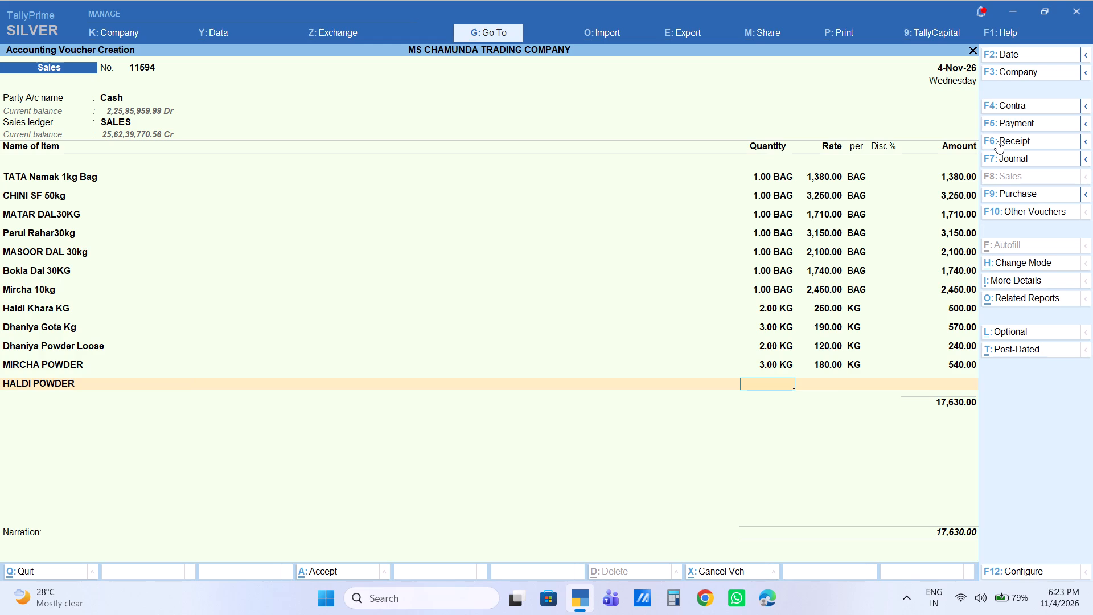
{"action": "key", "text": "3"}
{"action": "key", "text": "Return"}
{"action": "key", "text": "Return"}
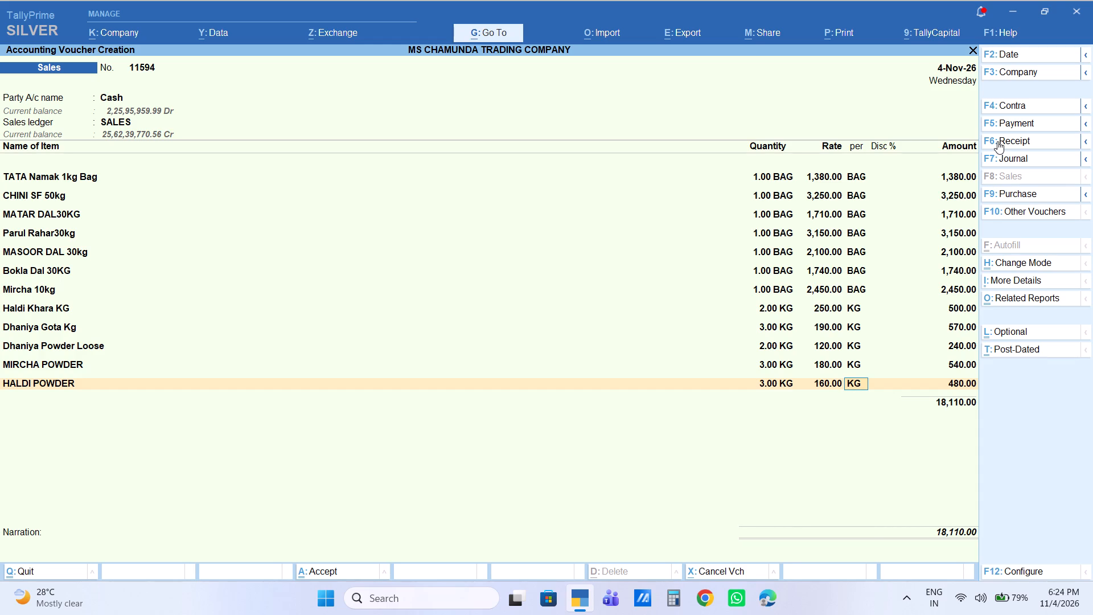
{"action": "key", "text": "Return"}
{"action": "key", "text": "Return"}
{"action": "key", "text": "Return"}
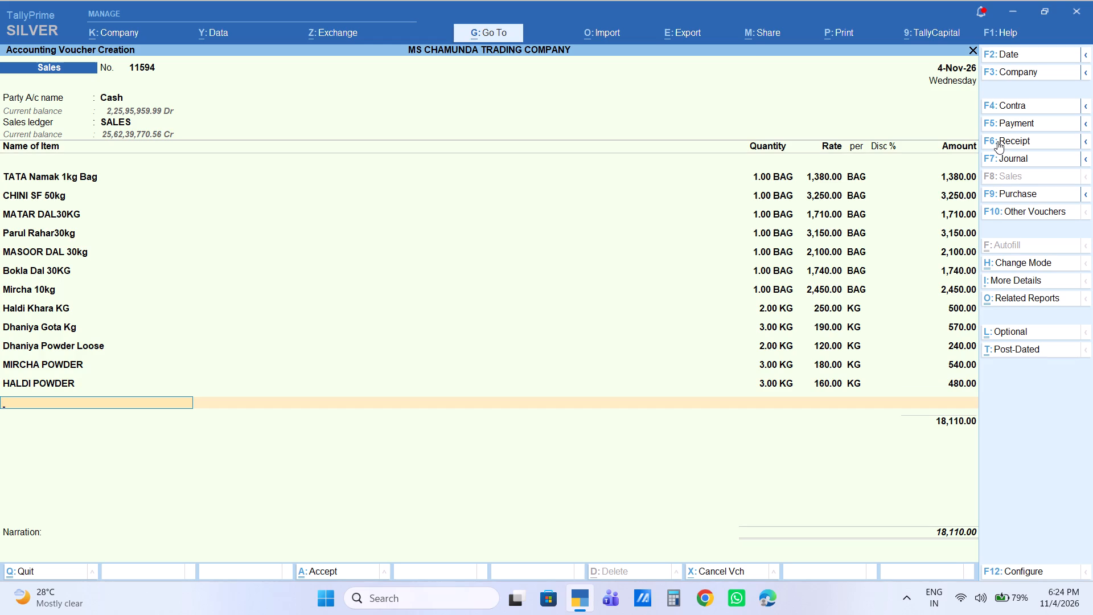
Reopen the amount of the HALDI POWDER line for editing.
{"action": "key", "text": "BackSpace"}
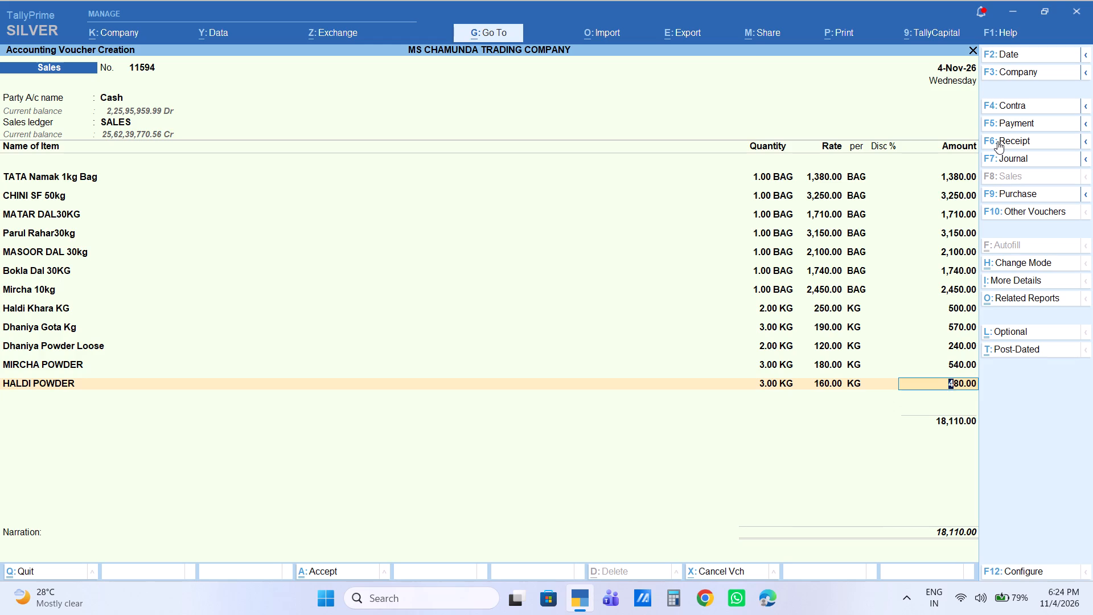
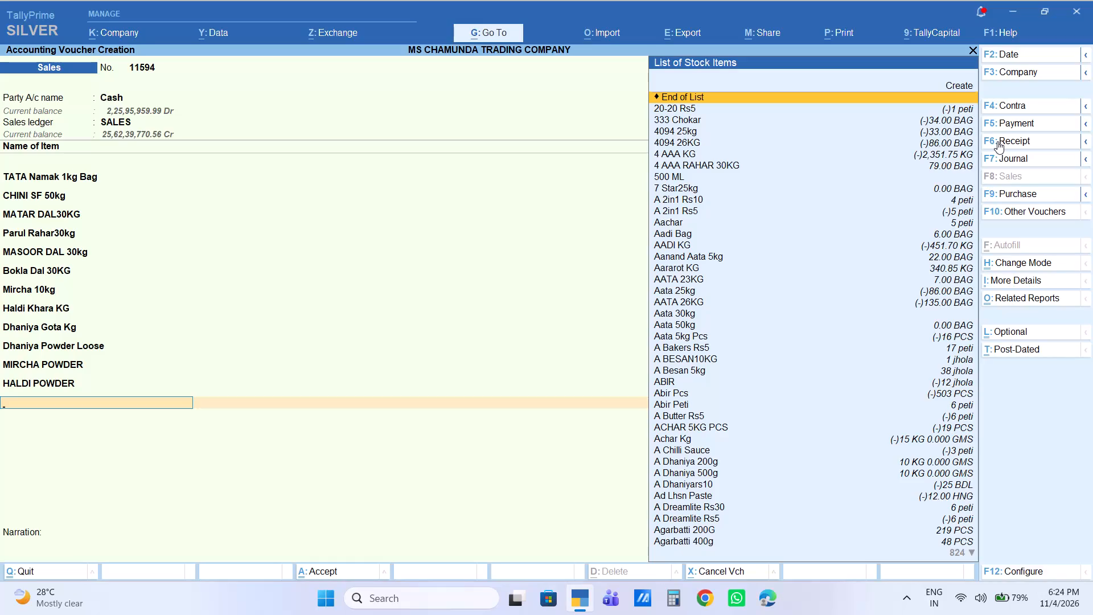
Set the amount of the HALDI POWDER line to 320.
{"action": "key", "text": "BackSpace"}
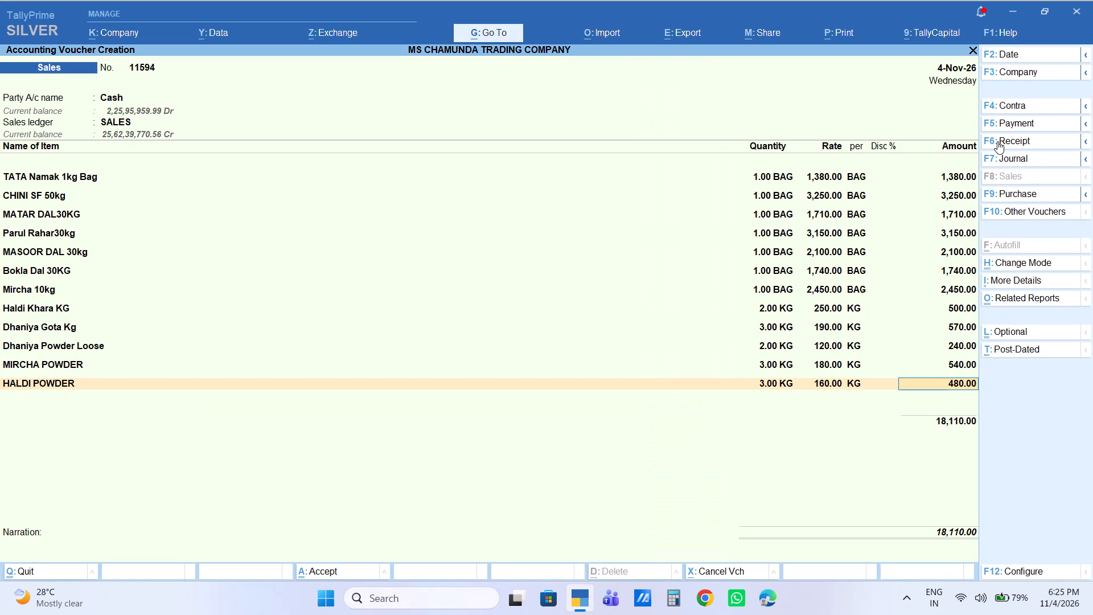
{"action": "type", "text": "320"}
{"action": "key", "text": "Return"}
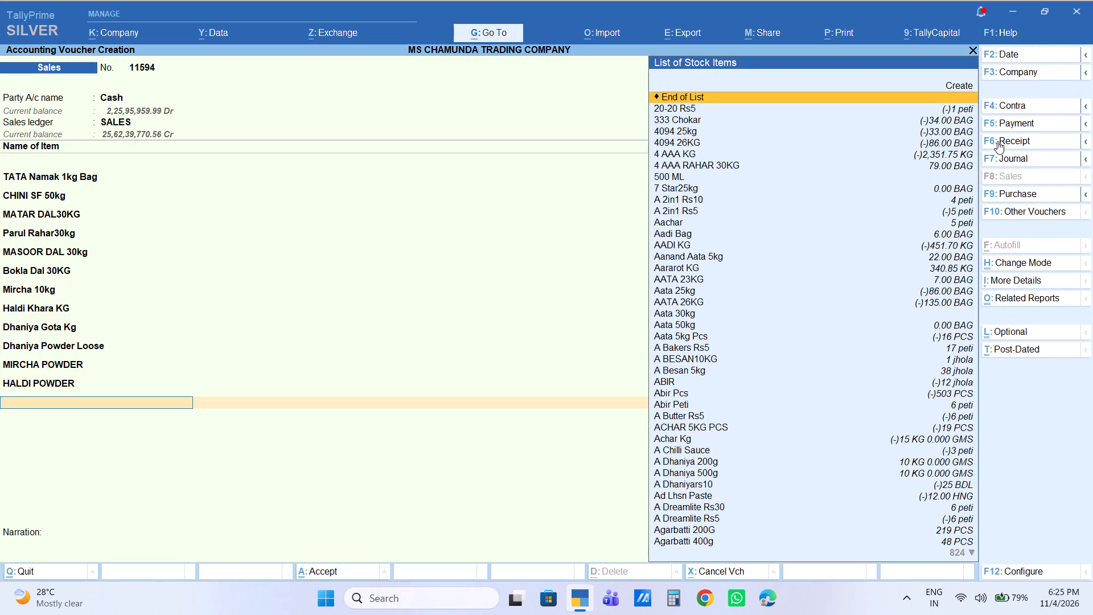
Change the HALDI POWDER line to a quantity of 2 kg with an amount of 320.
{"action": "key", "text": "Return"}
{"action": "key", "text": "BackSpace"}
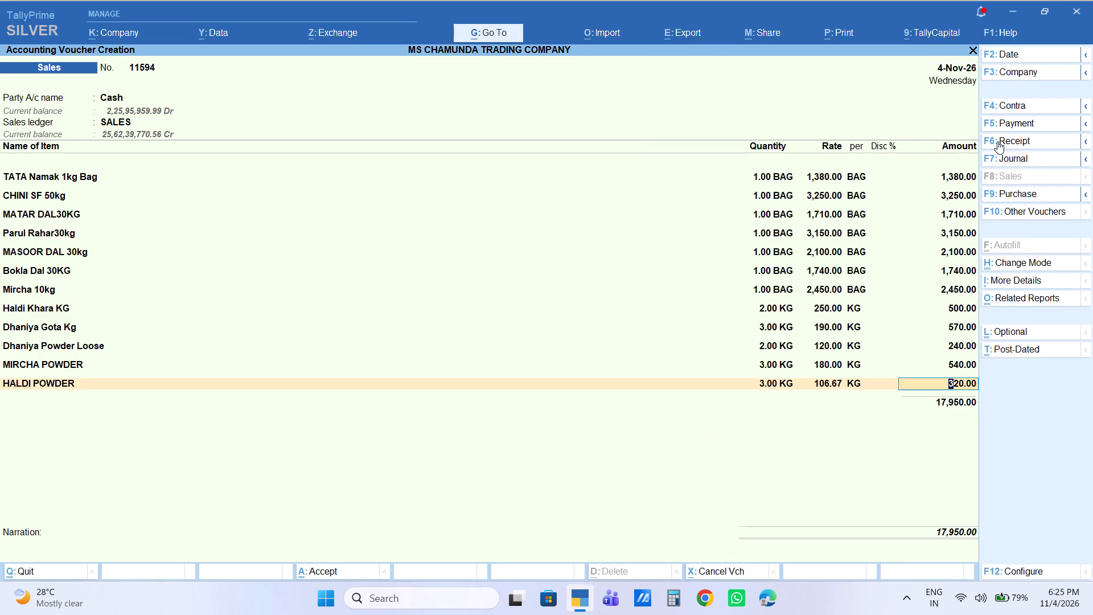
{"action": "key", "text": "Return"}
{"action": "key", "text": "BackSpace"}
{"action": "key", "text": "BackSpace"}
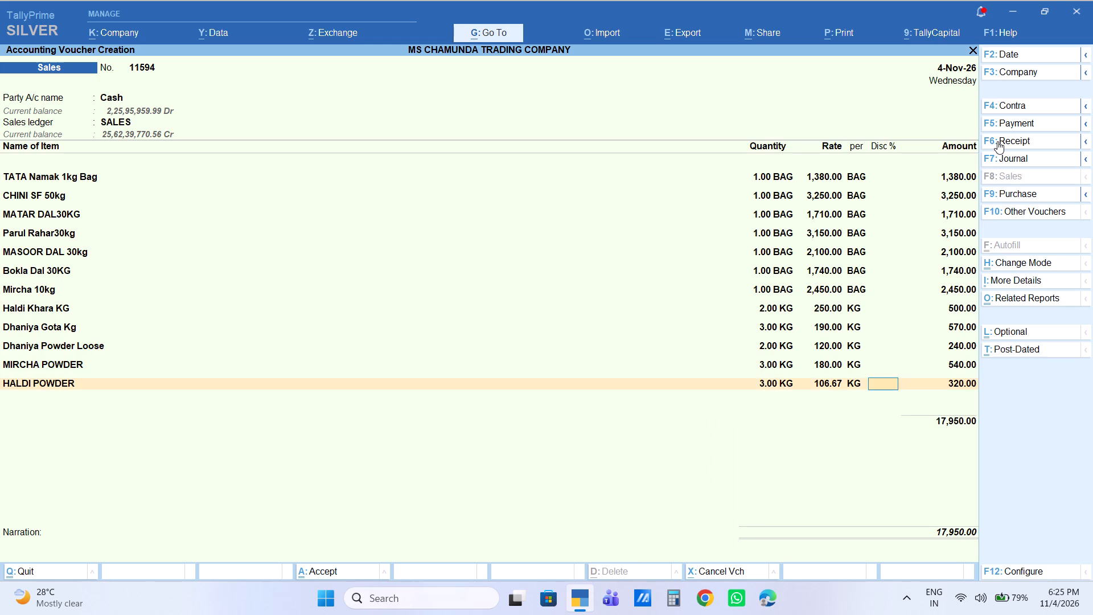
{"action": "key", "text": "BackSpace"}
{"action": "key", "text": "BackSpace"}
{"action": "key", "text": "BackSpace"}
{"action": "key", "text": "2"}
{"action": "key", "text": "Return"}
{"action": "key", "text": "Return"}
{"action": "key", "text": "Return"}
{"action": "key", "text": "Return"}
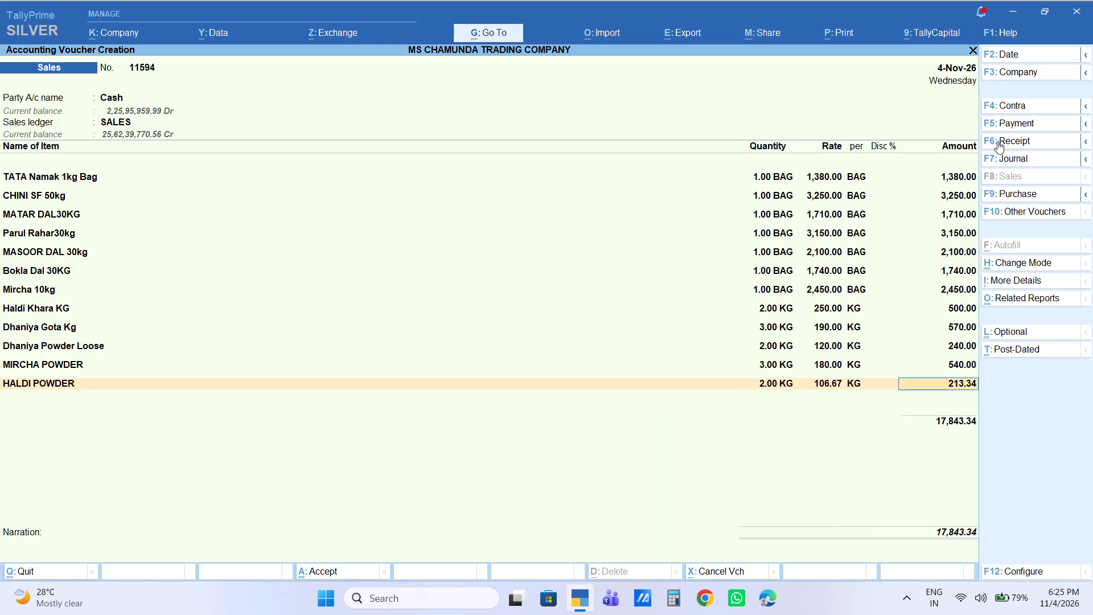
{"action": "type", "text": "320"}
{"action": "key", "text": "Return"}
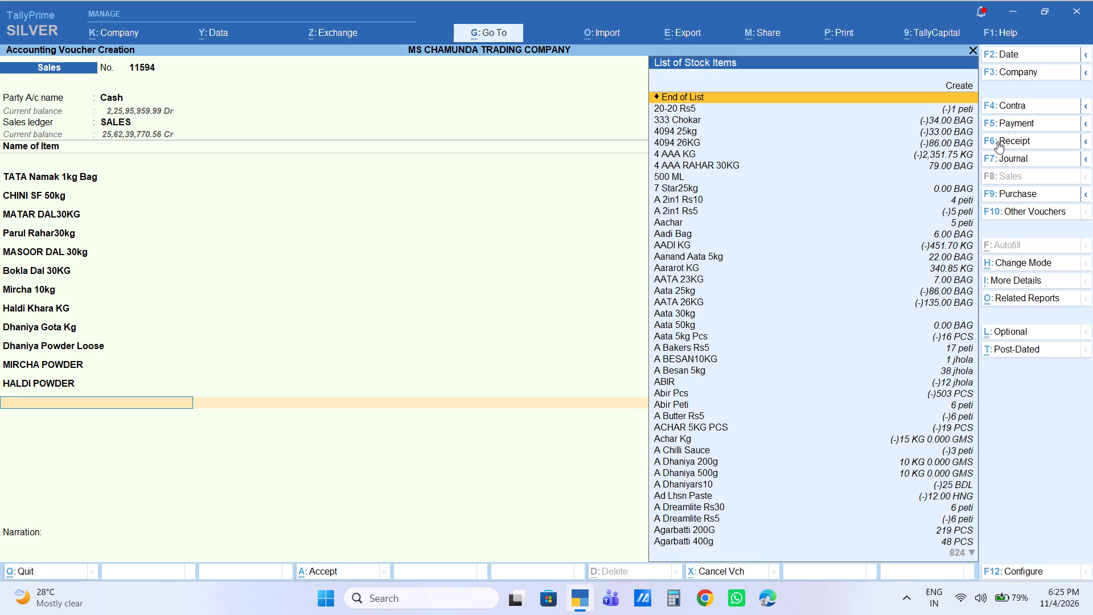
Add 16 bags of BUDHA BHOG 25KG to the cash sale at the suggested rate of 875.
{"action": "type", "text": "BUDHA."}
{"action": "key", "text": "Return"}
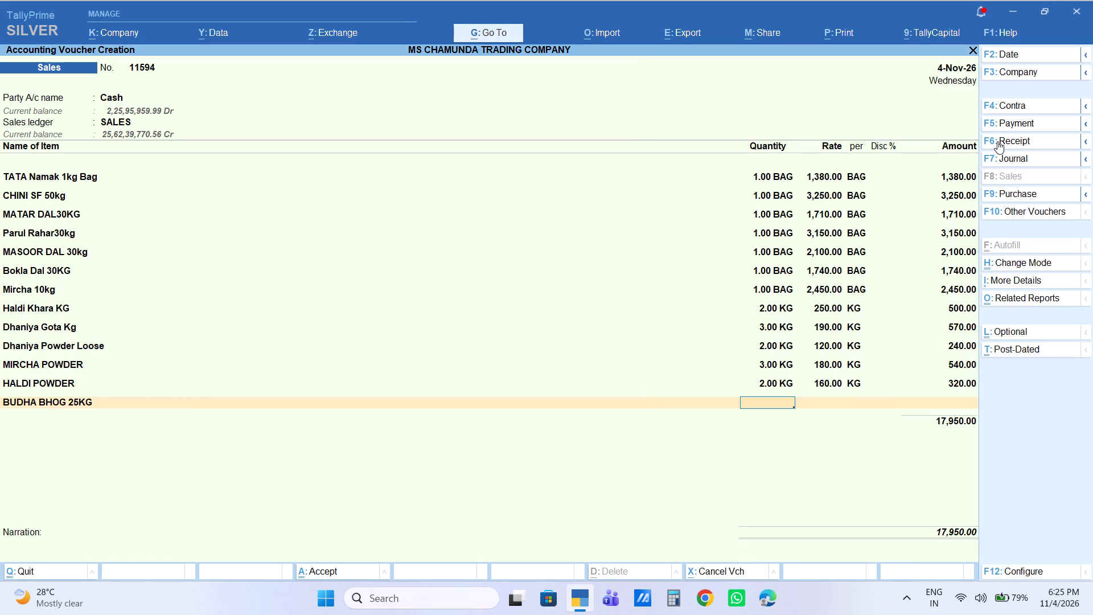
{"action": "type", "text": "16"}
{"action": "key", "text": "Return"}
{"action": "key", "text": "Return"}
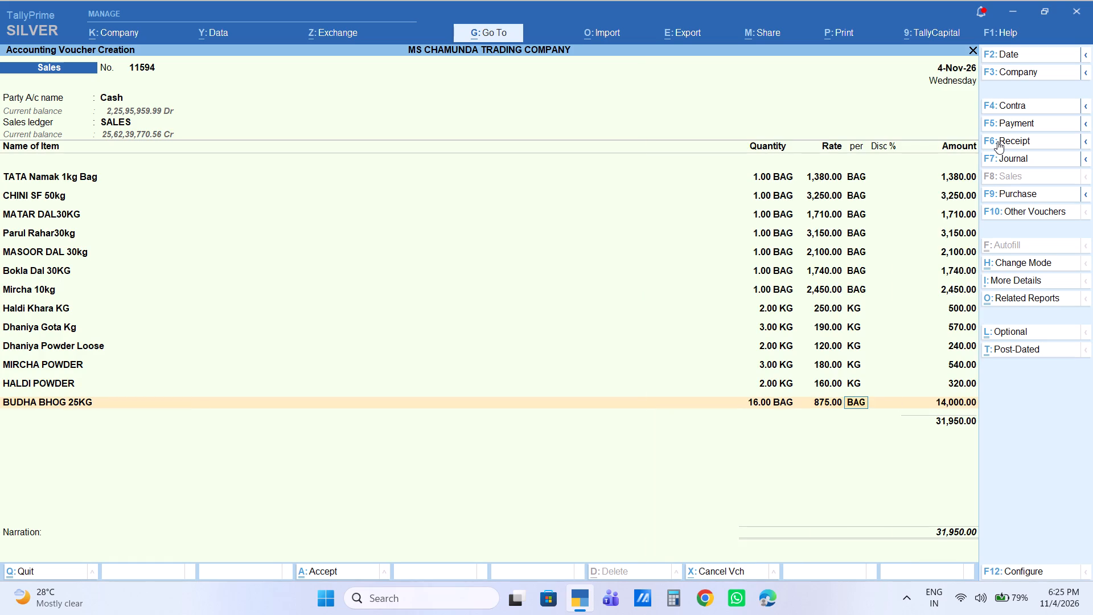
{"action": "key", "text": "Return"}
{"action": "key", "text": "Return"}
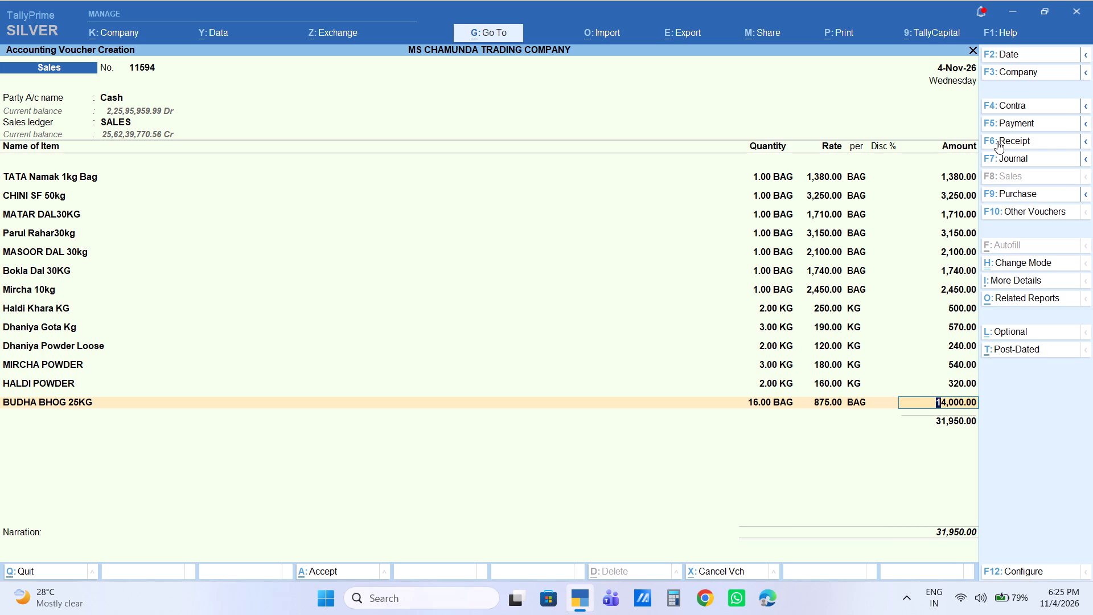
{"action": "key", "text": "Return"}
Add 10 bags of Royal Goranga26kg to the cash sale with the line amount set to 13,500.
{"action": "type", "text": "ROYA"}
{"action": "key", "text": "Down"}
{"action": "key", "text": "Down"}
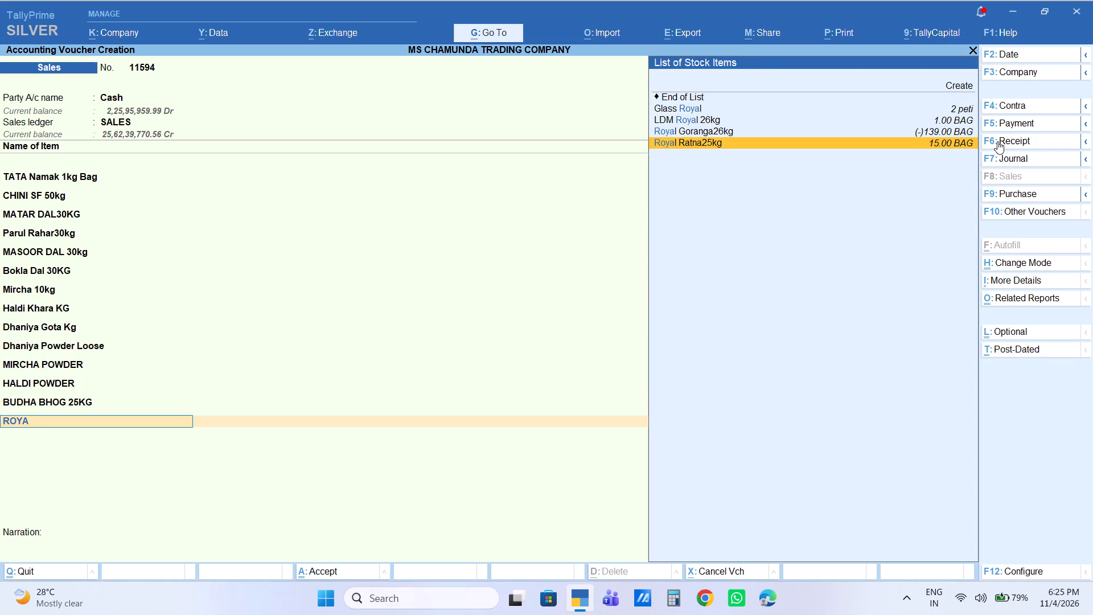
{"action": "key", "text": "Up"}
{"action": "key", "text": "Return"}
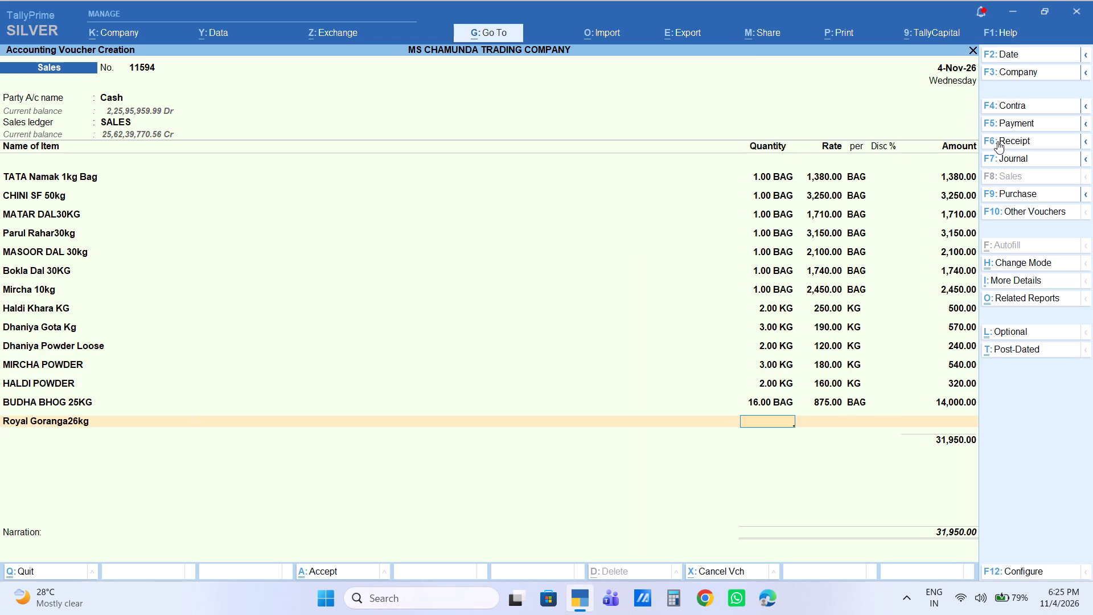
{"action": "type", "text": "10"}
{"action": "key", "text": "Return"}
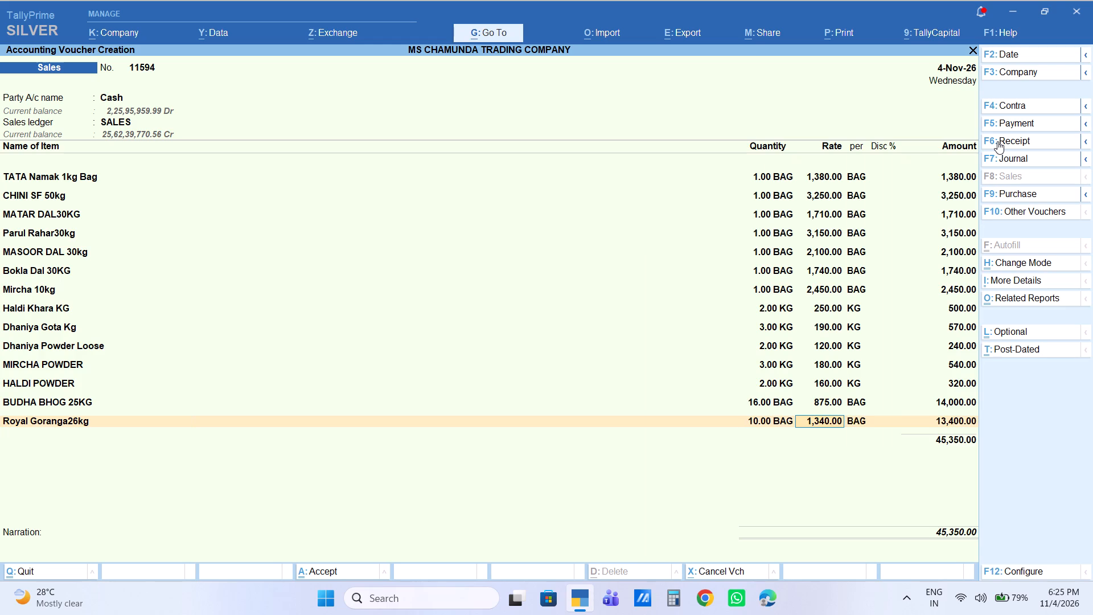
{"action": "key", "text": "Return"}
{"action": "key", "text": "Return"}
{"action": "key", "text": "Return"}
{"action": "type", "text": "13500"}
{"action": "key", "text": "Return"}
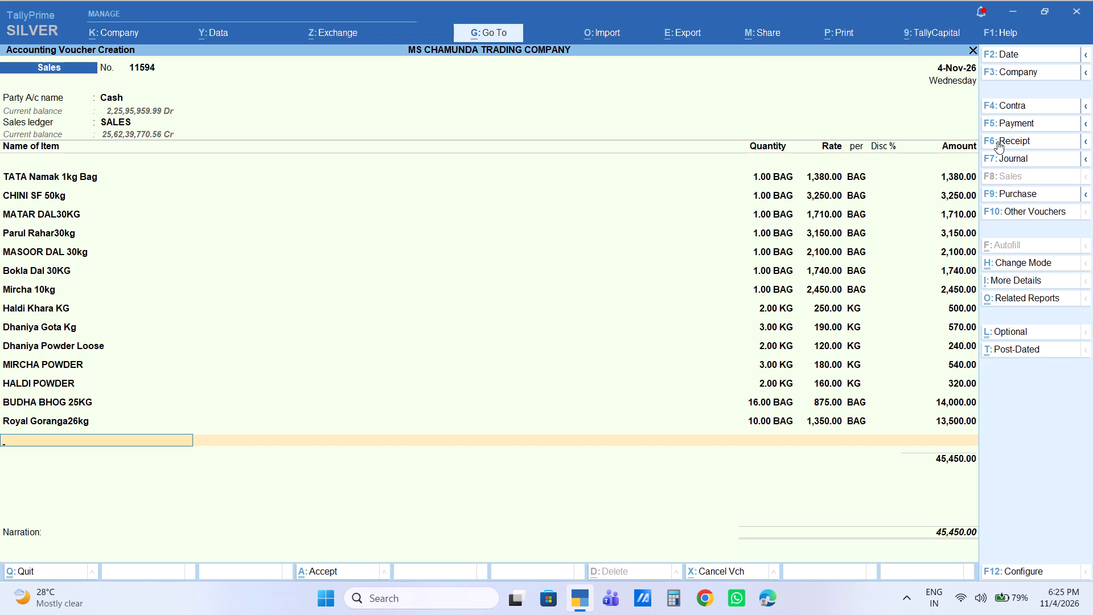
Add 10 bags of SONAMOTI 20kg to the cash sale at a rate of 630.
{"action": "type", "text": "SONAMO"}
{"action": "key", "text": "Down"}
{"action": "key", "text": "Return"}
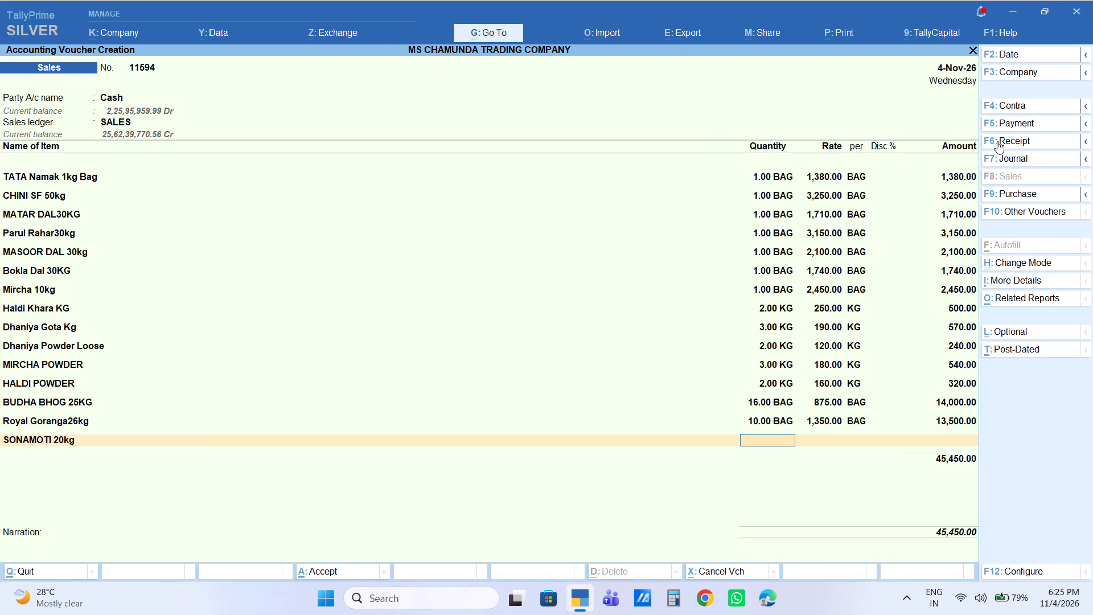
{"action": "type", "text": "10"}
{"action": "key", "text": "Return"}
{"action": "type", "text": "630"}
{"action": "key", "text": "Return"}
{"action": "key", "text": "Return"}
{"action": "key", "text": "Return"}
{"action": "key", "text": "Return"}
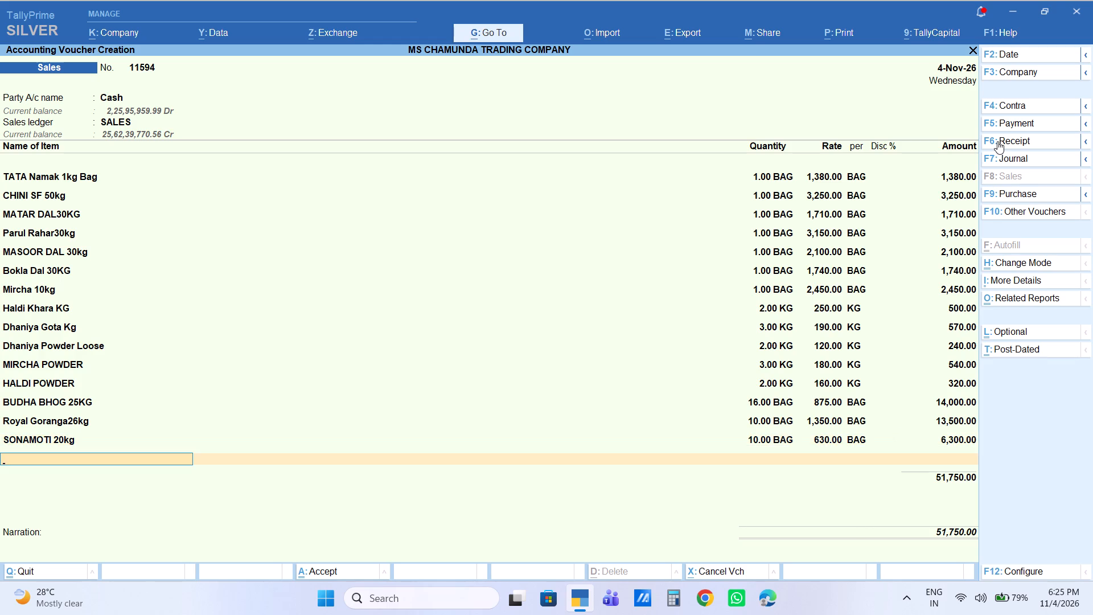
Add 2 bags of DANDIYA 24ct 26kg to the cash sale at the suggested rate of 1,560.
{"action": "type", "text": "DANDI"}
{"action": "key", "text": "Down"}
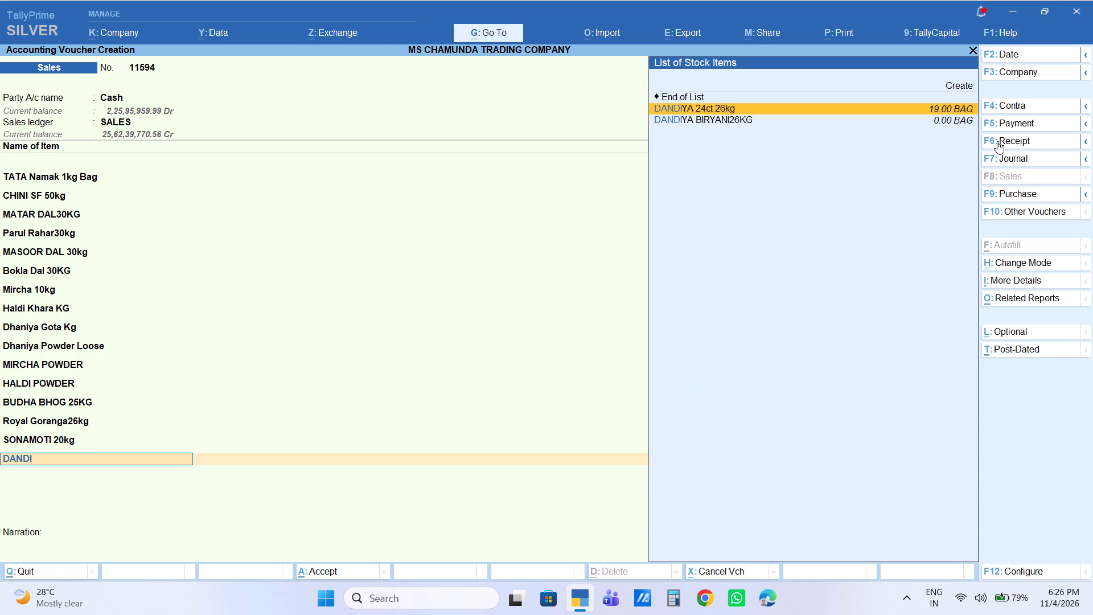
{"action": "key", "text": "Return"}
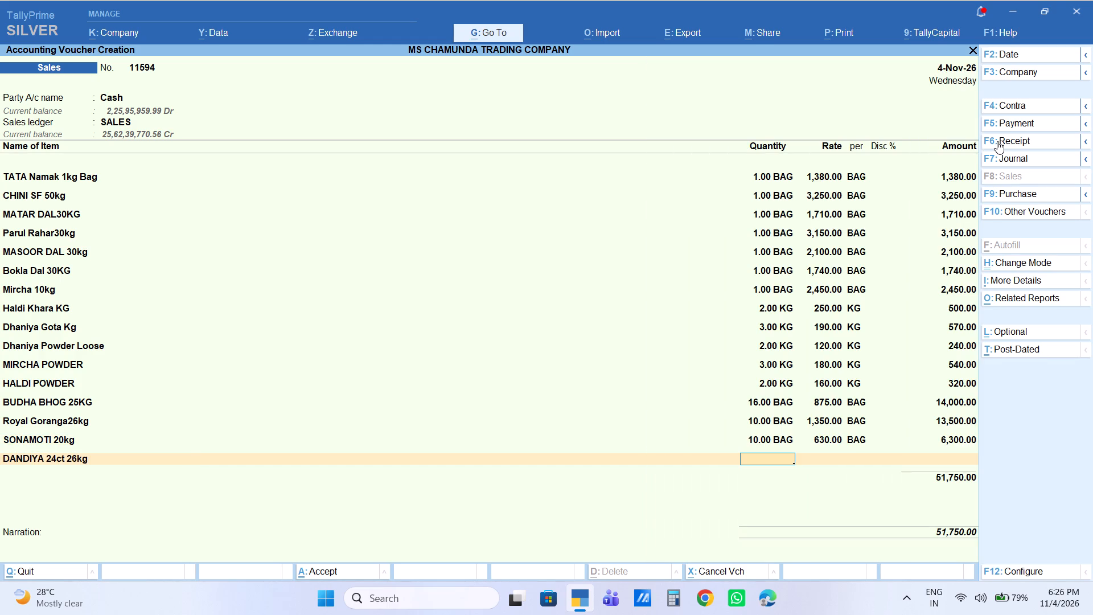
{"action": "key", "text": "2"}
{"action": "key", "text": "Return"}
{"action": "key", "text": "Return"}
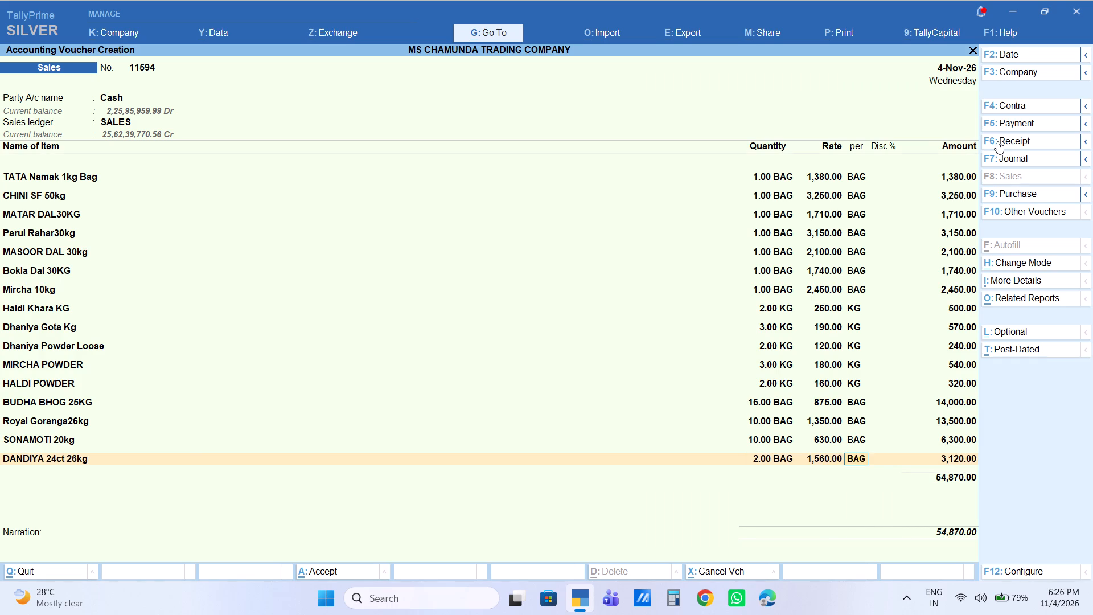
{"action": "key", "text": "Return"}
{"action": "key", "text": "Return"}
{"action": "key", "text": "Return"}
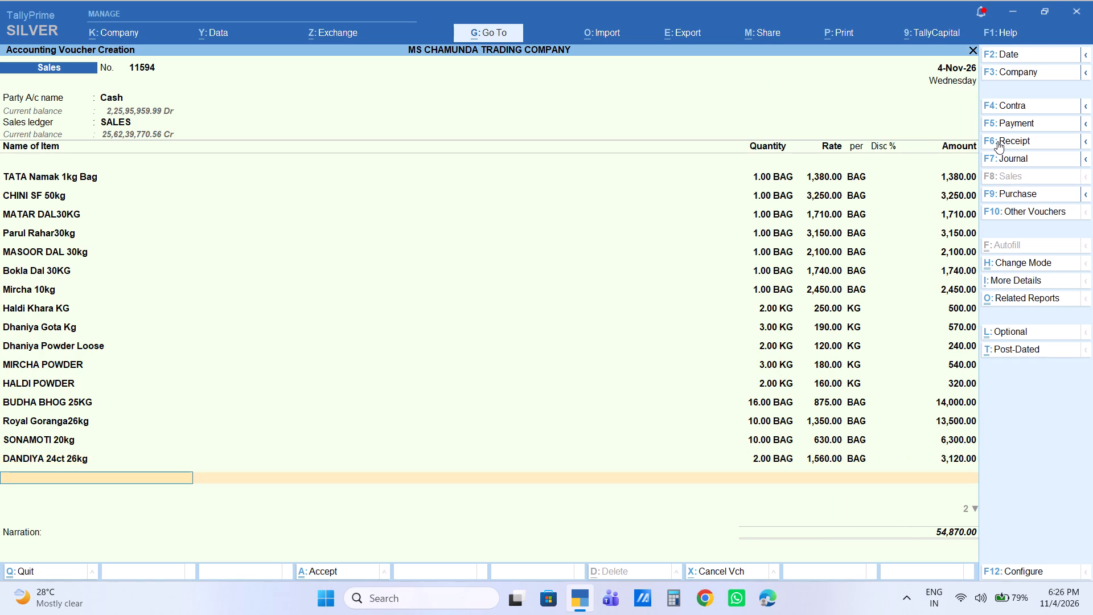
Add 1 bag of CHURA 23KG to the cash sale at the suggested rate of 850.
{"action": "type", "text": "CHURA23"}
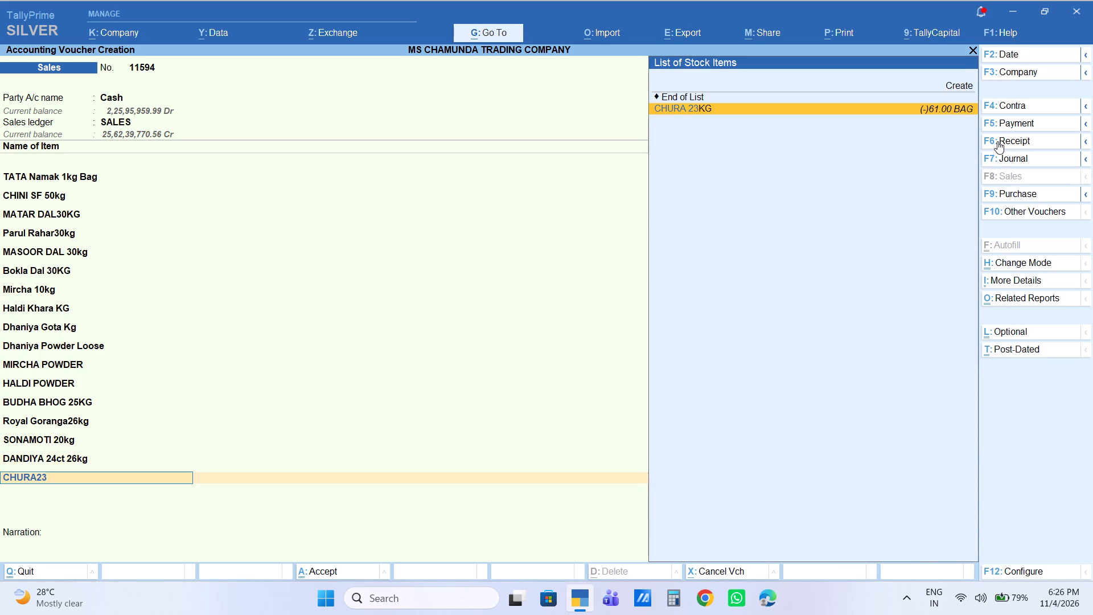
{"action": "key", "text": "Return"}
{"action": "key", "text": "1"}
{"action": "key", "text": "Return"}
{"action": "key", "text": "Return"}
{"action": "key", "text": "Return"}
{"action": "key", "text": "Return"}
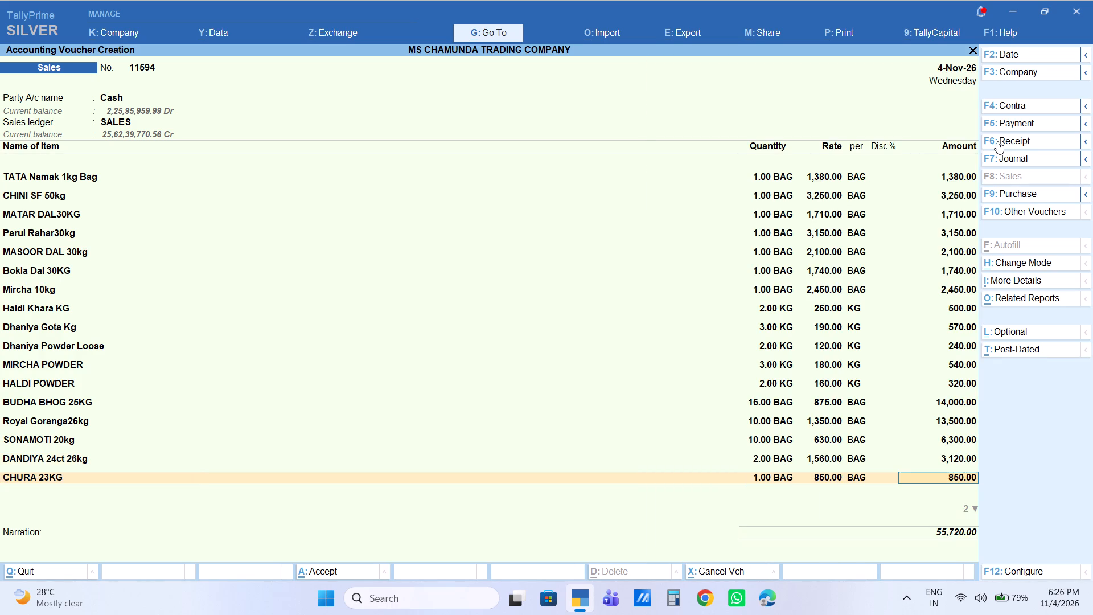
{"action": "key", "text": "Return"}
Add 1 bag of Aanand Aata 5kg to the cash sale and replace its suggested amount.
{"action": "type", "text": "AA"}
{"action": "type", "text": "TA"}
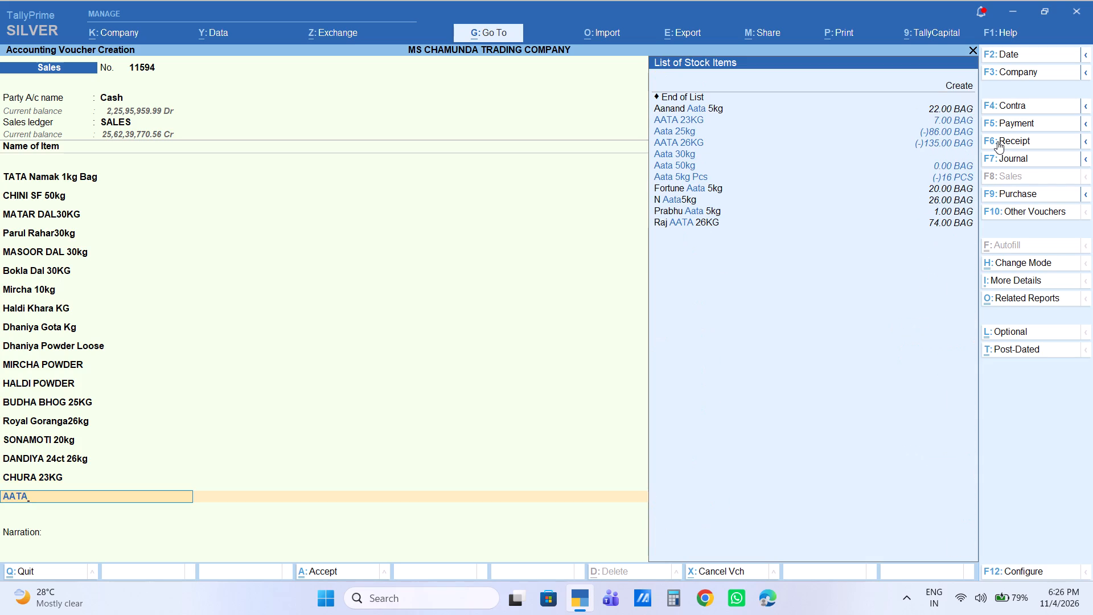
{"action": "key", "text": "Down"}
{"action": "key", "text": "Up"}
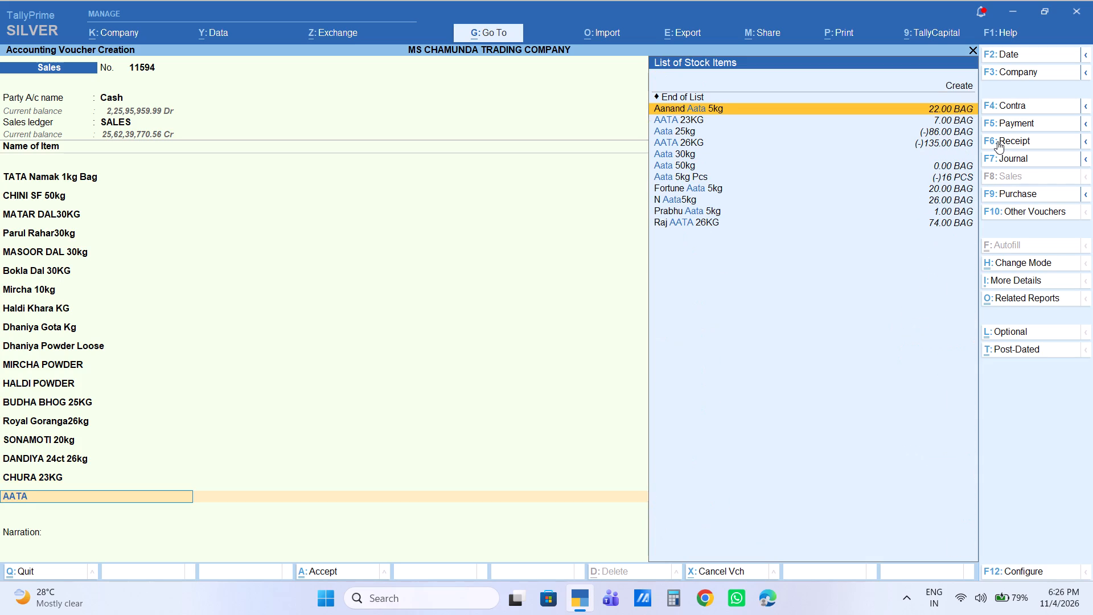
{"action": "key", "text": "Return"}
{"action": "key", "text": "1"}
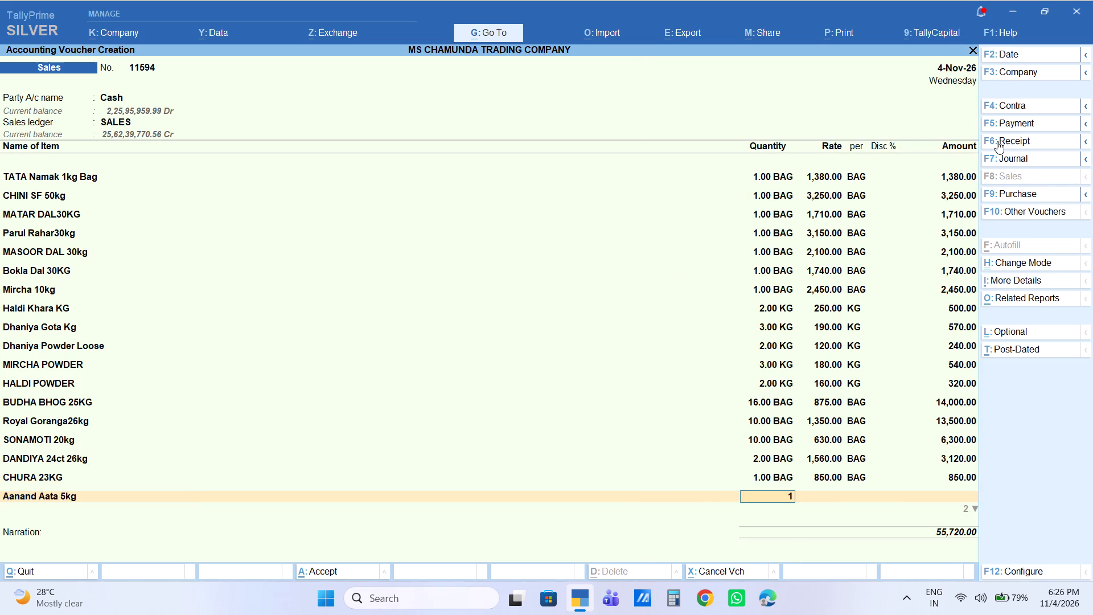
{"action": "key", "text": "Return"}
{"action": "key", "text": "Return"}
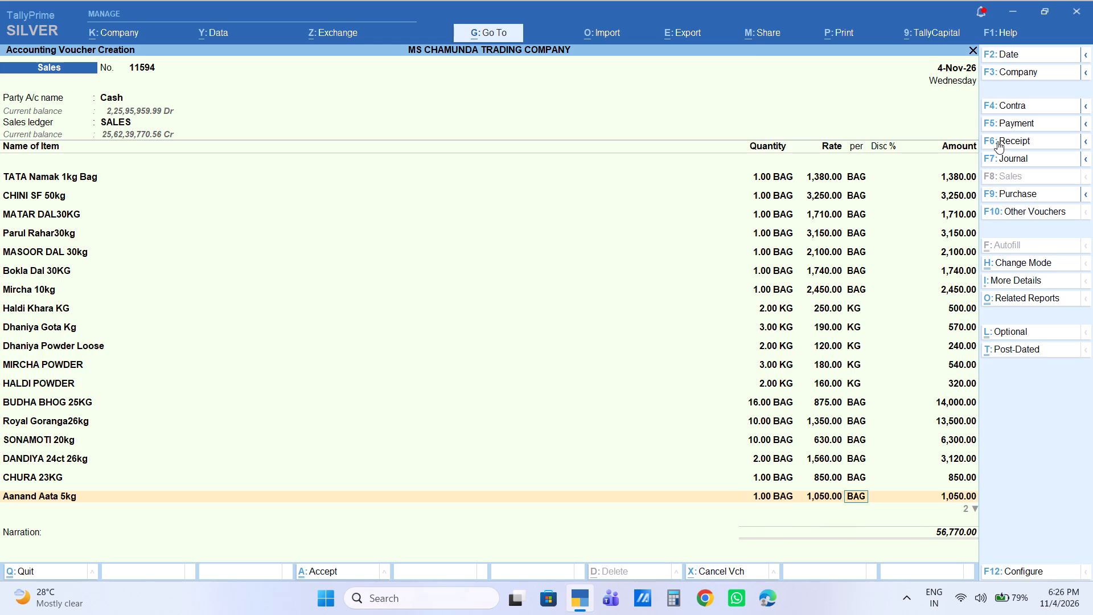
{"action": "key", "text": "Return"}
{"action": "key", "text": "Return"}
{"action": "type", "text": "103"}
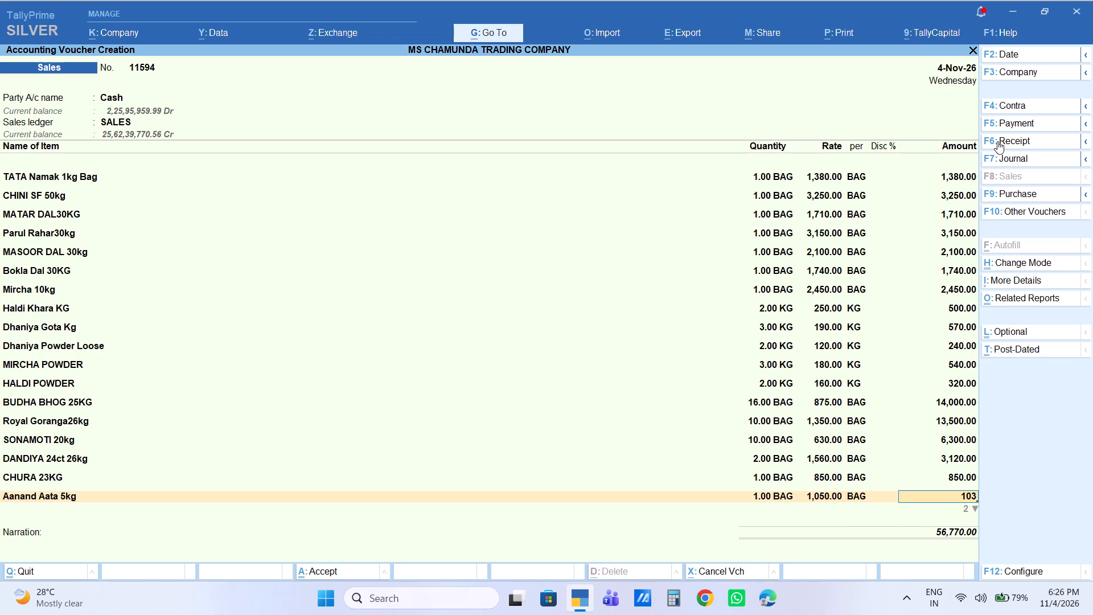
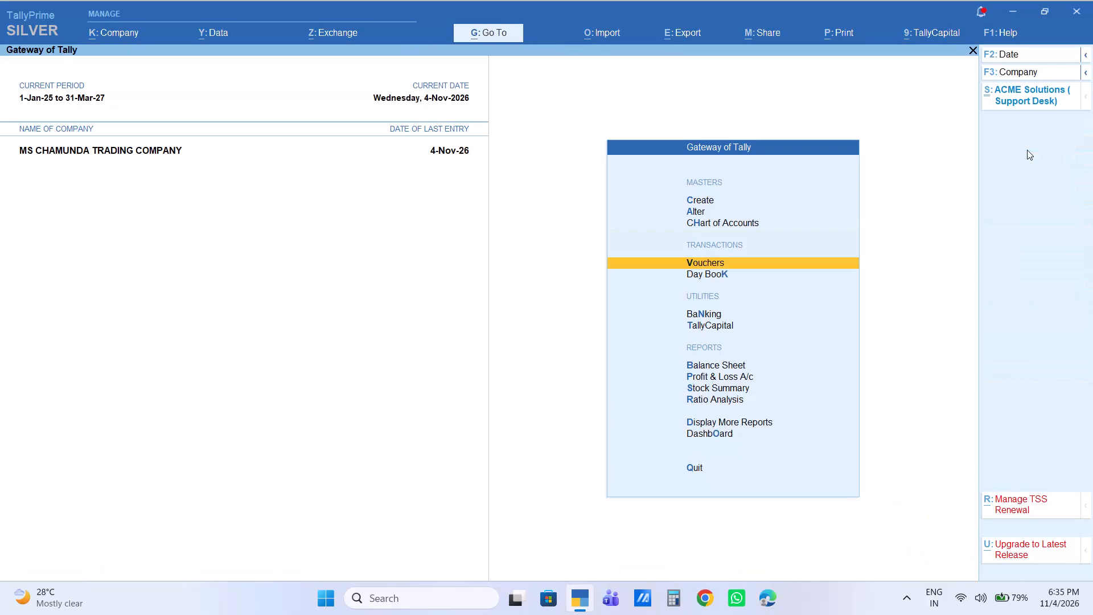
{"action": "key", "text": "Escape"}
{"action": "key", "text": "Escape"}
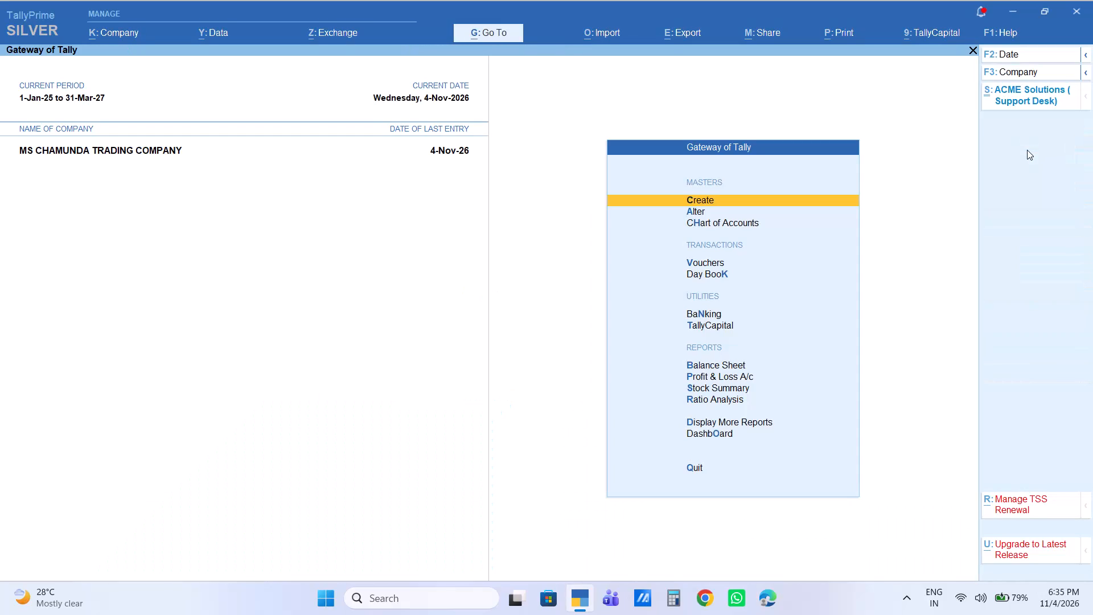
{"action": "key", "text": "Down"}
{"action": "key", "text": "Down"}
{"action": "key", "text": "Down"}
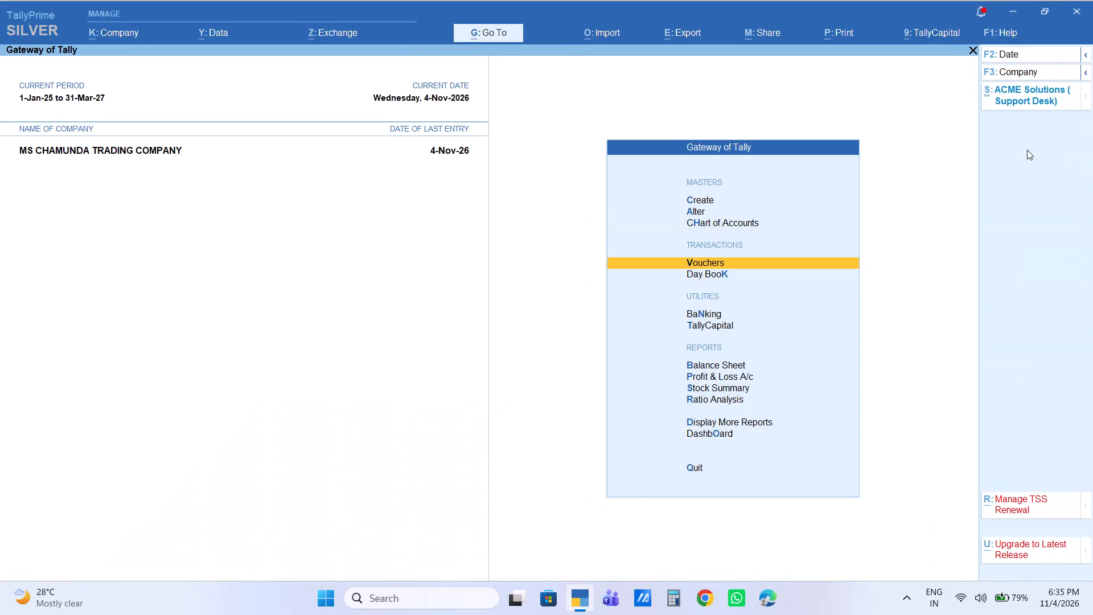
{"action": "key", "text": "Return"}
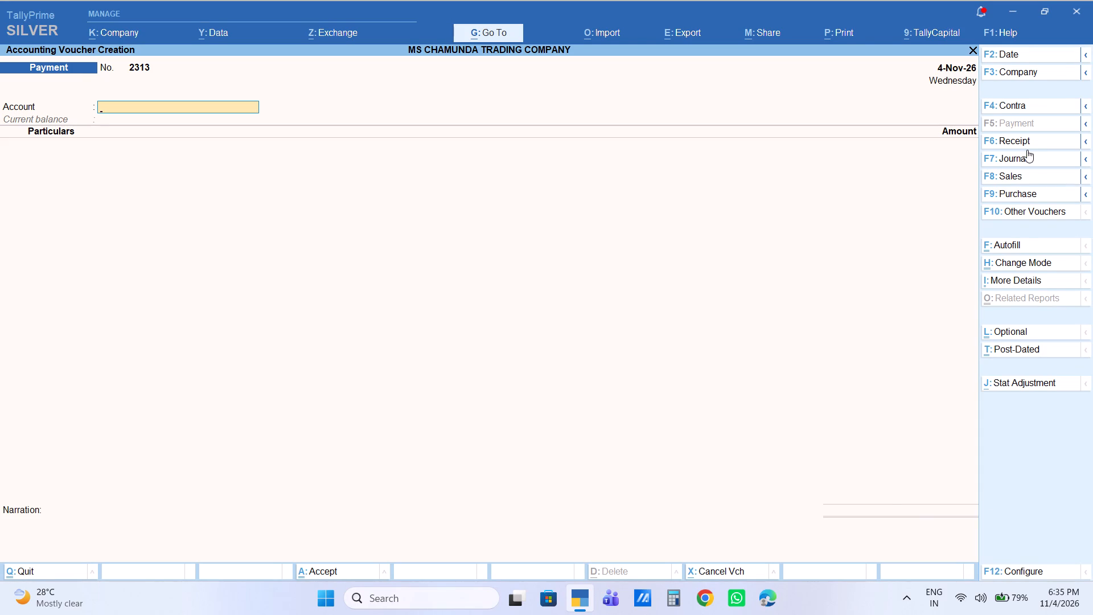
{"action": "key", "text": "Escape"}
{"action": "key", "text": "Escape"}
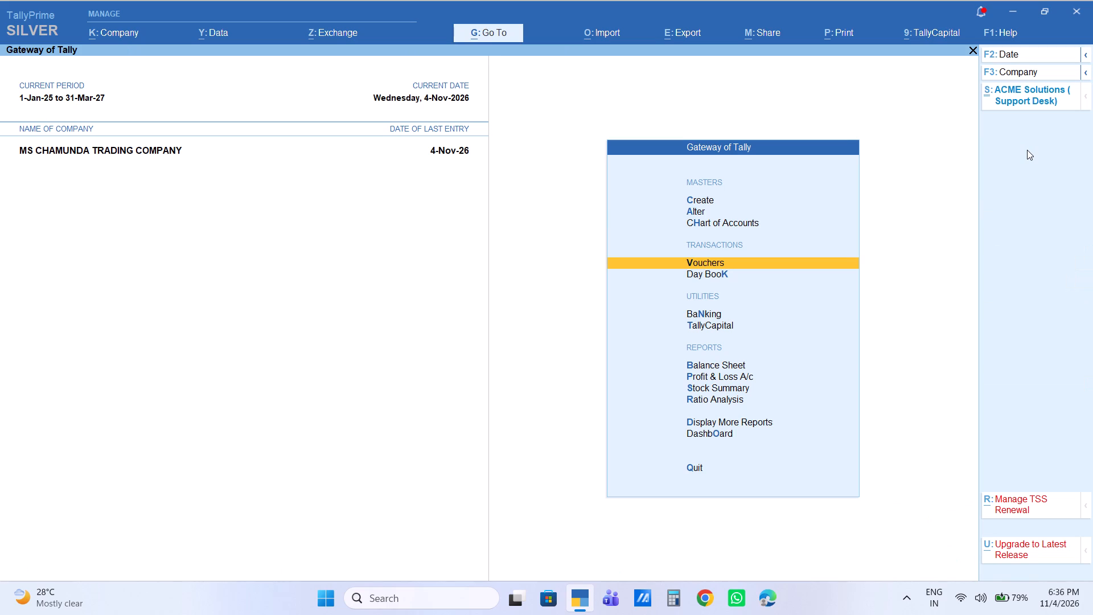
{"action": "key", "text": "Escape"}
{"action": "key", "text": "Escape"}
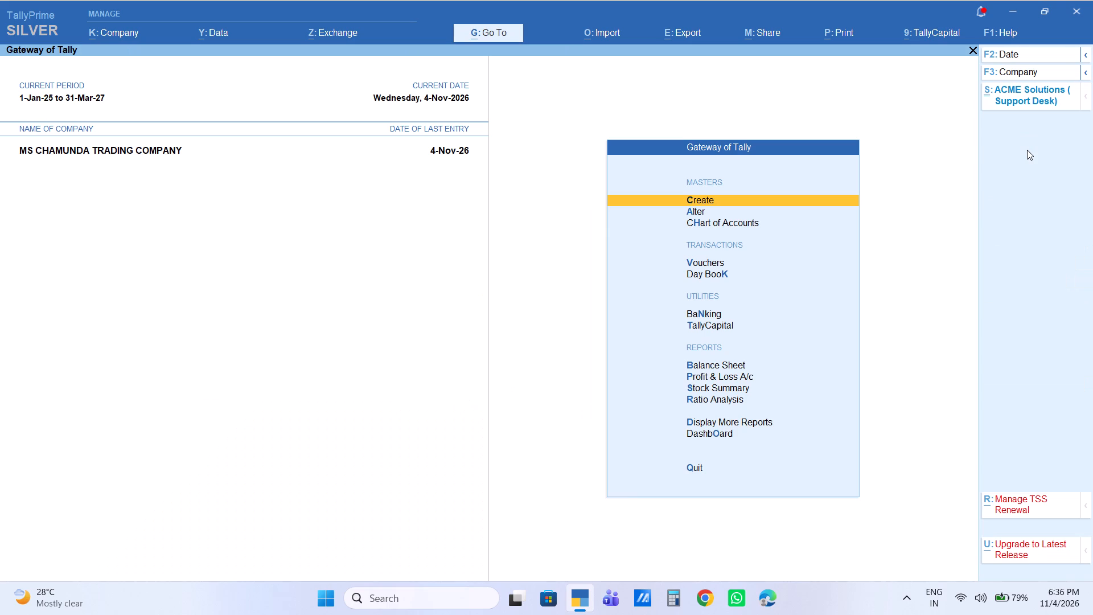
Reopen cash sale no. 11594 dated 4-Nov-26 from the Day Book for alteration.
{"action": "key", "text": "Down"}
{"action": "key", "text": "Down"}
{"action": "key", "text": "Down"}
{"action": "key", "text": "Down"}
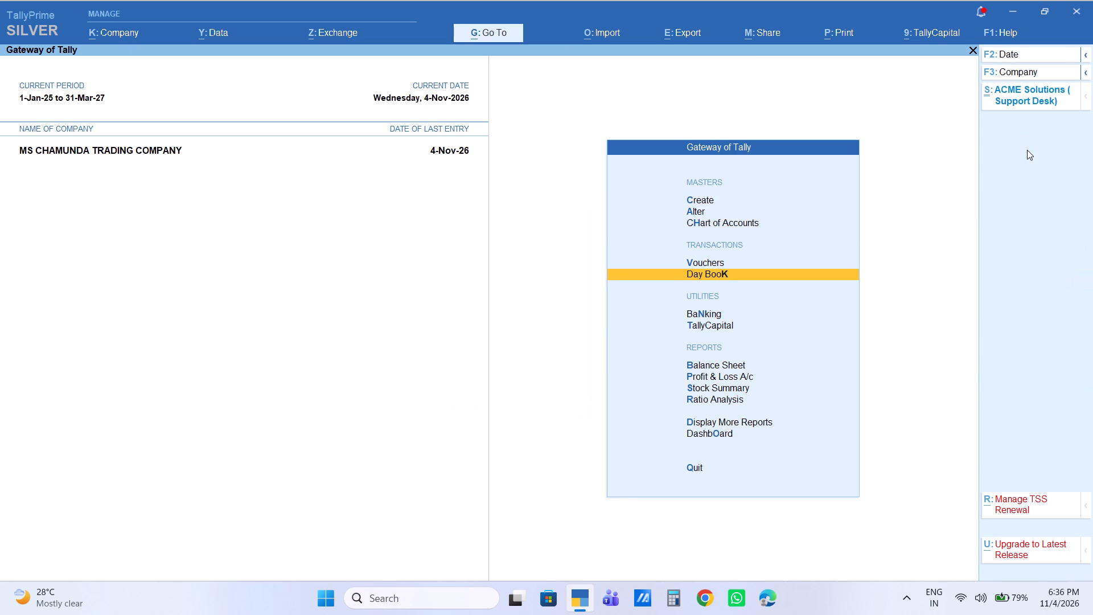
{"action": "key", "text": "Return"}
{"action": "key", "text": "Down"}
{"action": "key", "text": "Down"}
{"action": "key", "text": "Down"}
{"action": "key", "text": "Down"}
{"action": "key", "text": "Down"}
{"action": "key", "text": "Down"}
{"action": "key", "text": "Down"}
{"action": "key", "text": "Down"}
{"action": "key", "text": "Down"}
{"action": "key", "text": "Down"}
{"action": "key", "text": "Down"}
{"action": "key", "text": "Down"}
{"action": "key", "text": "Down"}
{"action": "key", "text": "Down"}
{"action": "key", "text": "Down"}
{"action": "key", "text": "Down"}
{"action": "key", "text": "Down"}
{"action": "key", "text": "Down"}
{"action": "key", "text": "Down"}
{"action": "key", "text": "Down"}
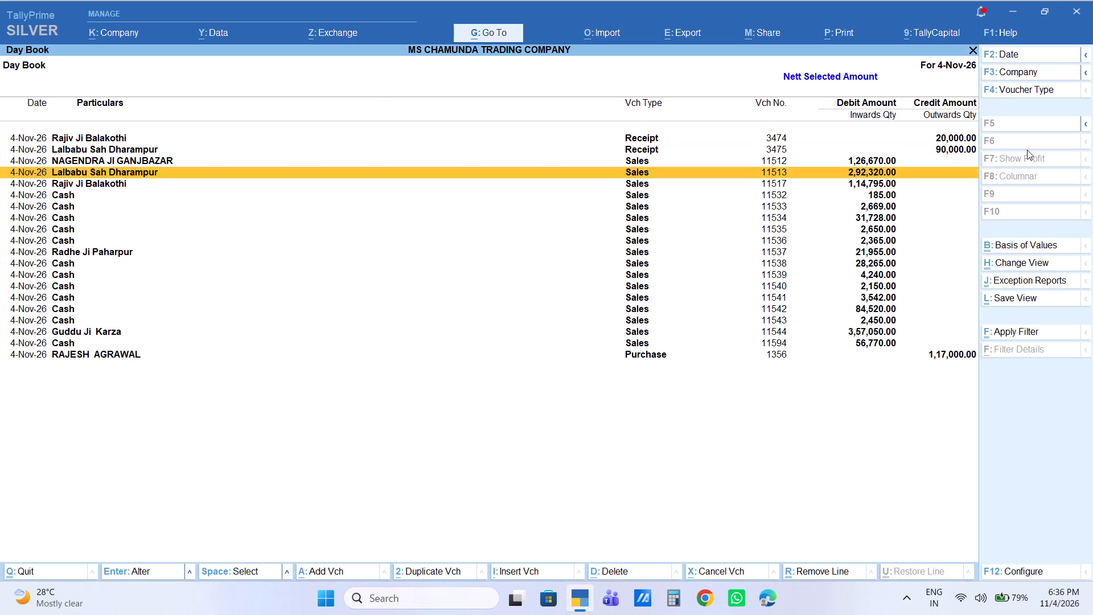
{"action": "key", "text": "Up"}
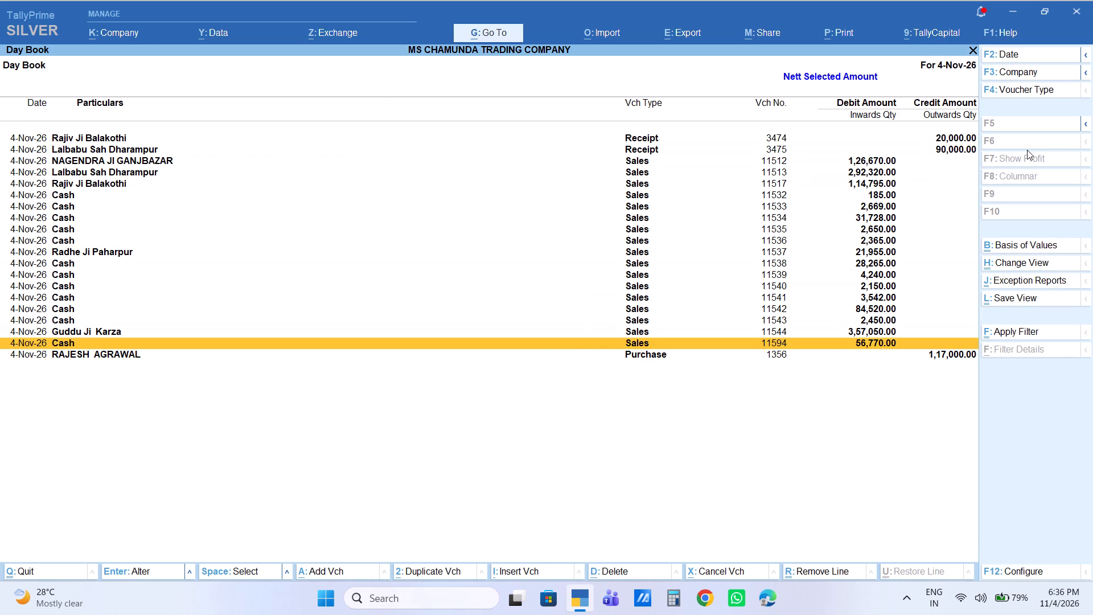
{"action": "key", "text": "Return"}
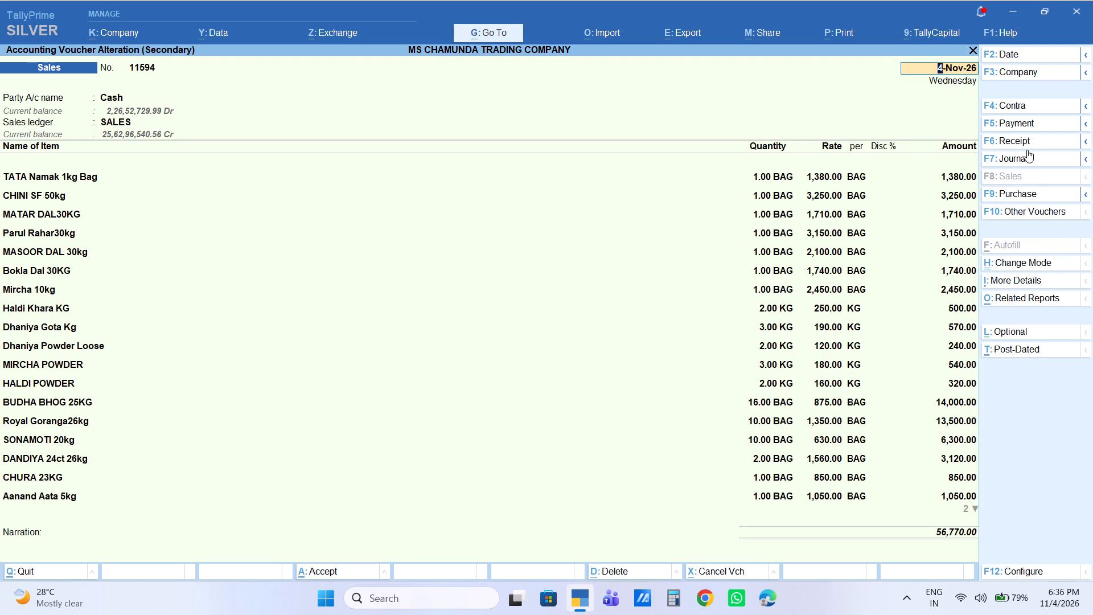
Keep the existing entries of the cash sale and start a new item line after Aanand Aata 5kg.
{"action": "key", "text": "Return"}
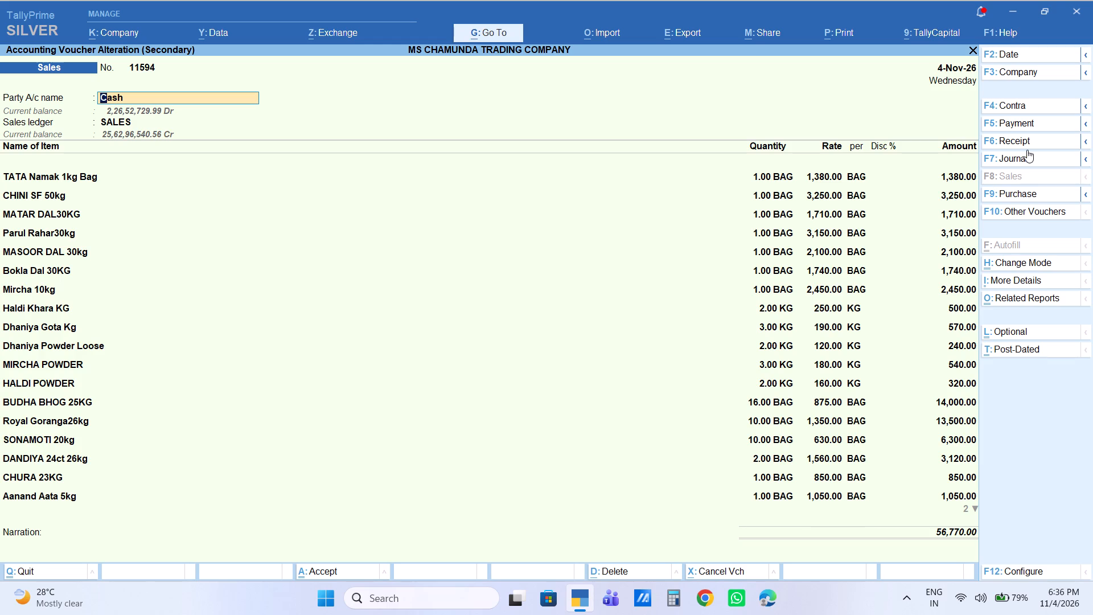
{"action": "key", "text": "Return"}
{"action": "key", "text": "Return"}
{"action": "key", "text": "Return"}
{"action": "key", "text": "Return"}
{"action": "key", "text": "Return"}
{"action": "key", "text": "Return"}
{"action": "key", "text": "Return"}
{"action": "key", "text": "Return"}
{"action": "key", "text": "Return"}
{"action": "key", "text": "Return"}
{"action": "key", "text": "Return"}
{"action": "key", "text": "Return"}
{"action": "key", "text": "Return"}
{"action": "key", "text": "Return"}
{"action": "key", "text": "Return"}
{"action": "key", "text": "Return"}
{"action": "key", "text": "Return"}
{"action": "key", "text": "Return"}
{"action": "key", "text": "Return"}
{"action": "key", "text": "Return"}
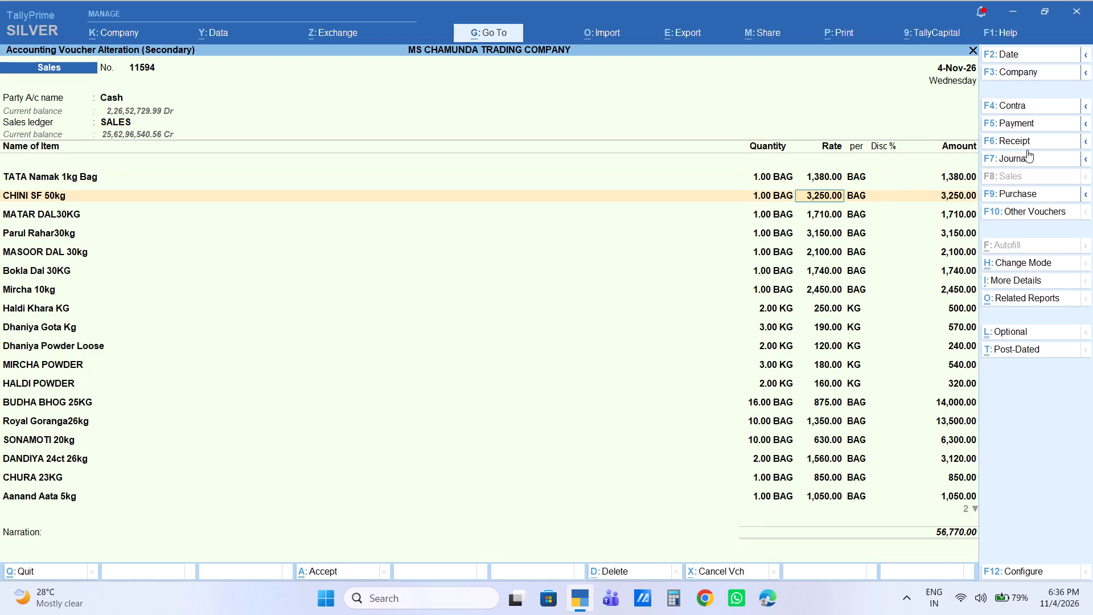
{"action": "key", "text": "Return"}
{"action": "key", "text": "Return"}
{"action": "key", "text": "Return"}
{"action": "key", "text": "Return"}
{"action": "key", "text": "Return"}
{"action": "key", "text": "Return"}
{"action": "key", "text": "Return"}
{"action": "key", "text": "Return"}
{"action": "key", "text": "Return"}
{"action": "key", "text": "Return"}
{"action": "key", "text": "Return"}
{"action": "key", "text": "Return"}
{"action": "key", "text": "Return"}
{"action": "key", "text": "Return"}
{"action": "key", "text": "Return"}
{"action": "key", "text": "Return"}
{"action": "key", "text": "Return"}
{"action": "key", "text": "Return"}
{"action": "key", "text": "Return"}
{"action": "key", "text": "Return"}
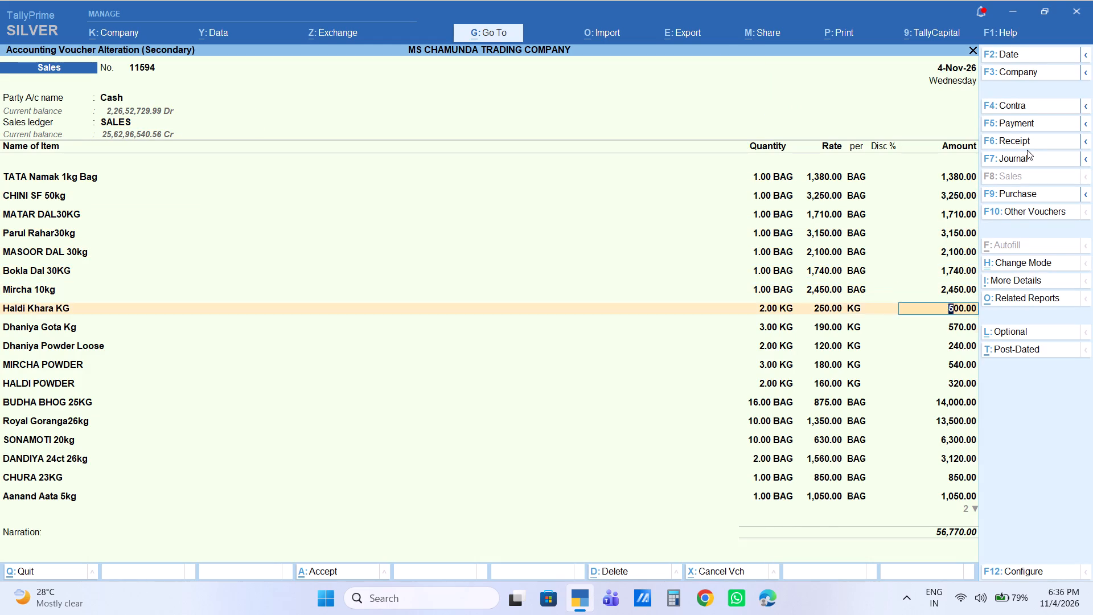
{"action": "key", "text": "Return"}
{"action": "key", "text": "Return"}
{"action": "key", "text": "Return"}
{"action": "key", "text": "Return"}
{"action": "key", "text": "Return"}
{"action": "key", "text": "Return"}
{"action": "key", "text": "Return"}
{"action": "key", "text": "Return"}
{"action": "key", "text": "Return"}
{"action": "key", "text": "Return"}
{"action": "key", "text": "Return"}
{"action": "key", "text": "Return"}
{"action": "key", "text": "Return"}
{"action": "key", "text": "Return"}
{"action": "key", "text": "Return"}
{"action": "key", "text": "Return"}
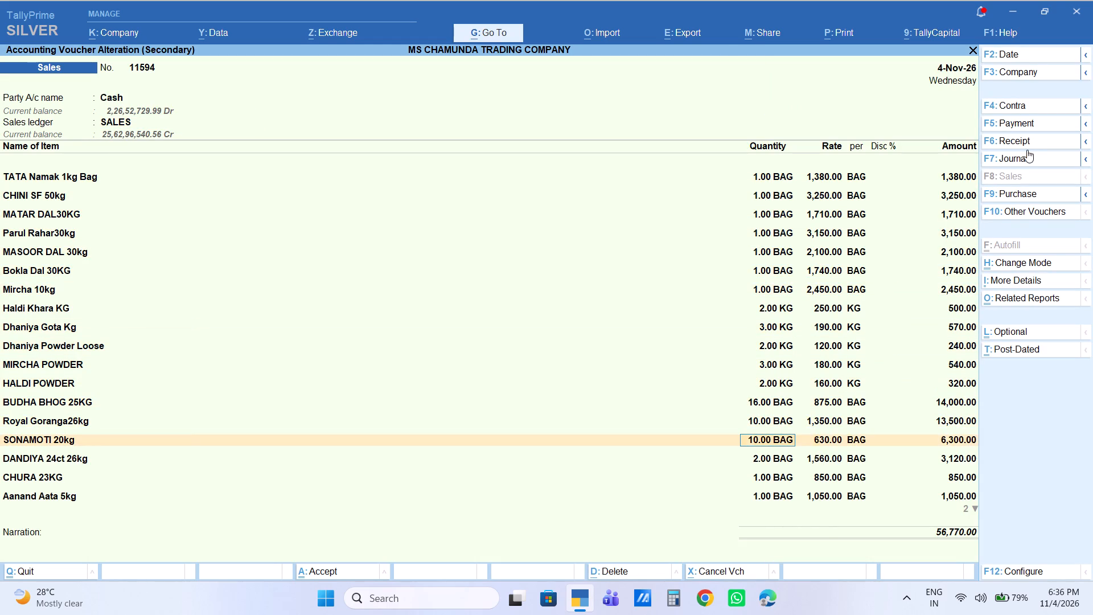
{"action": "key", "text": "Return"}
{"action": "key", "text": "Return"}
{"action": "key", "text": "Return"}
{"action": "key", "text": "Return"}
{"action": "key", "text": "Return"}
{"action": "key", "text": "Return"}
{"action": "key", "text": "Return"}
{"action": "key", "text": "Return"}
{"action": "key", "text": "Return"}
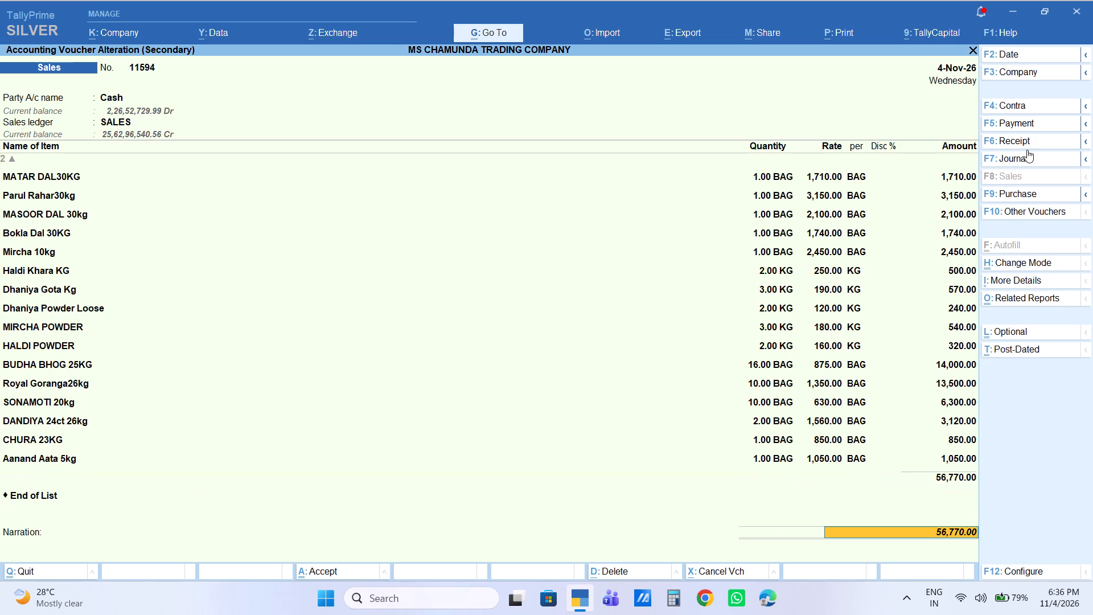
{"action": "key", "text": "BackSpace"}
{"action": "key", "text": "BackSpace"}
{"action": "key", "text": "BackSpace"}
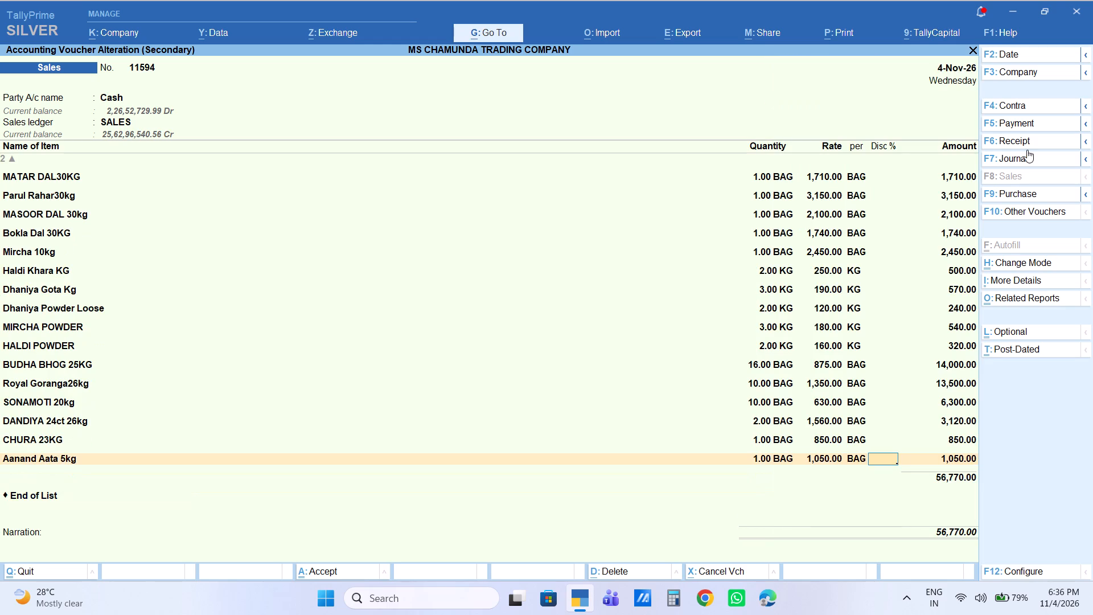
{"action": "key", "text": "Return"}
{"action": "key", "text": "Return"}
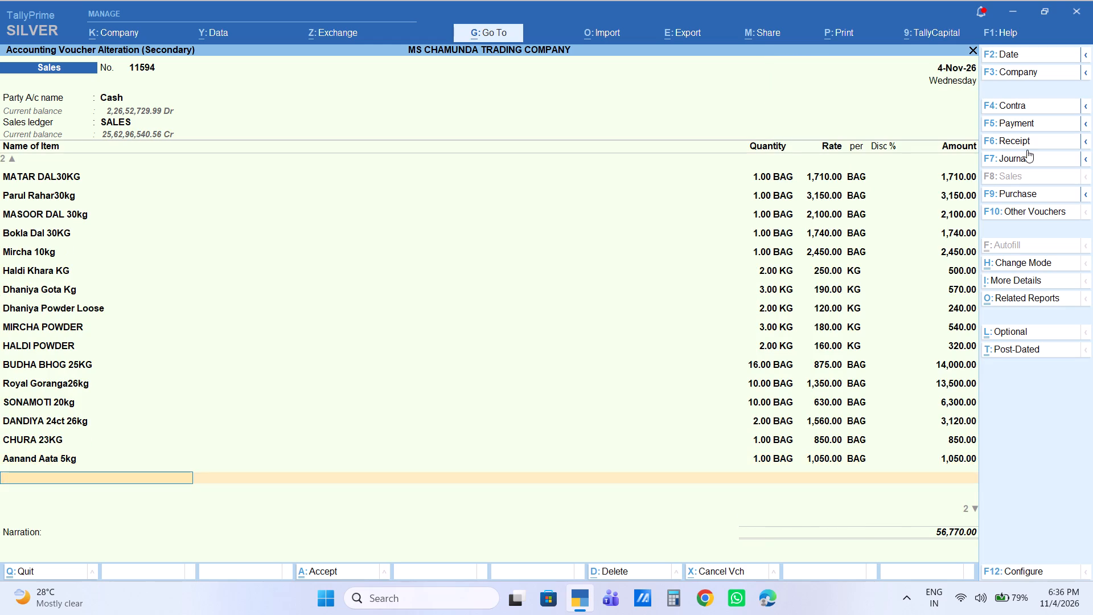
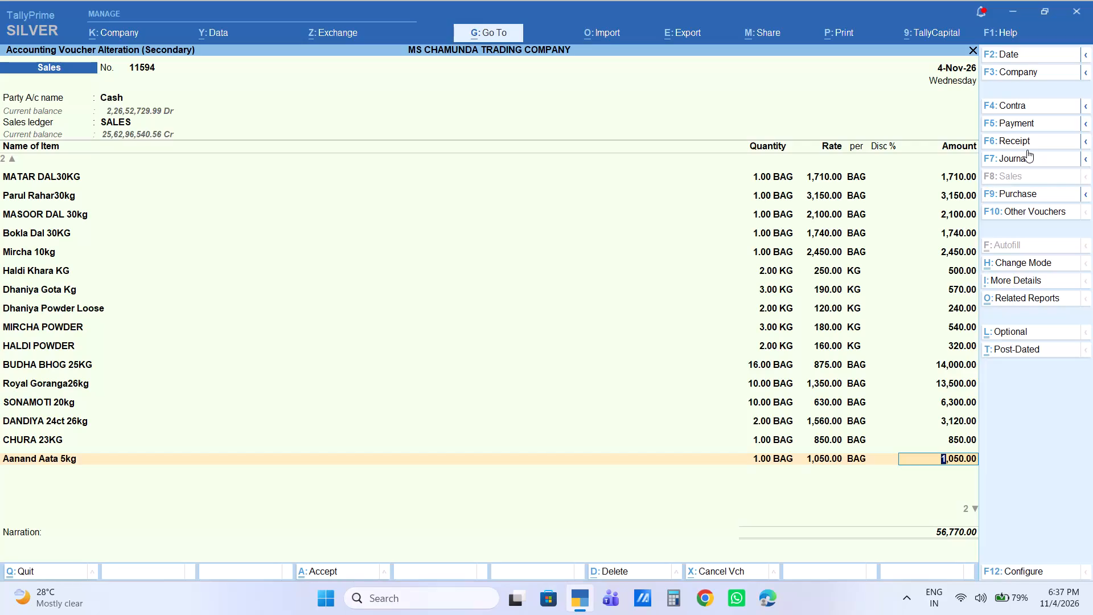
Set the Aanand Aata 5kg amount to 1,060 and continue to a blank item line.
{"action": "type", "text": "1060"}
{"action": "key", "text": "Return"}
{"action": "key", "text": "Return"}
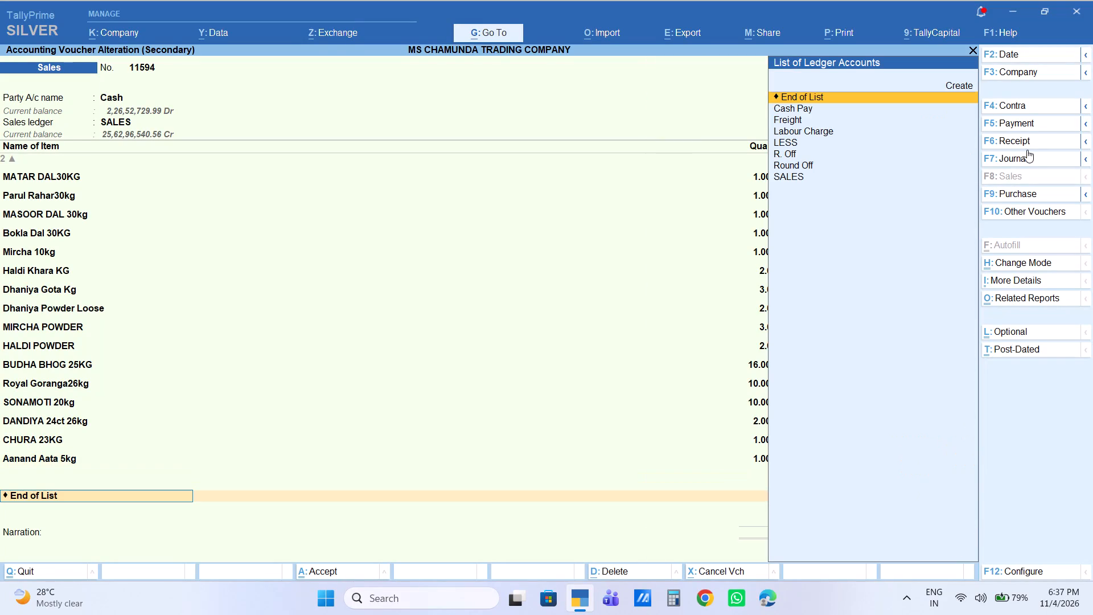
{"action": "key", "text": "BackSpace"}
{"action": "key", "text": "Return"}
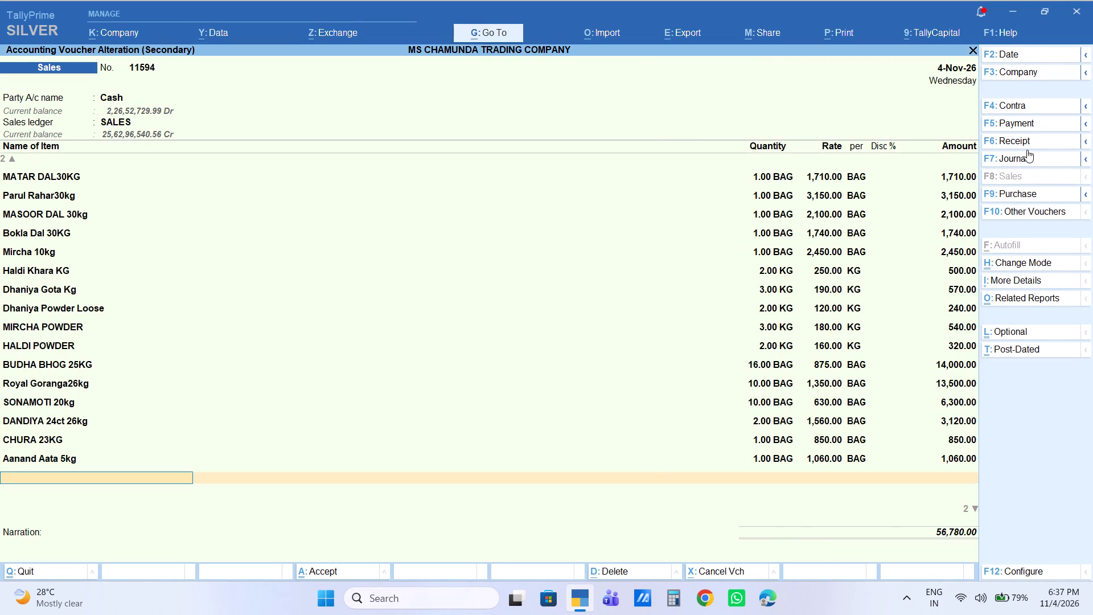
Add HATHI 1L to the cash sale with a quantity of 1 peti and an amount of 3,170.
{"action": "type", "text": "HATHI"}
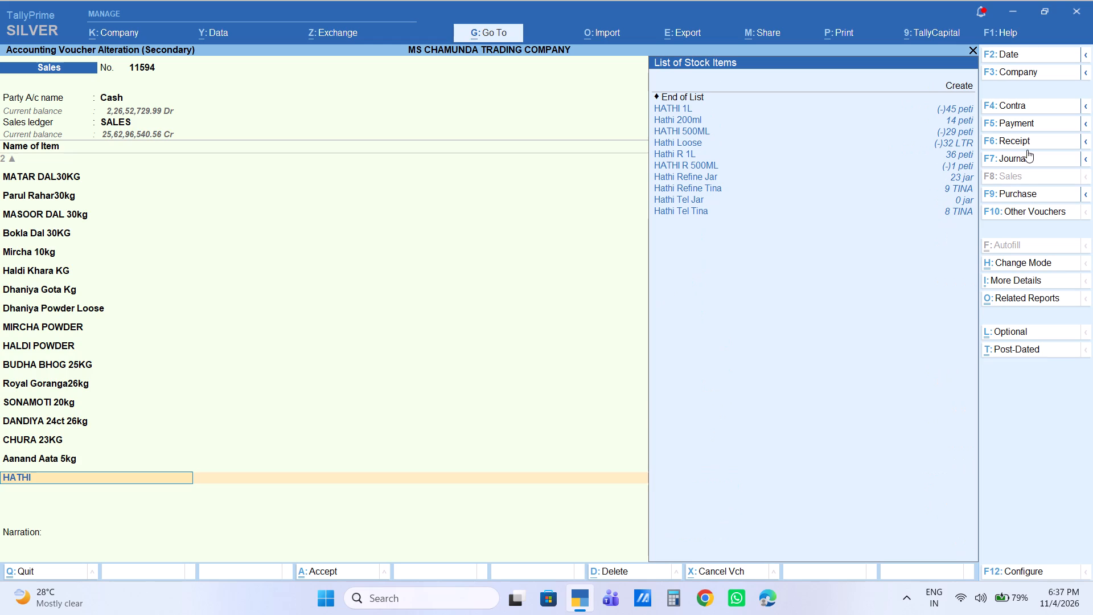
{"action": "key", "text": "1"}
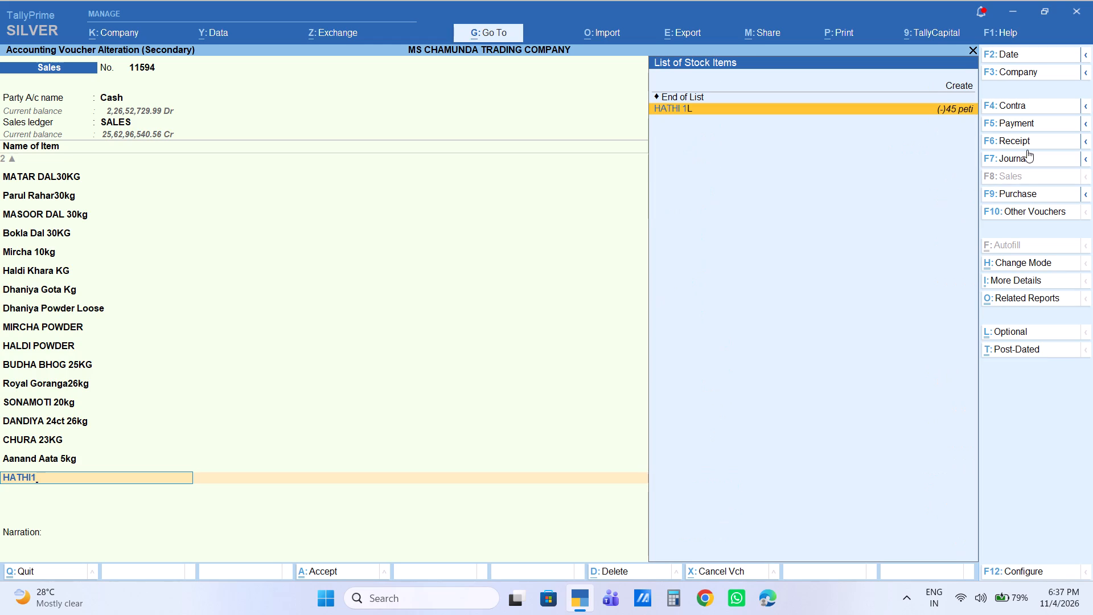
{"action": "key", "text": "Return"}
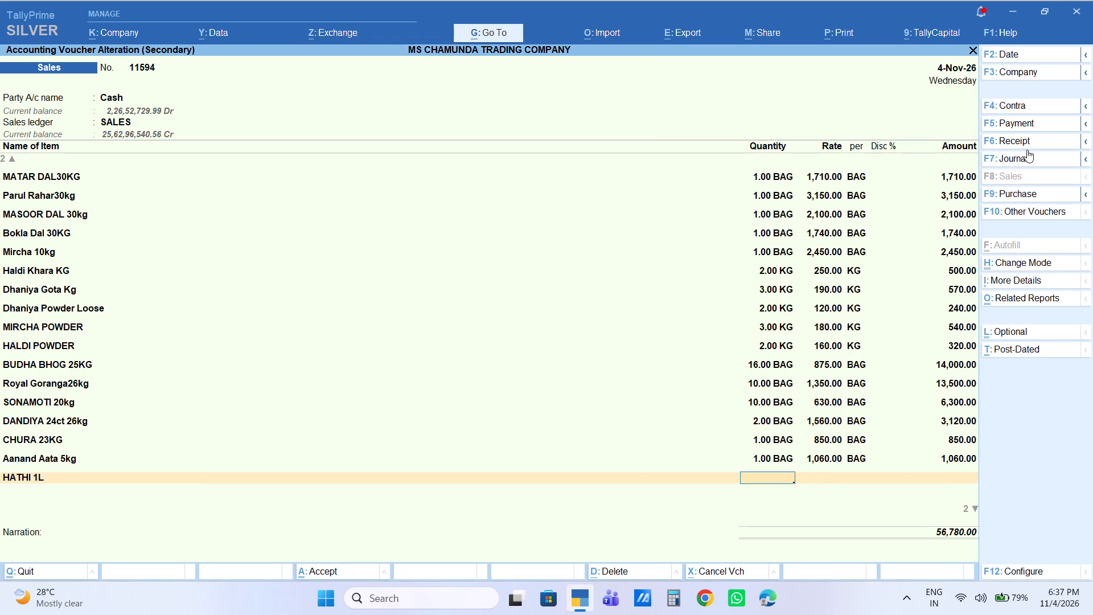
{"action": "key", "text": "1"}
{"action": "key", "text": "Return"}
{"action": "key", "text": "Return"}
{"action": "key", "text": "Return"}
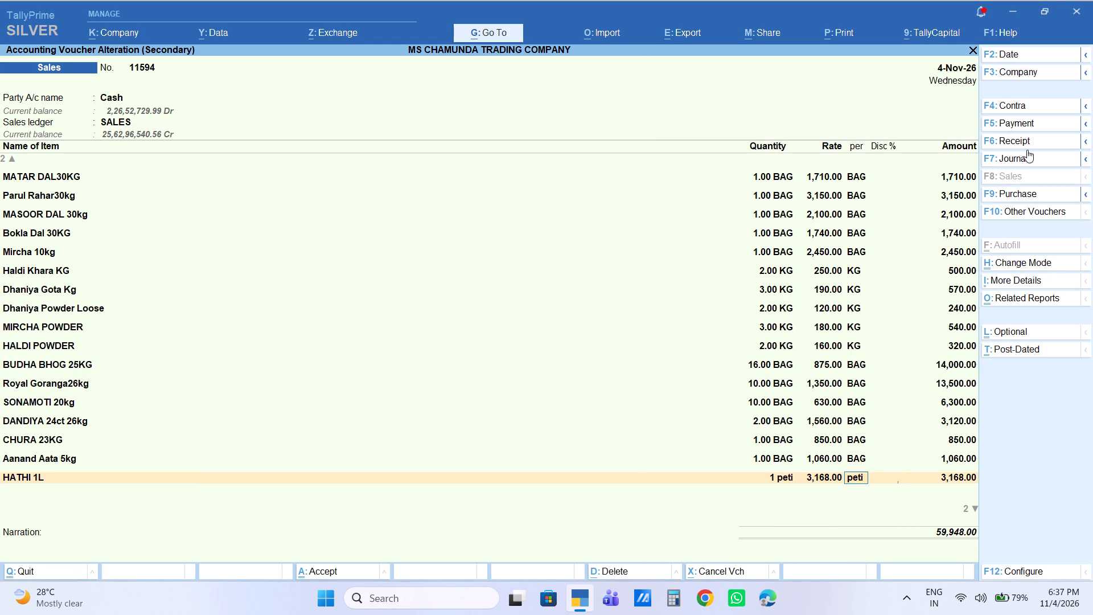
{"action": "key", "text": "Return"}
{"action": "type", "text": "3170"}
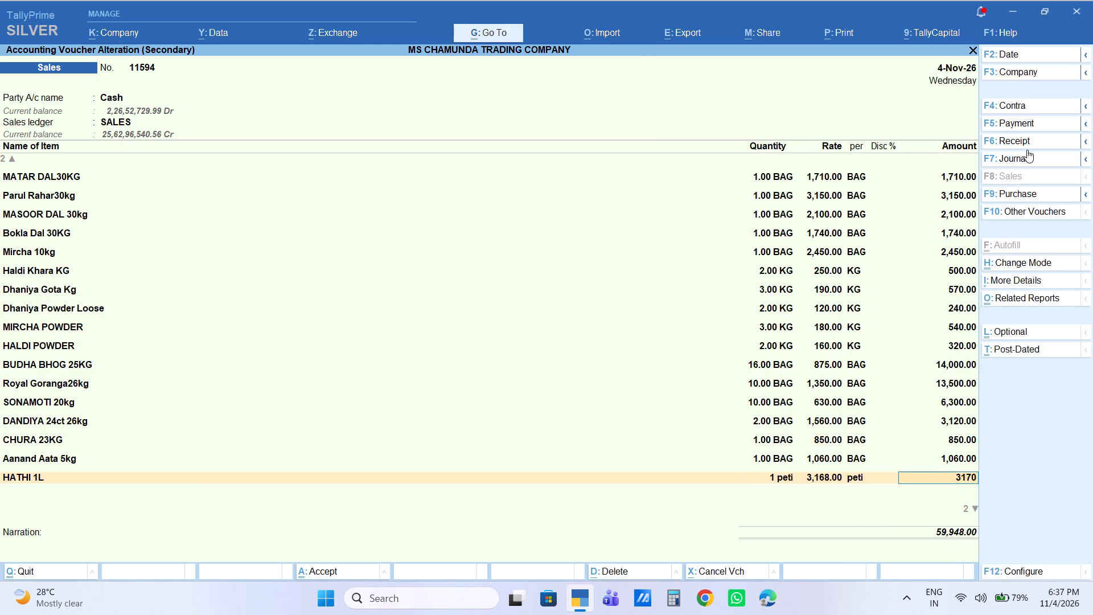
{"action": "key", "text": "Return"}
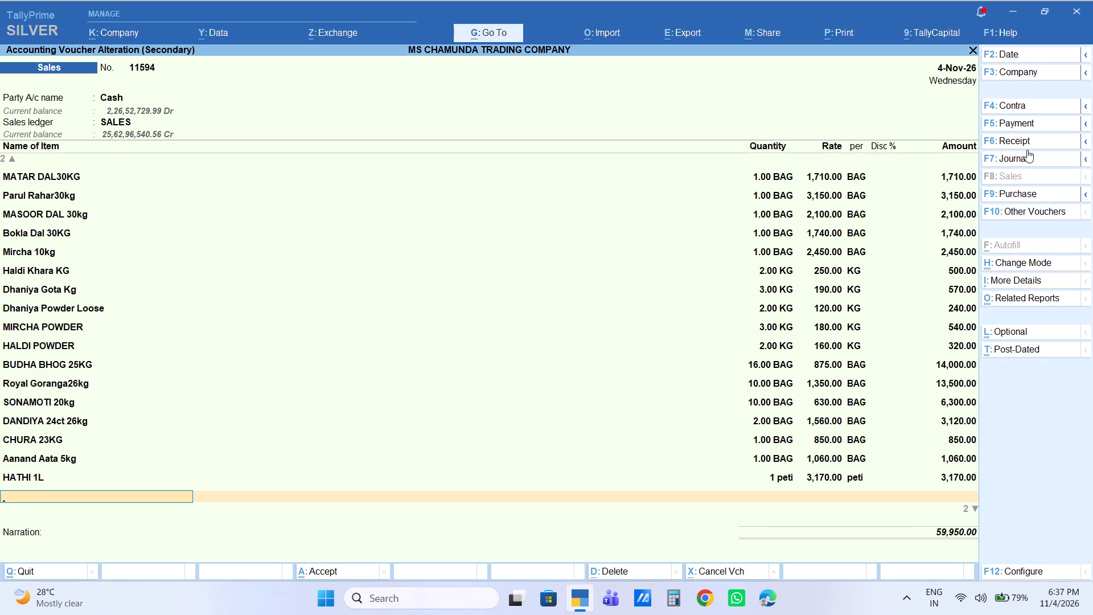
Add Annapurna NAMAK 1KG to the cash sale, 4 bags at the default rate of 280.
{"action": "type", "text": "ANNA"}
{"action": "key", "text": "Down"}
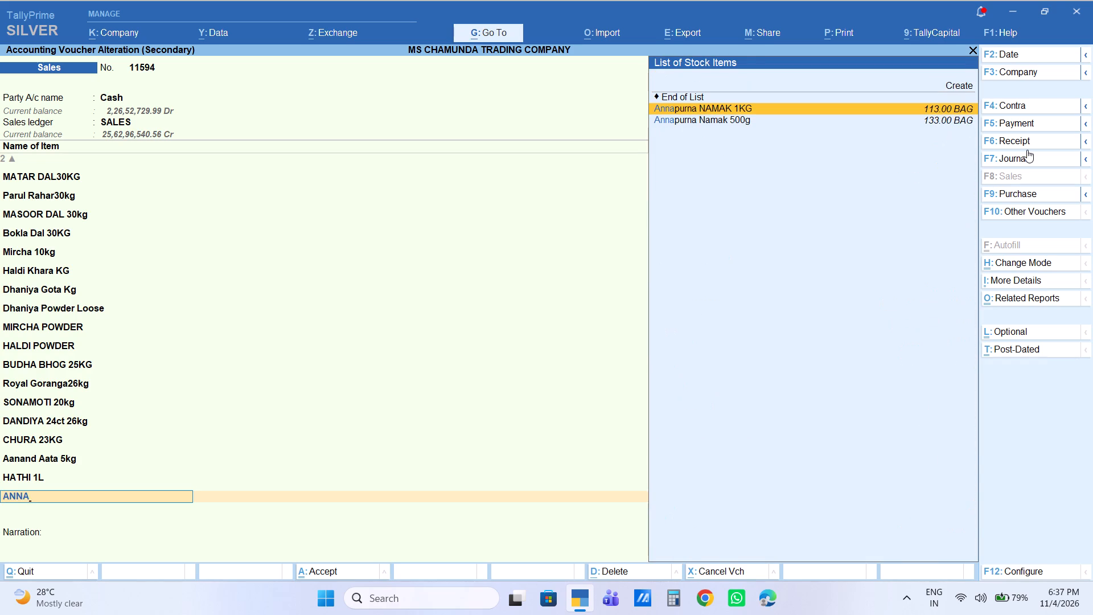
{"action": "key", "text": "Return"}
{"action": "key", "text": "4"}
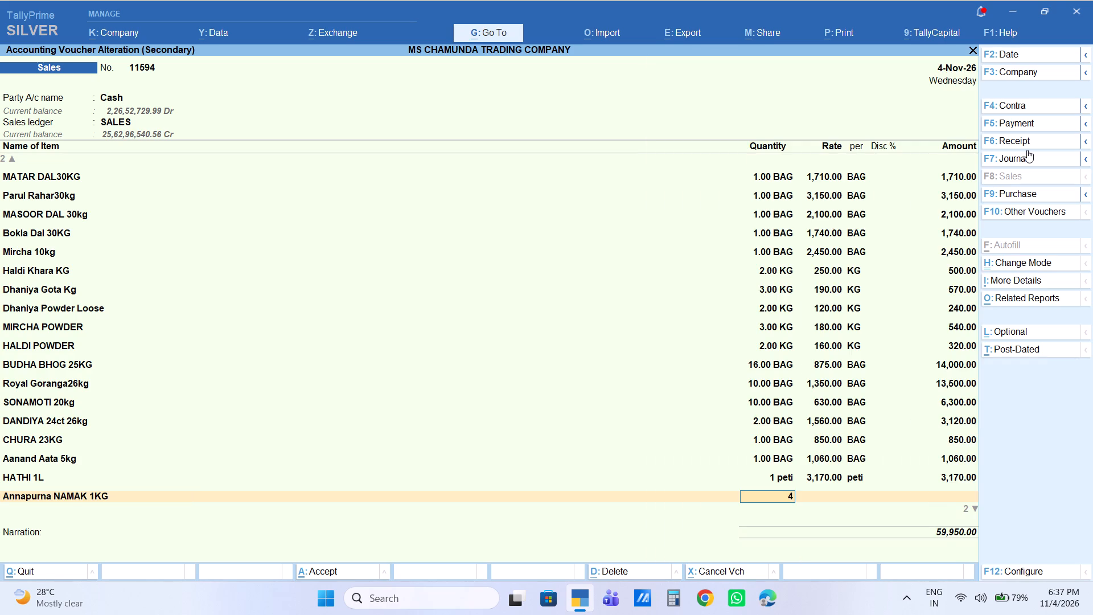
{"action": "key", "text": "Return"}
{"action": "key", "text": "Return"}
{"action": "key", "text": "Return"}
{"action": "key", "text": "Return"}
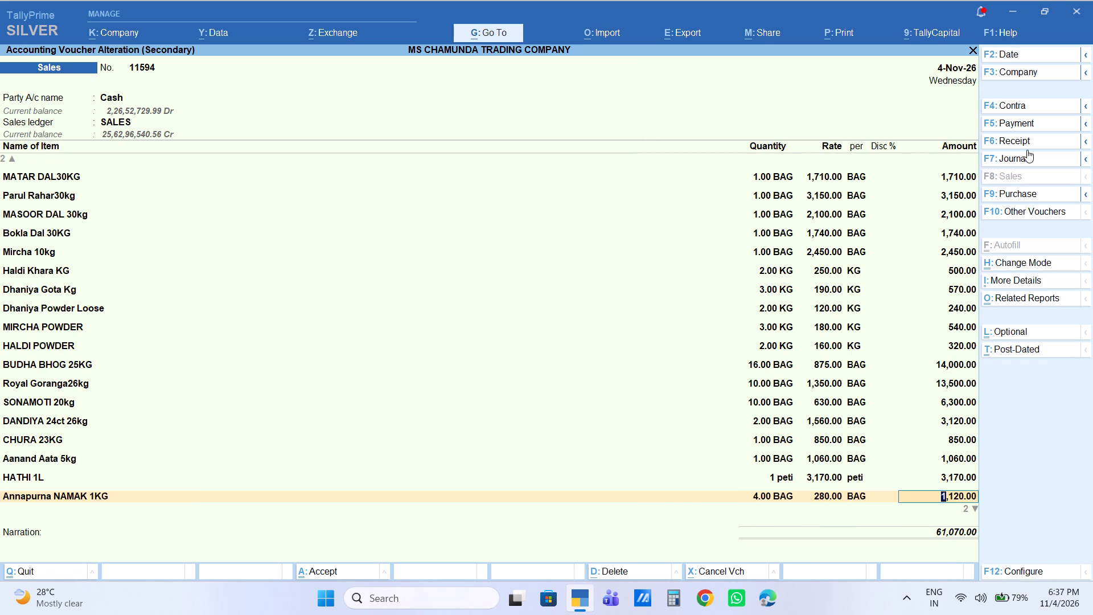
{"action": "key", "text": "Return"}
Add Annapurna Namak 500g to the cash sale, 4 bags at the default rate of 290.
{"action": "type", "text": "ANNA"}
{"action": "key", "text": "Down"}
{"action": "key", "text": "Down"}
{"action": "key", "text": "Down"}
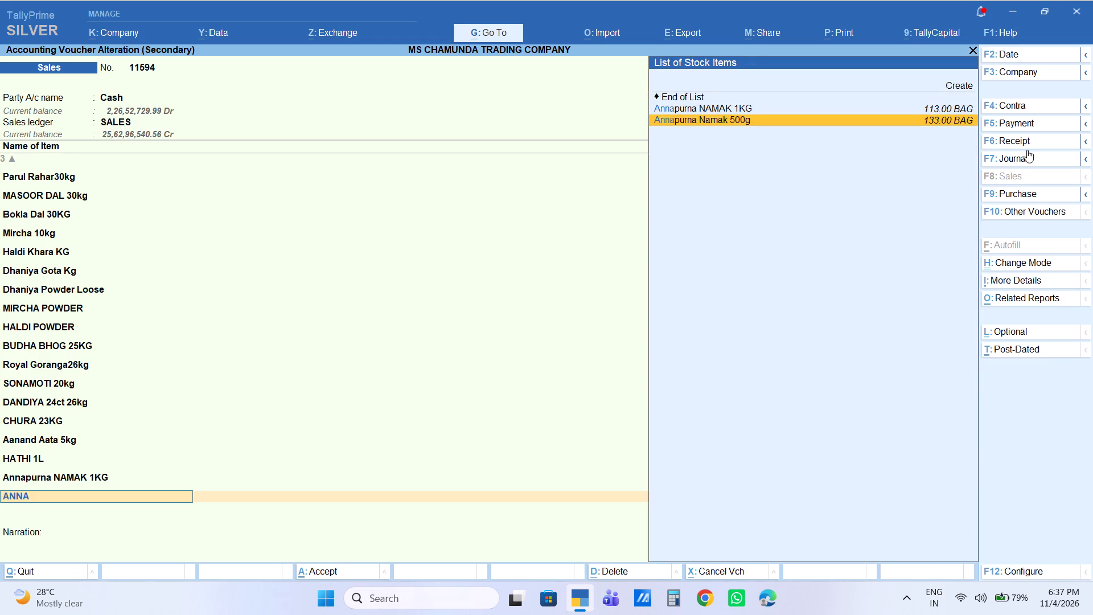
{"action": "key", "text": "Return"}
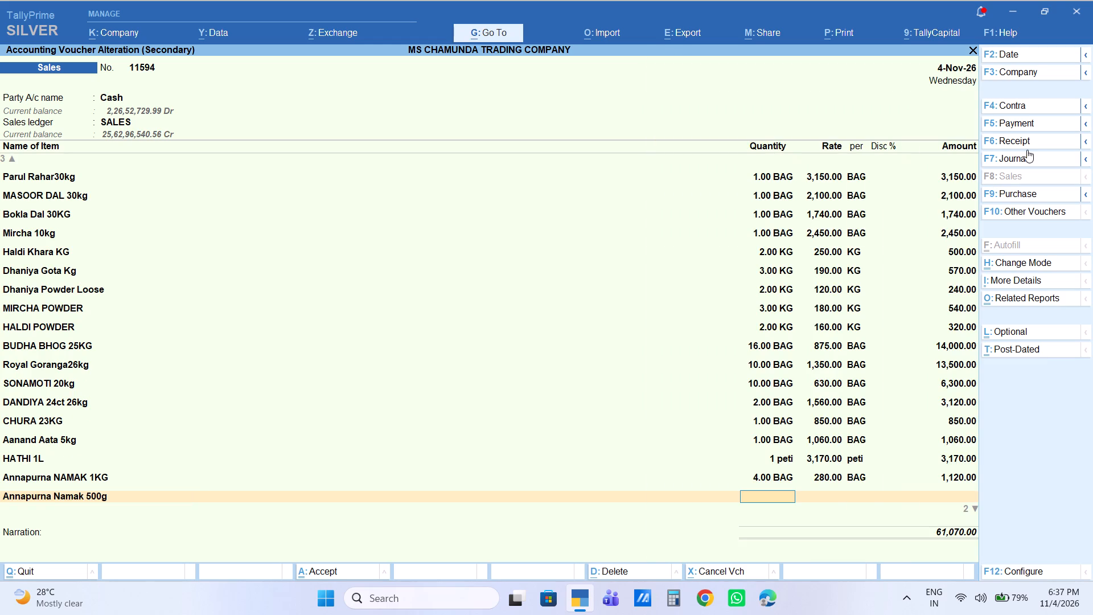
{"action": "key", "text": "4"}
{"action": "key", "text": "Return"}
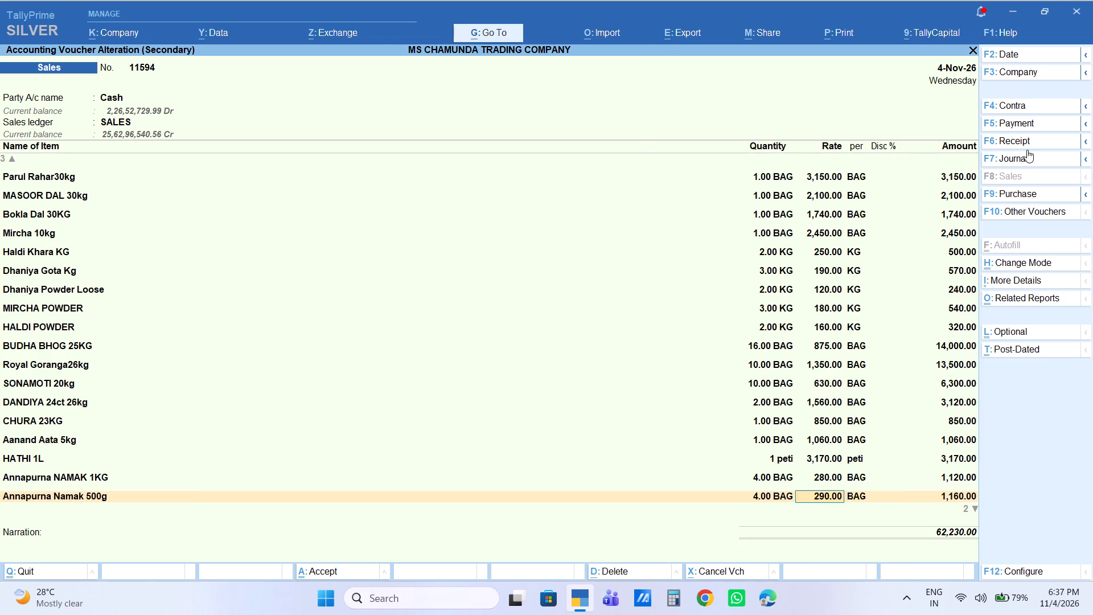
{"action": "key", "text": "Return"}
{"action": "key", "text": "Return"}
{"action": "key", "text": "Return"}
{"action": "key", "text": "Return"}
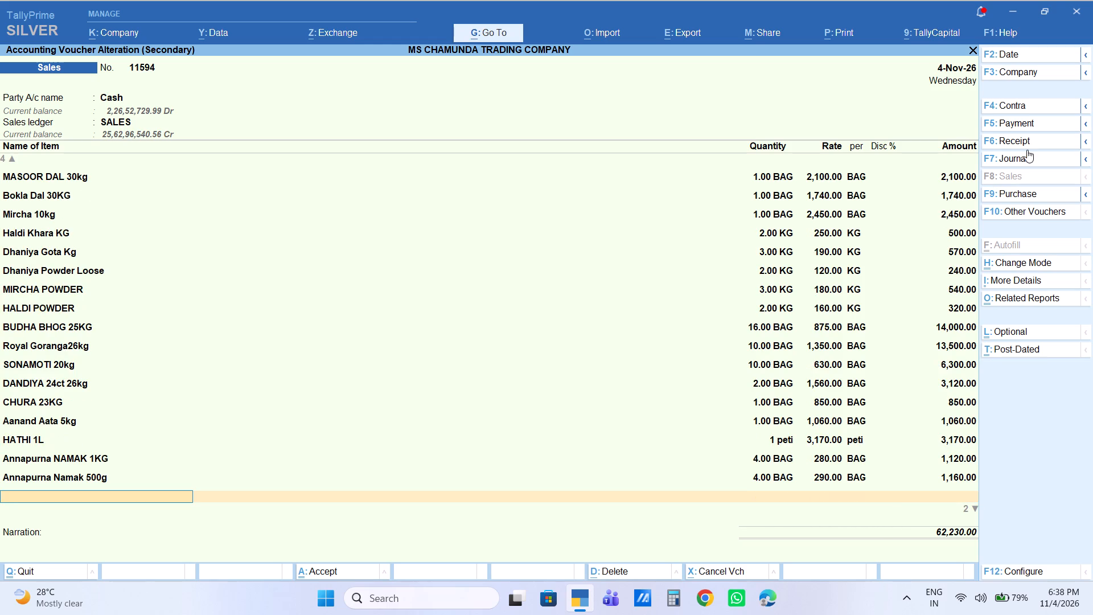
Add TIL TEL 500ML PCS to the cash sale with a quantity of 18 and an amount of 990.
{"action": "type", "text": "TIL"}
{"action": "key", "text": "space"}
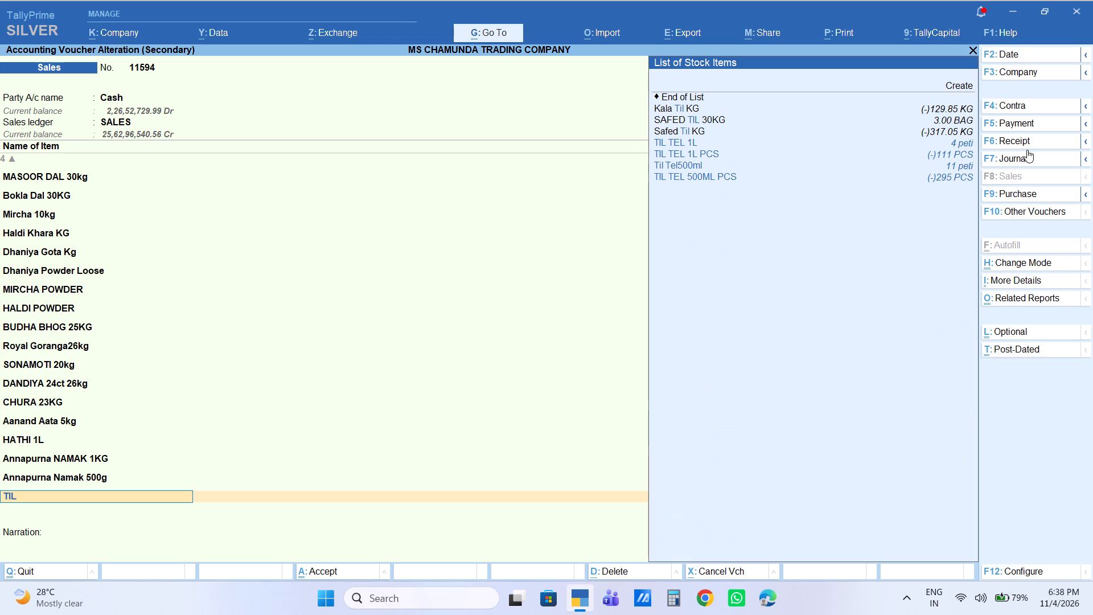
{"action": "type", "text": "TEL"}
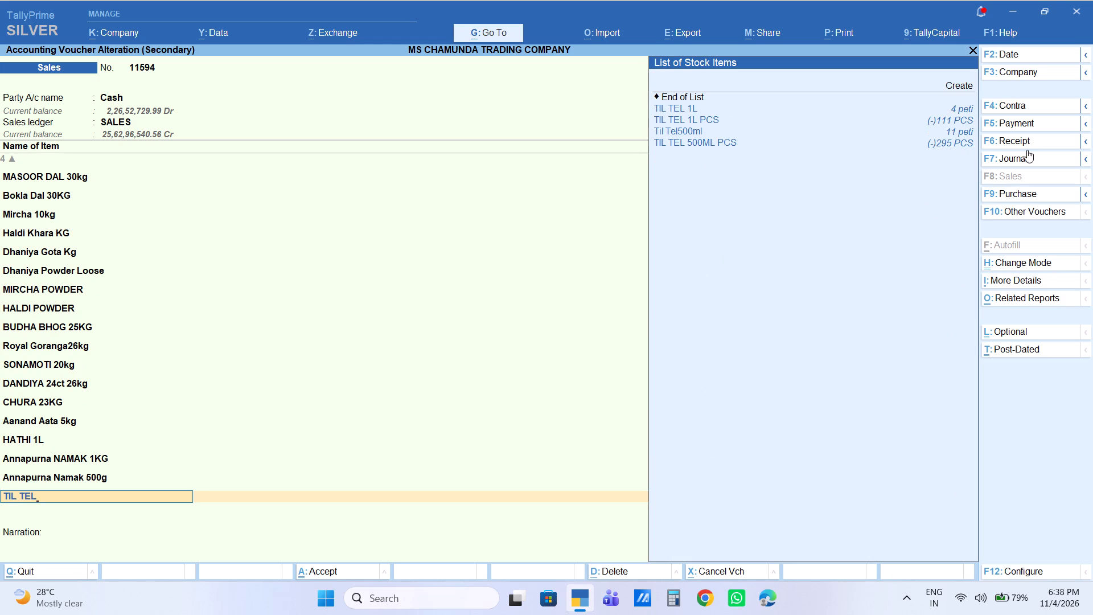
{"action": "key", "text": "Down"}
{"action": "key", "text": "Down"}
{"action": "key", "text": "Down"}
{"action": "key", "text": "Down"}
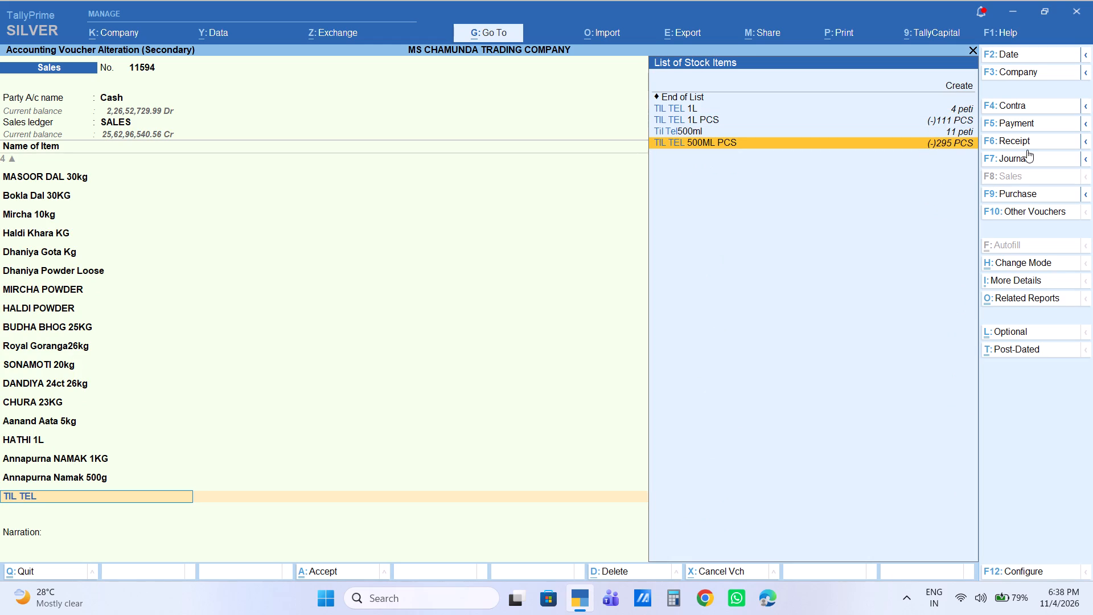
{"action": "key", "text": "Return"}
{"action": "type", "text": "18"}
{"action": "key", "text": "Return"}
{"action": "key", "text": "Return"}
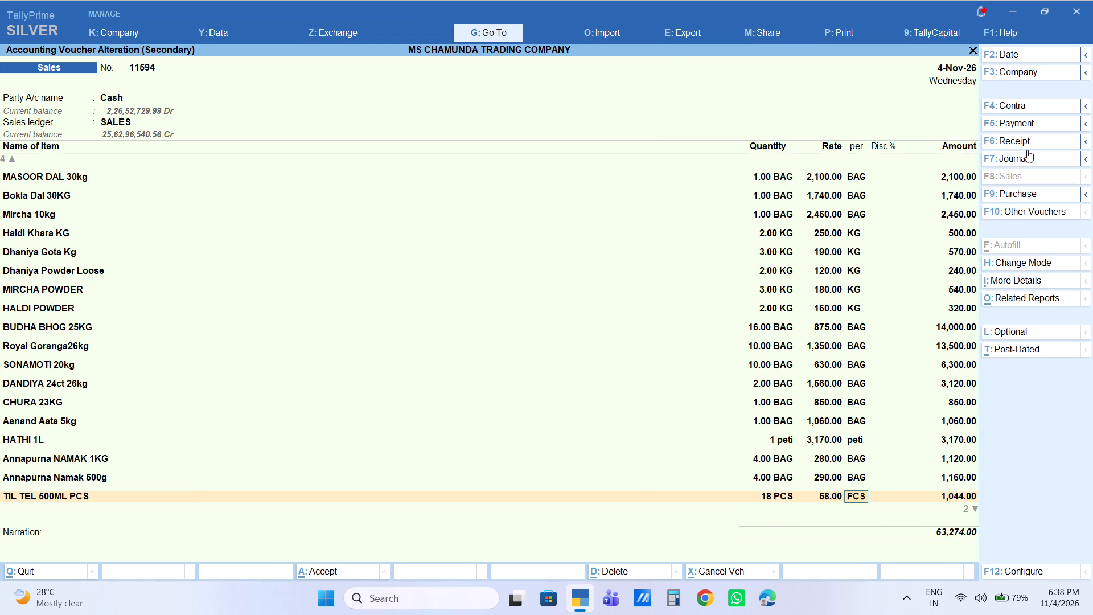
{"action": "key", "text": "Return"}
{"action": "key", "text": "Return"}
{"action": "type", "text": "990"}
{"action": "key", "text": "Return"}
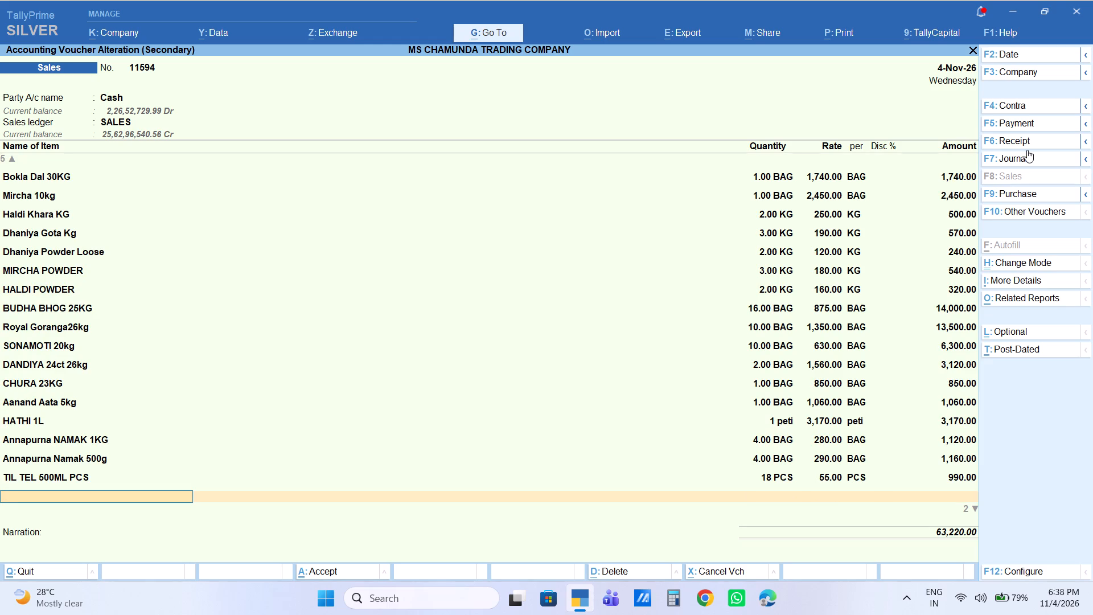
End the item list and add a Labour Charge of 120 to the cash sale.
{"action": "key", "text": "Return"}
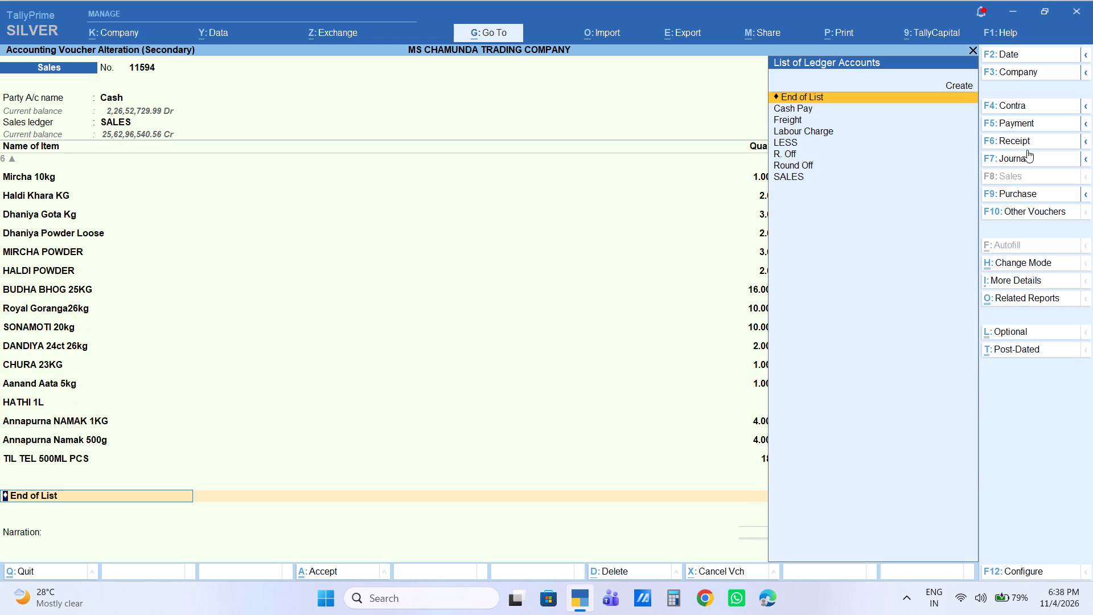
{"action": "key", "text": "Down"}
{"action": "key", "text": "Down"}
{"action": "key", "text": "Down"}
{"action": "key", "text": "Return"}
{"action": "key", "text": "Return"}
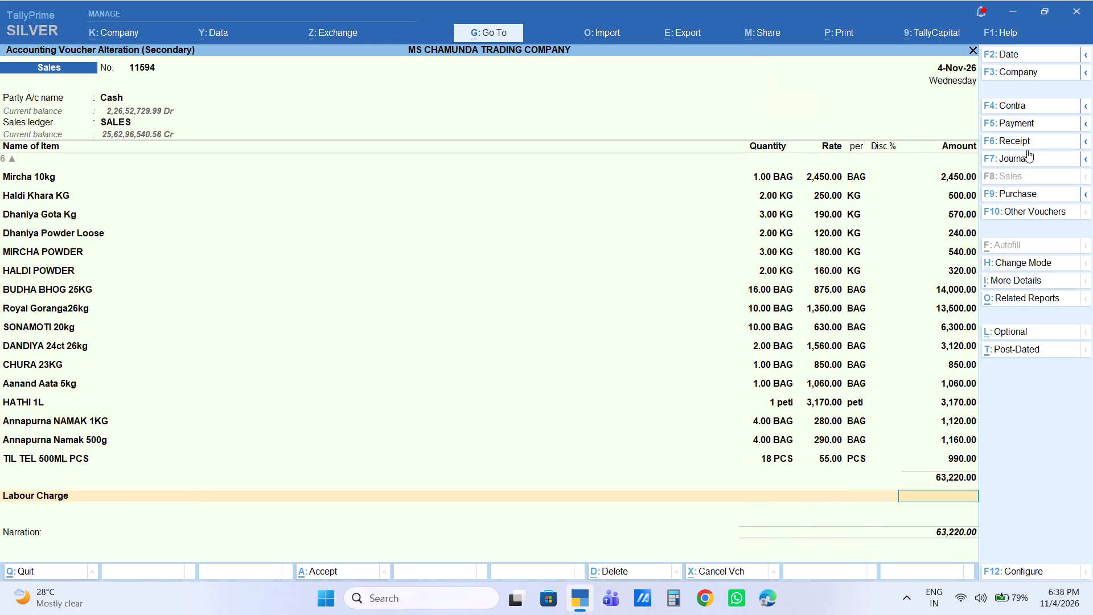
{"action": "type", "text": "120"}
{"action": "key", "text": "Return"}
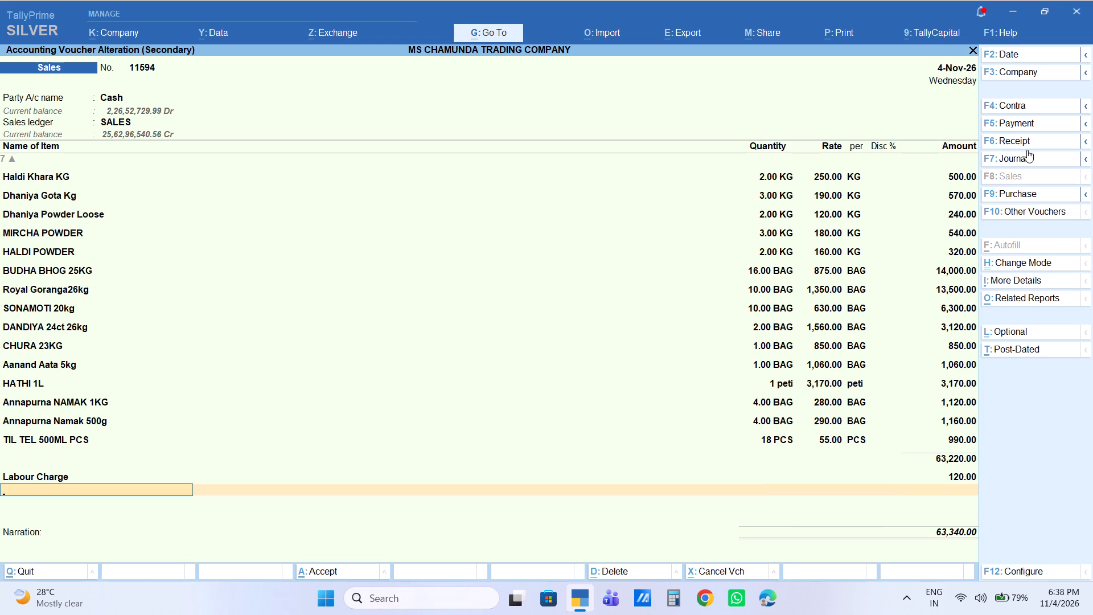
Replace Cash as the buyer in the sale's party details with the customer's name, and save the altered voucher.
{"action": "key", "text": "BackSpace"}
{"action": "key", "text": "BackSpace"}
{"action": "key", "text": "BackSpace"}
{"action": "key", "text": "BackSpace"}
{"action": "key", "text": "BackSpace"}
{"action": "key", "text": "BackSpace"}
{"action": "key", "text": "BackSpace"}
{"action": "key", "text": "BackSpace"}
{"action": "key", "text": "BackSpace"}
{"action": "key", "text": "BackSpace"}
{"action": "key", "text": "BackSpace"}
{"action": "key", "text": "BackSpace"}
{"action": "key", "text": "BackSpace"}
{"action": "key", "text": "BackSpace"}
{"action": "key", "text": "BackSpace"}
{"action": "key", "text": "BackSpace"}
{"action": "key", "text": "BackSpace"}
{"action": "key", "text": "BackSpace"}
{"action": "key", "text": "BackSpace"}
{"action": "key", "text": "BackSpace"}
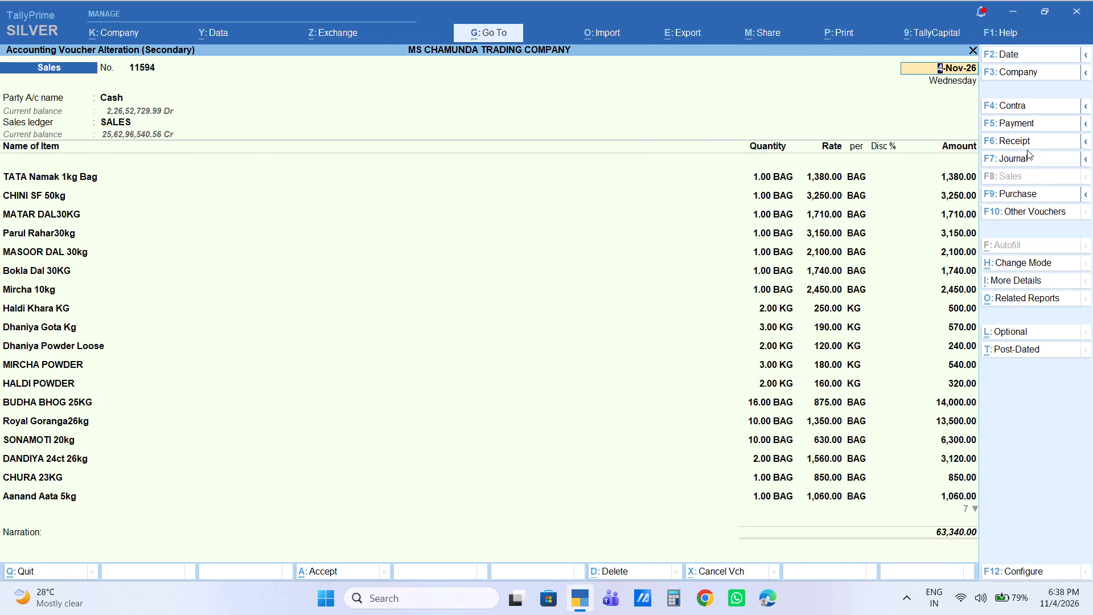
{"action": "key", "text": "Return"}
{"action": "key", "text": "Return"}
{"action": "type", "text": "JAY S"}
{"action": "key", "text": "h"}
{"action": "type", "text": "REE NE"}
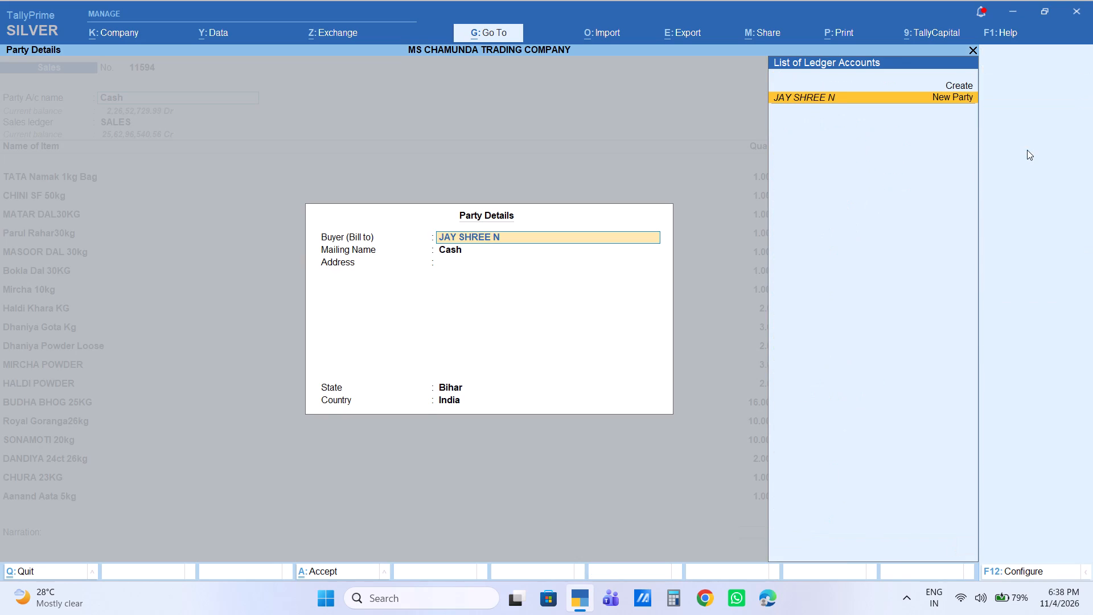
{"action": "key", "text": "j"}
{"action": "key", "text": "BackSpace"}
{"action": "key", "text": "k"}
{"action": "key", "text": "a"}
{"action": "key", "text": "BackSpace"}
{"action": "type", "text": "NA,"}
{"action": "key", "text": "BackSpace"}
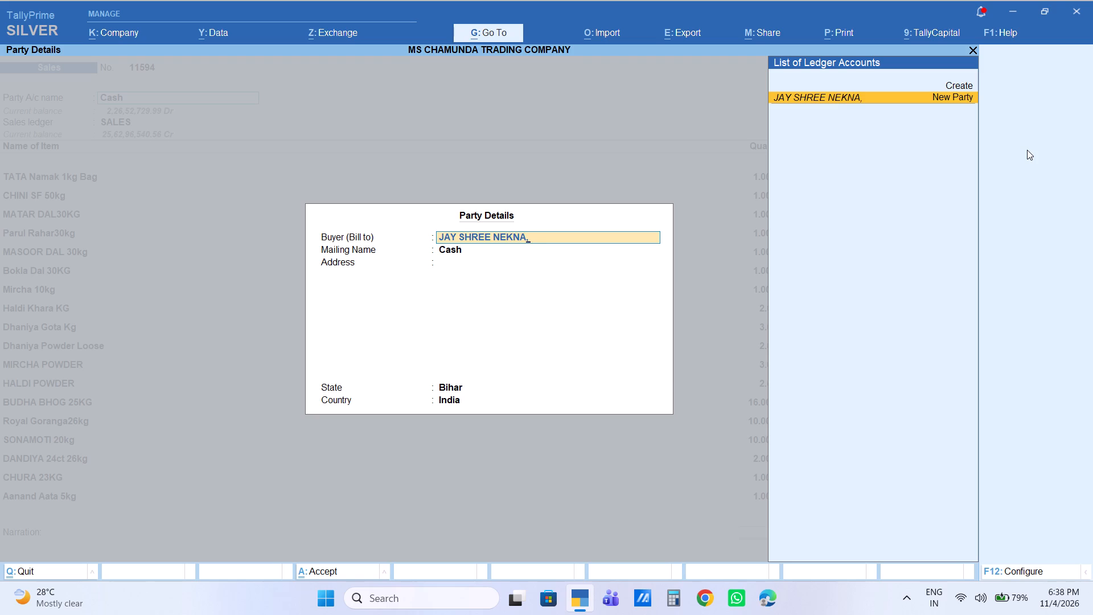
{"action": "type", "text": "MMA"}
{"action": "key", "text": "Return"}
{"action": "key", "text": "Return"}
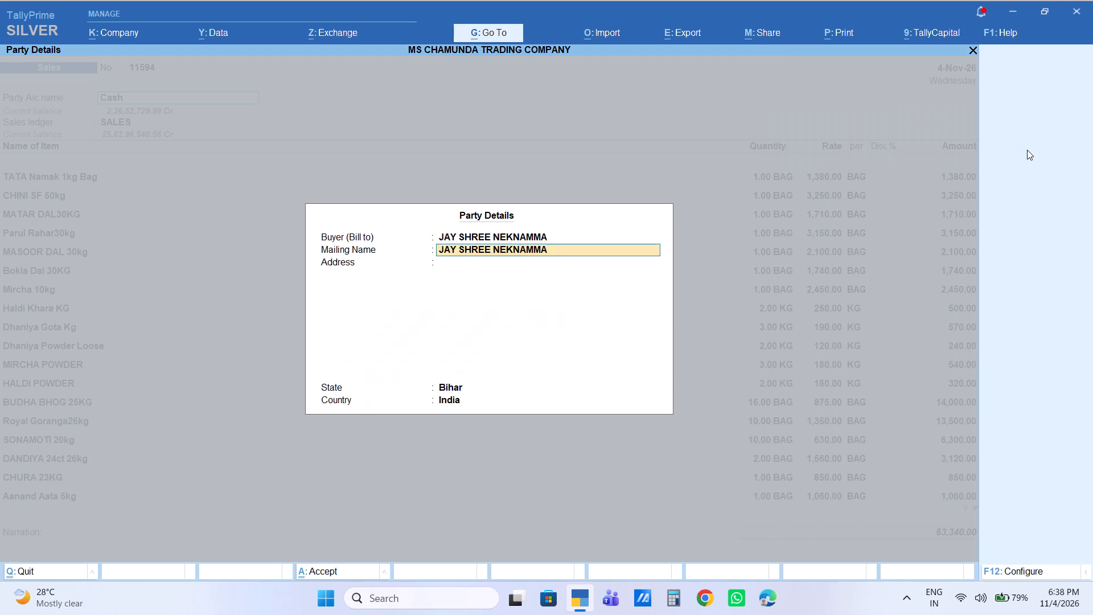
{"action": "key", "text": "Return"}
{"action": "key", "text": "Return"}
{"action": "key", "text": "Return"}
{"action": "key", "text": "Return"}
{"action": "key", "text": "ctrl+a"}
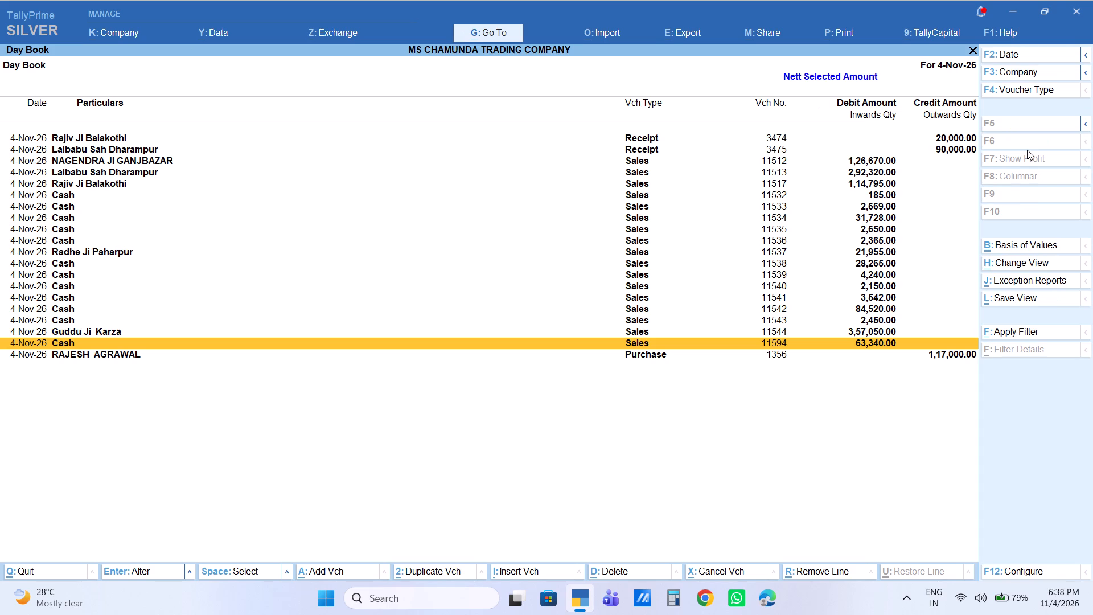
Leave the Day Book and start a new sales voucher with Cash as the party and SALES as the sales ledger.
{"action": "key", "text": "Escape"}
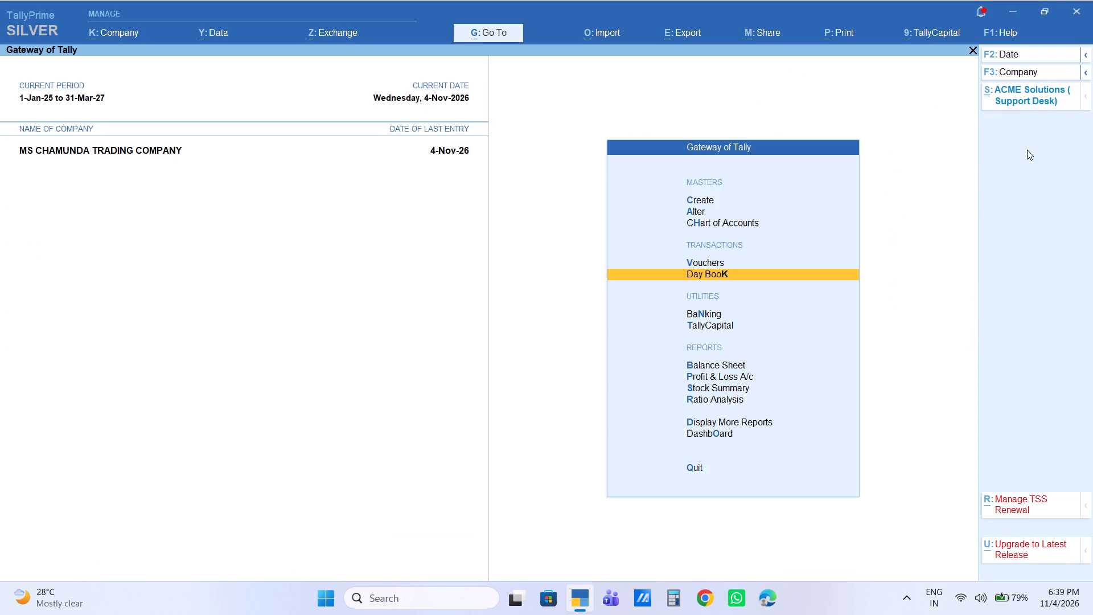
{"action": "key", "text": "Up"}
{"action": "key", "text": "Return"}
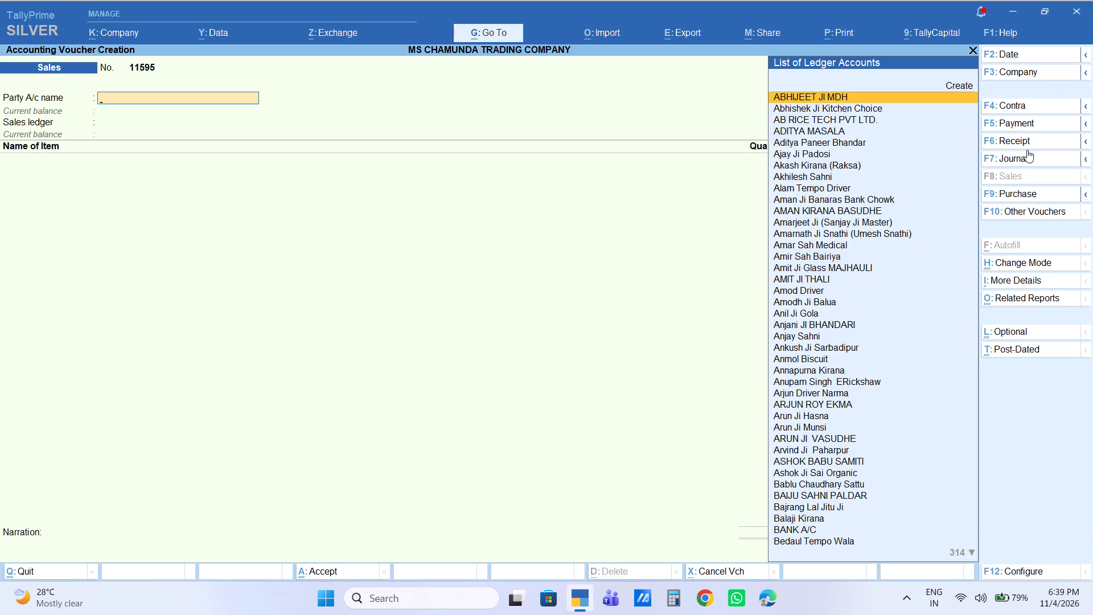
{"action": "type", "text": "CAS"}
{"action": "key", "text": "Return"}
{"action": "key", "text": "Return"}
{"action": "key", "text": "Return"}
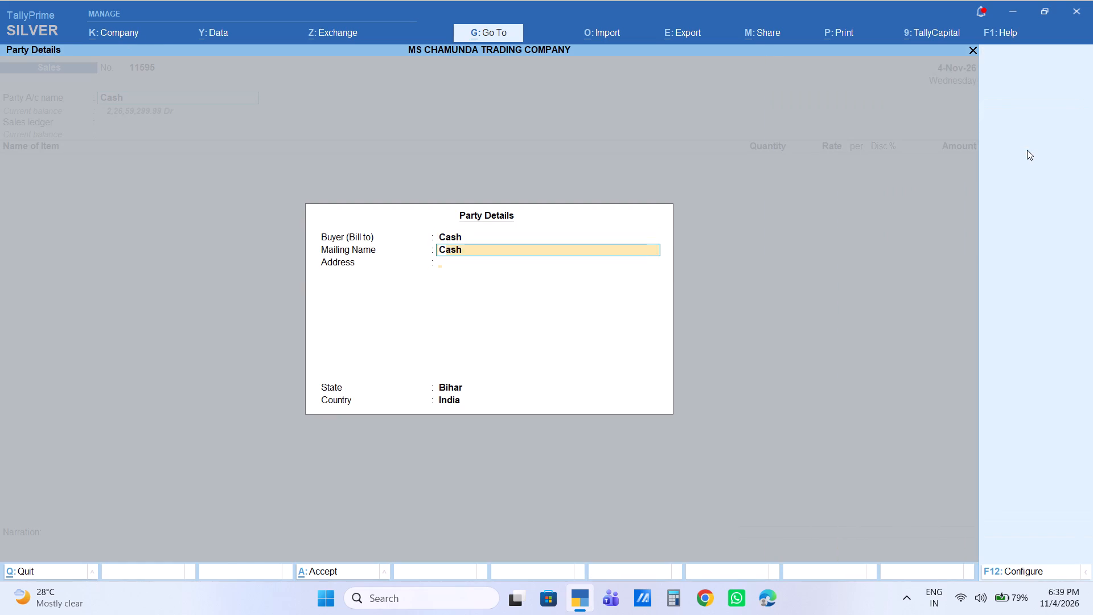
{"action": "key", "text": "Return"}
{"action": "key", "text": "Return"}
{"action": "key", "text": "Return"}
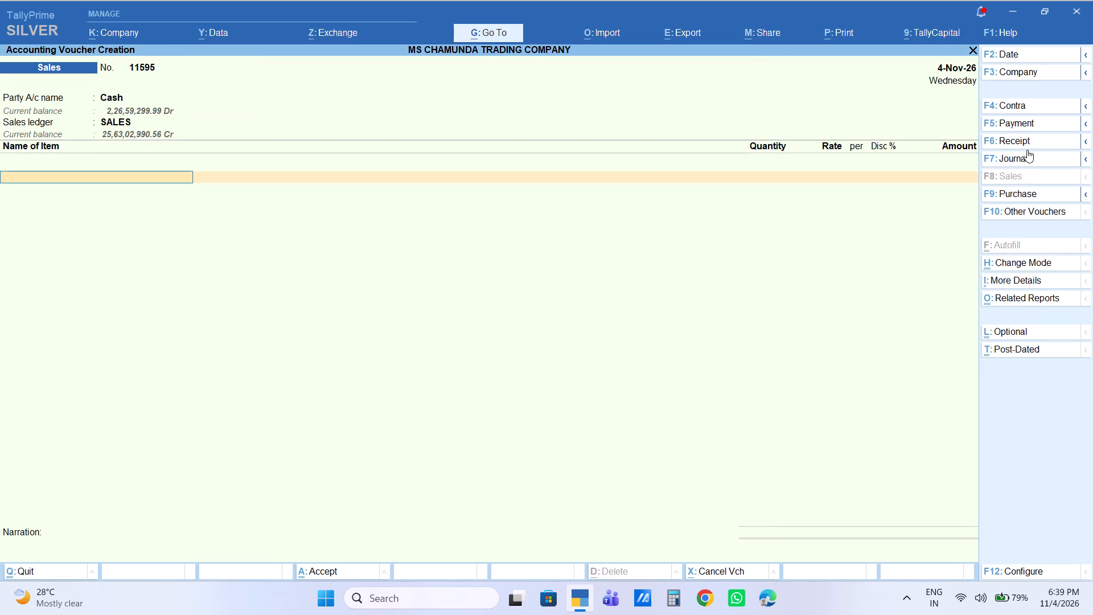
Add MAIDA LV as the first item of the new cash sale with a quantity of 1.
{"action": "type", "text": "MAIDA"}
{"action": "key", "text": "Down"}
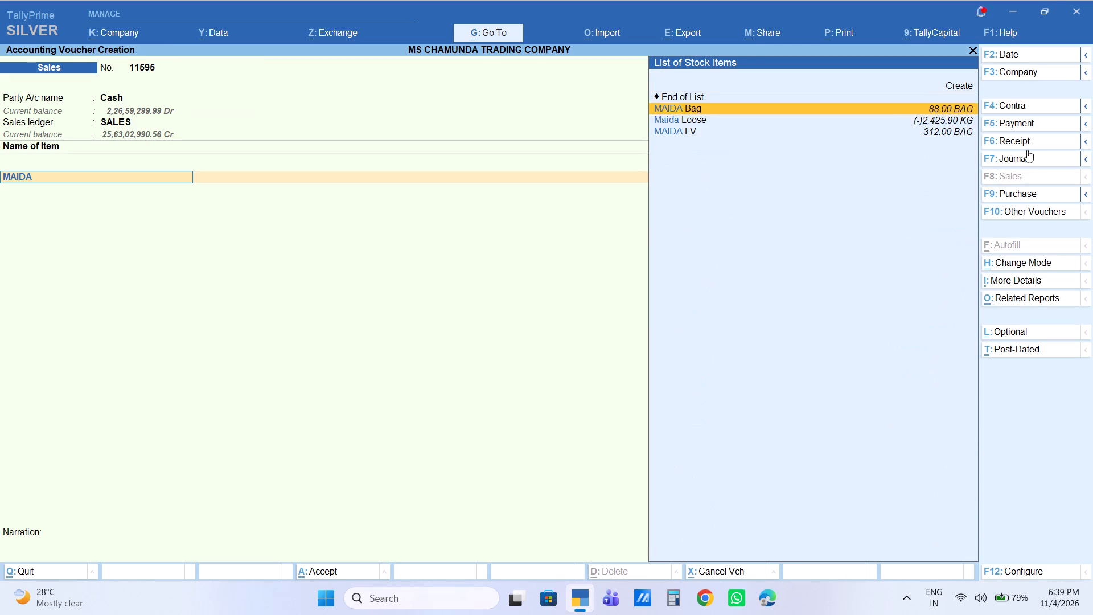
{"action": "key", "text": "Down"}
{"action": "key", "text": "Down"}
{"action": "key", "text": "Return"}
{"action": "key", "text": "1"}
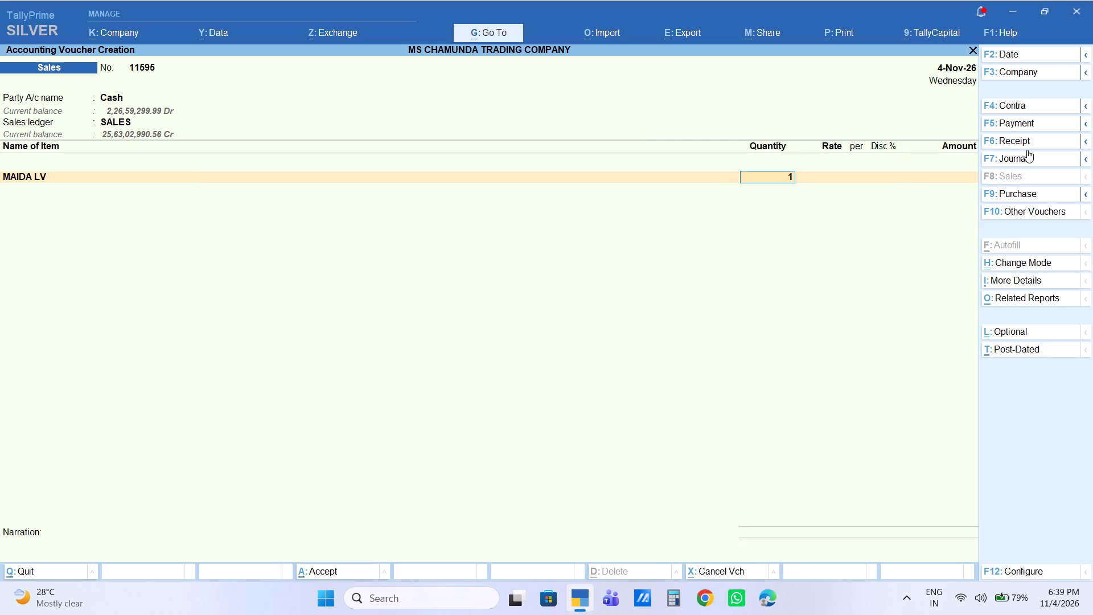
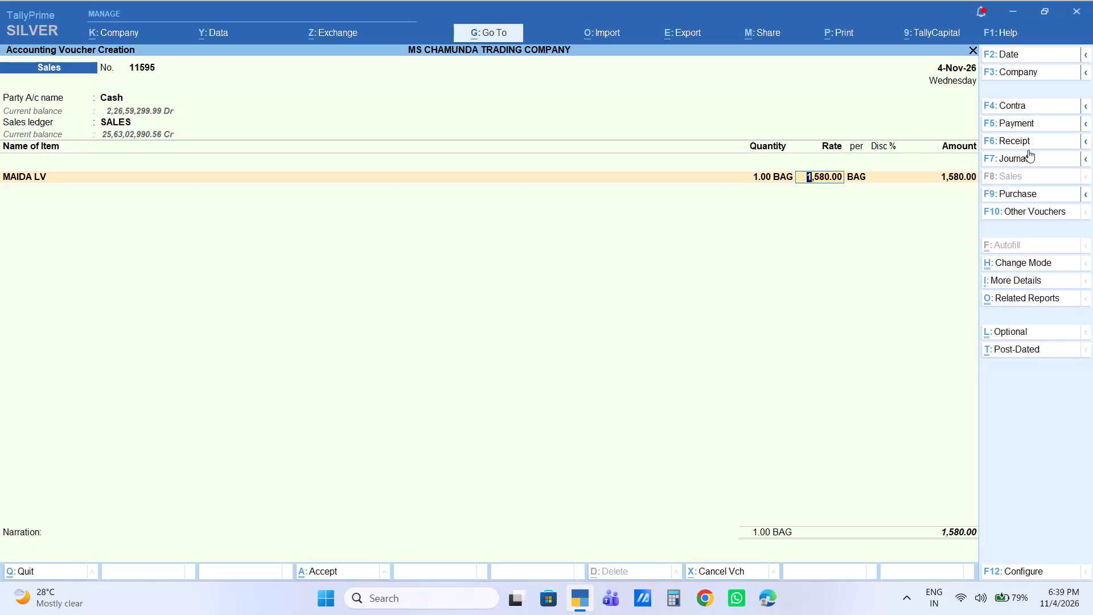
Complete the MAIDA LV line at a rate of 1,580 per bag.
{"action": "key", "text": "Return"}
{"action": "key", "text": "Return"}
{"action": "key", "text": "Return"}
{"action": "key", "text": "Return"}
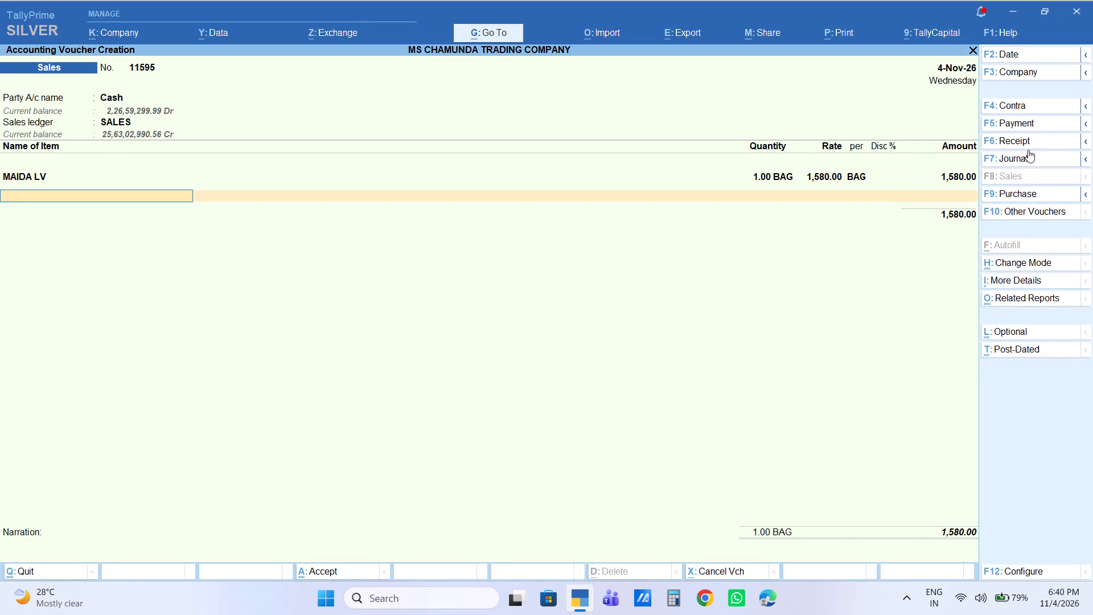
Add BUDHA BHOG 25KG to the cash sale with a quantity of 2 bags at a rate of 875.
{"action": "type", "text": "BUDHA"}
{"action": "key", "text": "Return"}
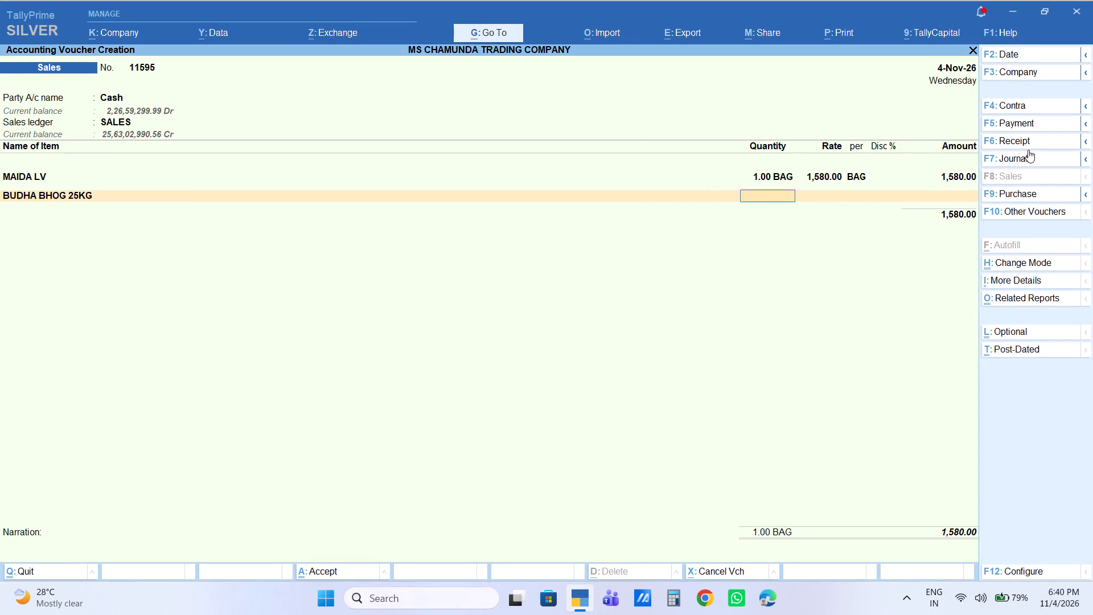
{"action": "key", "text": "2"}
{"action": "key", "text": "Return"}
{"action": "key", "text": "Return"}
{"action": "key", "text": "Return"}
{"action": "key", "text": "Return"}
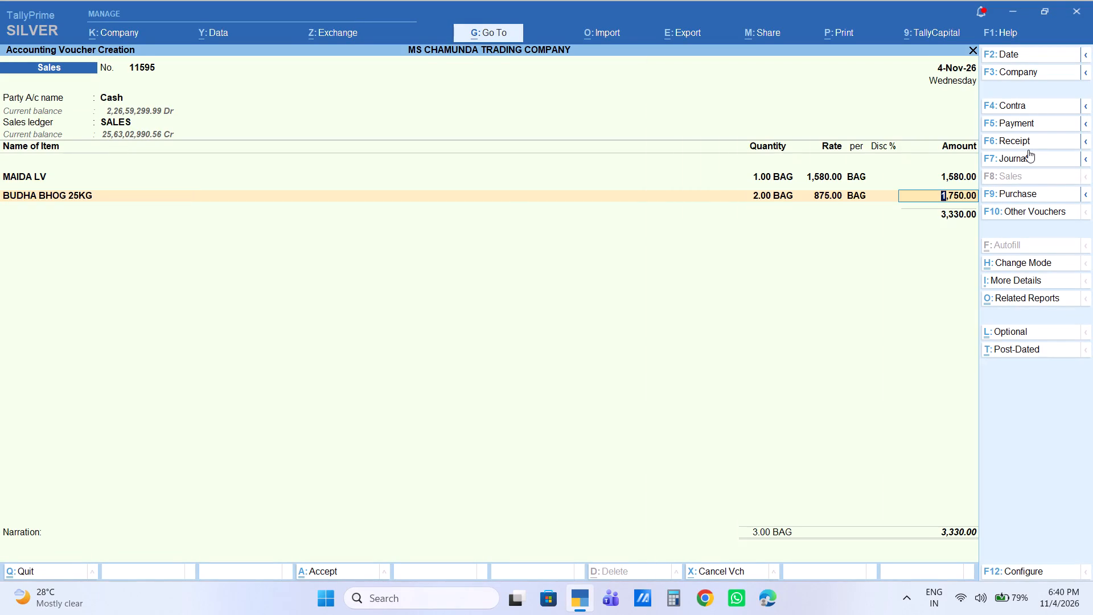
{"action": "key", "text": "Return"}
Add PARIVAR PAPAD PCS with a quantity of 24 and set its amount to 552.
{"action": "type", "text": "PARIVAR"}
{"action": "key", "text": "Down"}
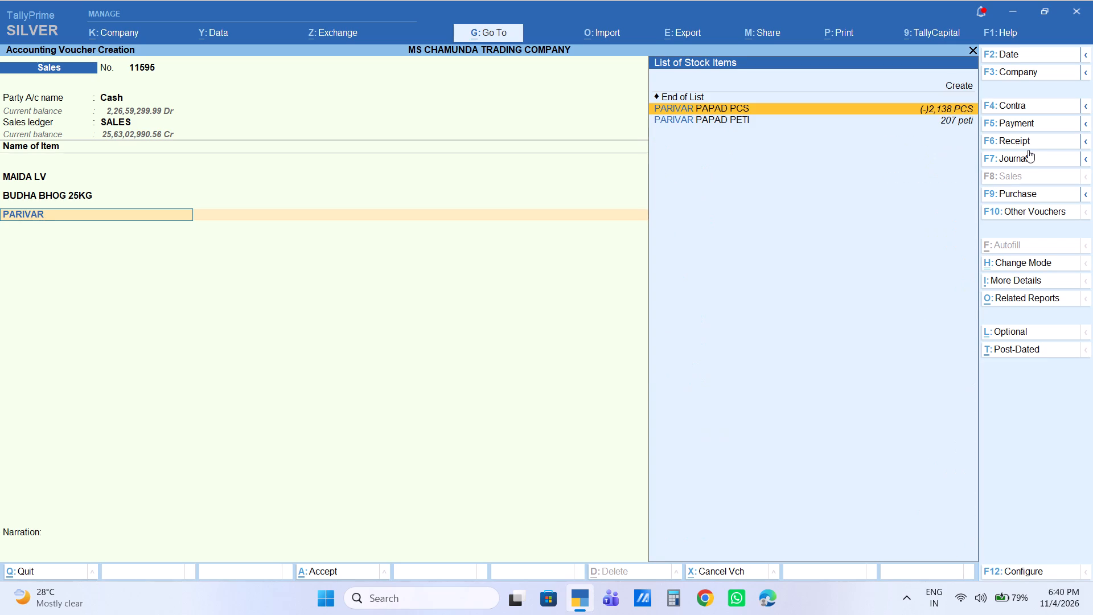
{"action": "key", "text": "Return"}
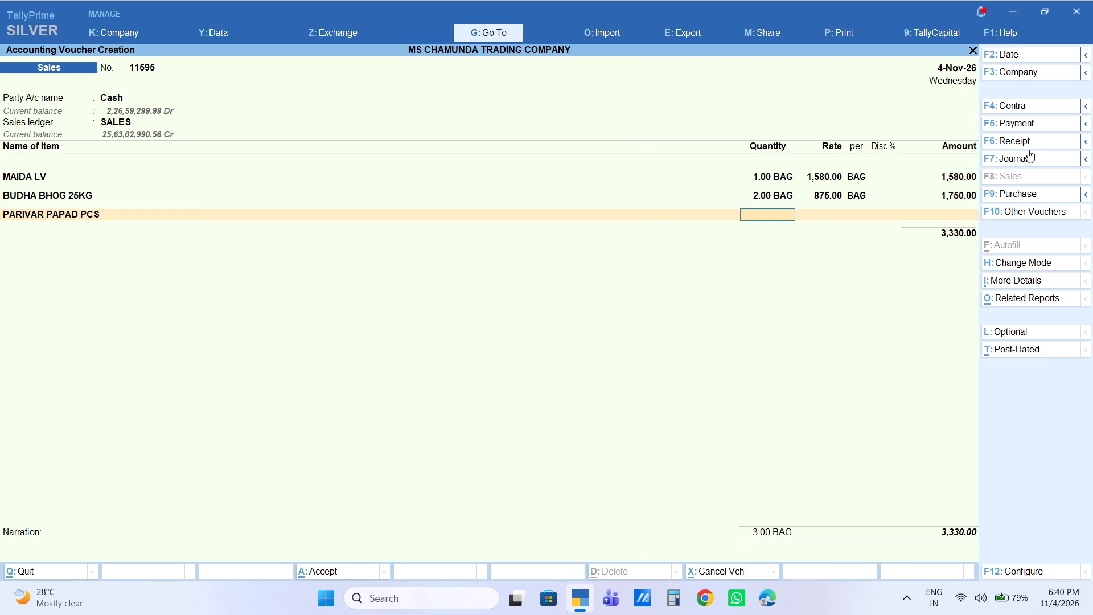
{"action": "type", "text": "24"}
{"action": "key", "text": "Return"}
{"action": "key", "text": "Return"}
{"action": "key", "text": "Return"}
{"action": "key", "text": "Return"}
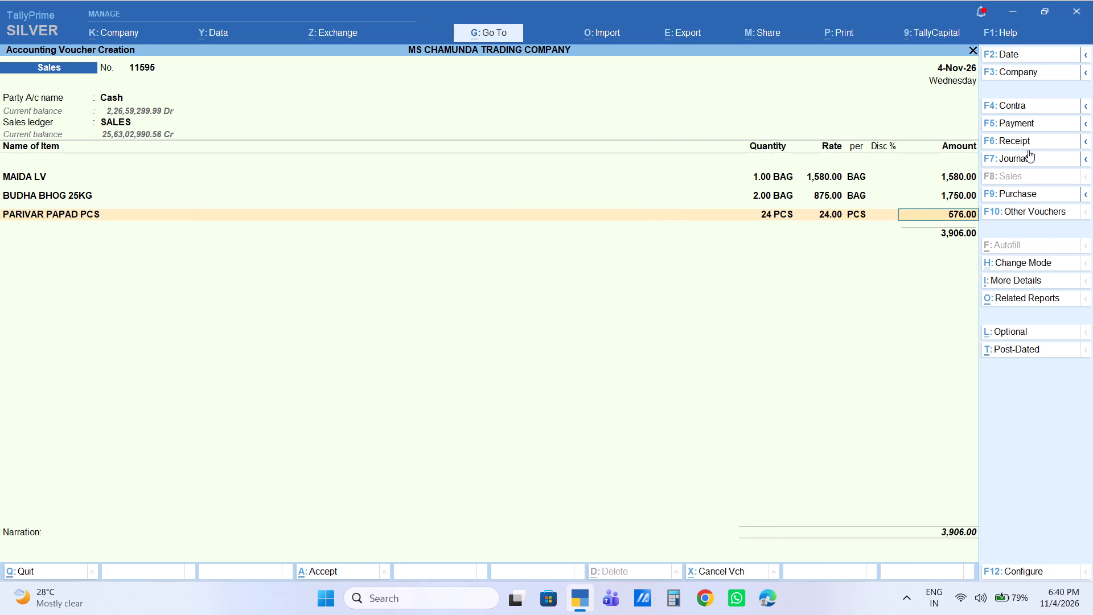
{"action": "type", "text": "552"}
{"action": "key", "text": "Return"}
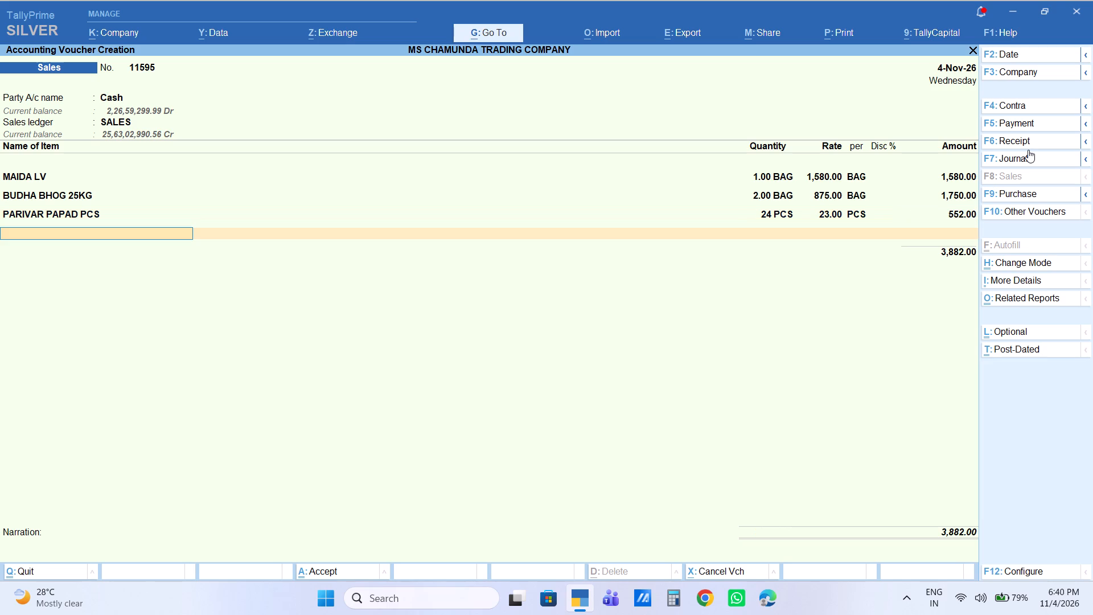
Add NOBEL KG with a quantity of 5 kg at a rate of 80.
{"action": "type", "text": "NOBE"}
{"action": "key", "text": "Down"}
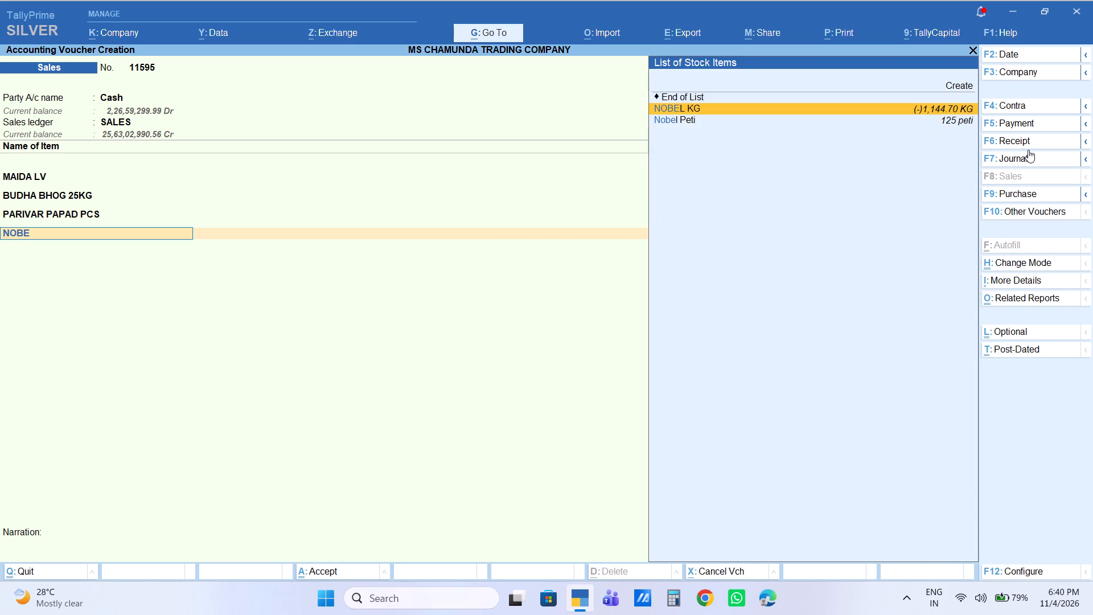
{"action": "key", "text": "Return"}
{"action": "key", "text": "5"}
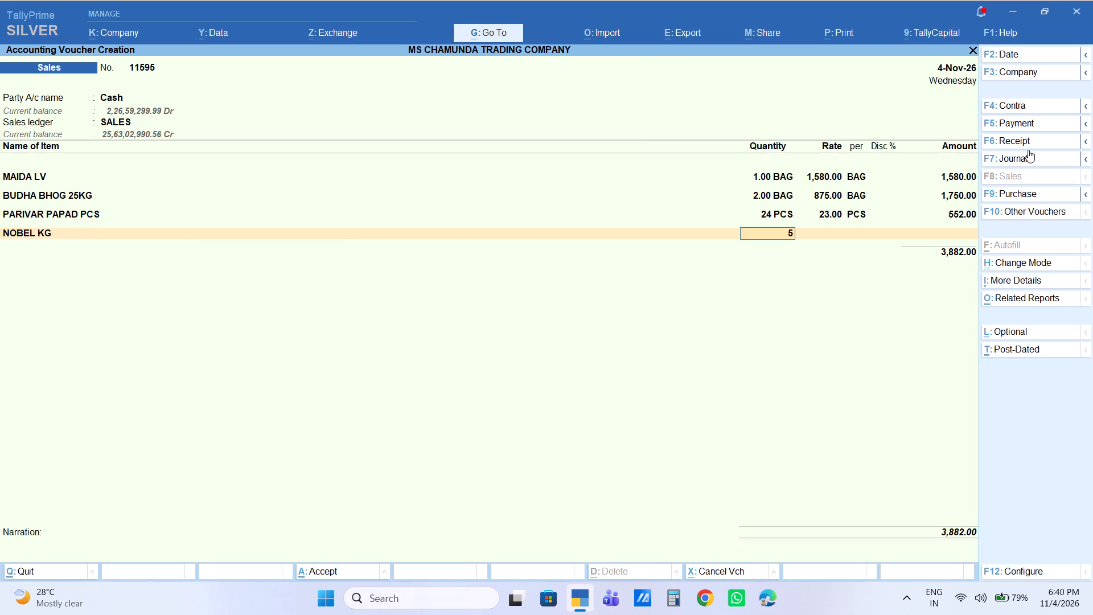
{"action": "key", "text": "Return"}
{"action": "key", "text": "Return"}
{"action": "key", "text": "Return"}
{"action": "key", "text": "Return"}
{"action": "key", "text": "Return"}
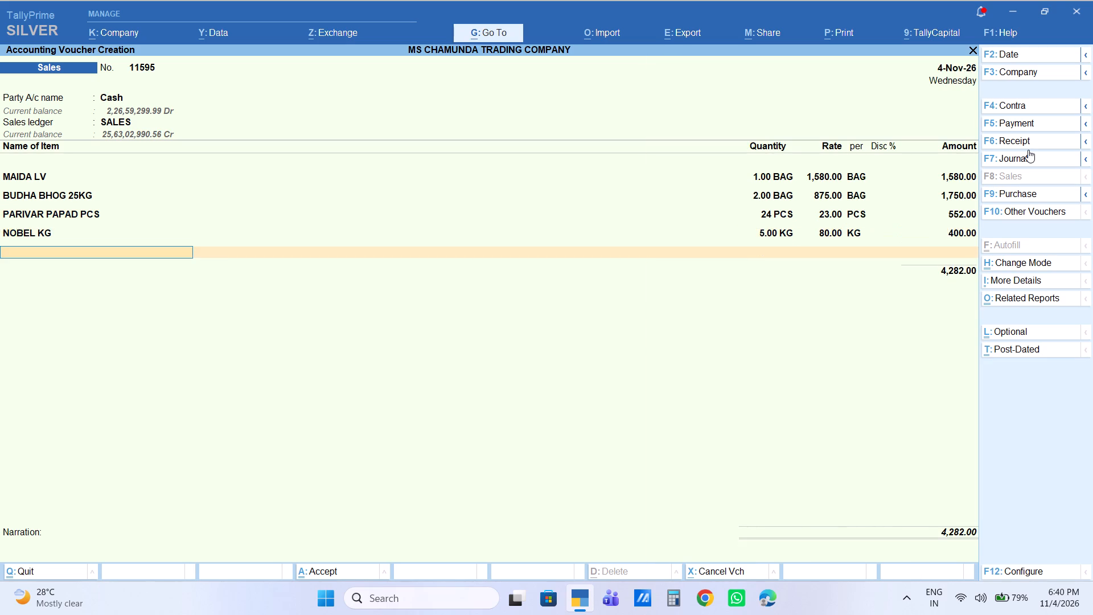
Add MEWA 400G with a quantity of 1 BDL at a rate of 120.
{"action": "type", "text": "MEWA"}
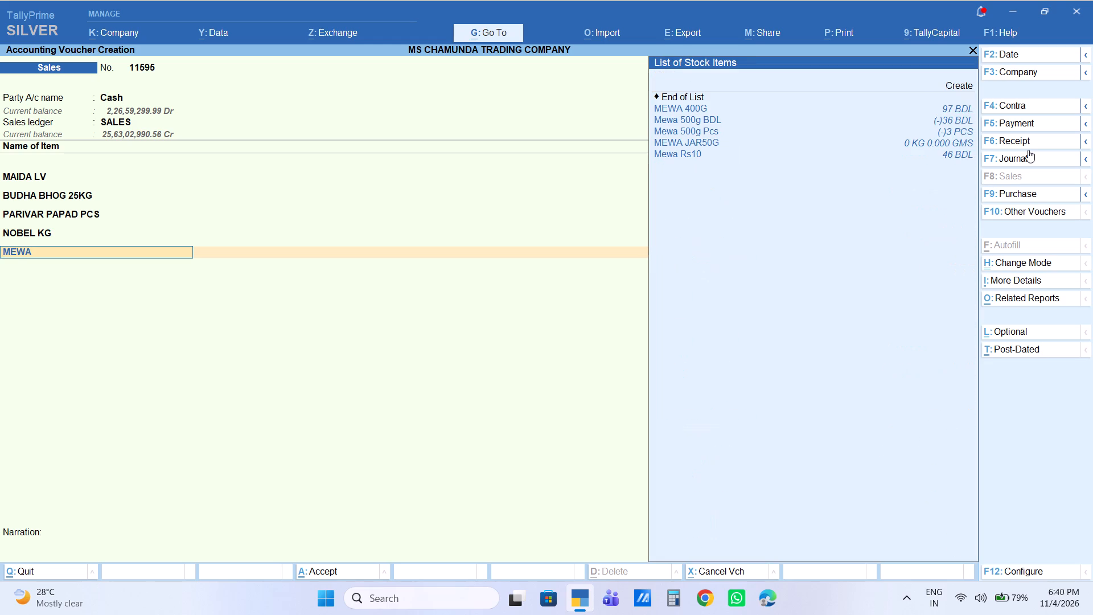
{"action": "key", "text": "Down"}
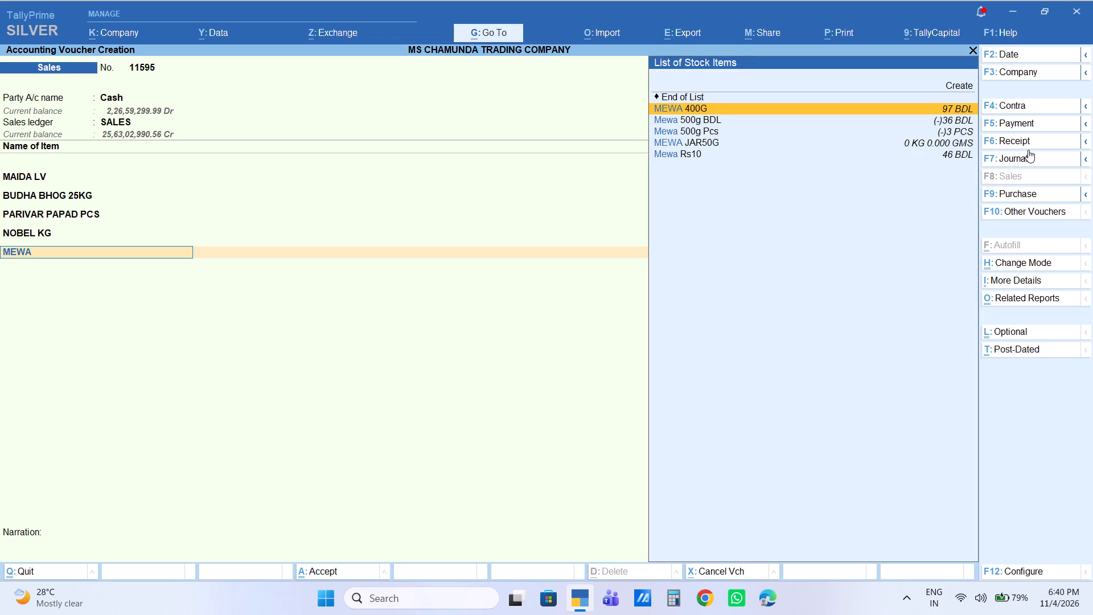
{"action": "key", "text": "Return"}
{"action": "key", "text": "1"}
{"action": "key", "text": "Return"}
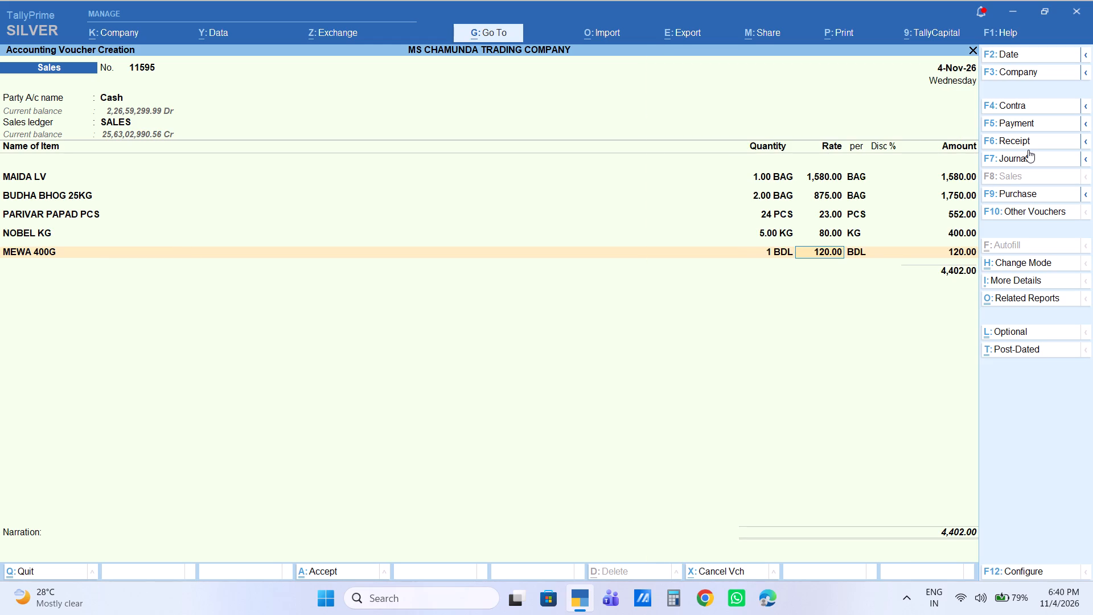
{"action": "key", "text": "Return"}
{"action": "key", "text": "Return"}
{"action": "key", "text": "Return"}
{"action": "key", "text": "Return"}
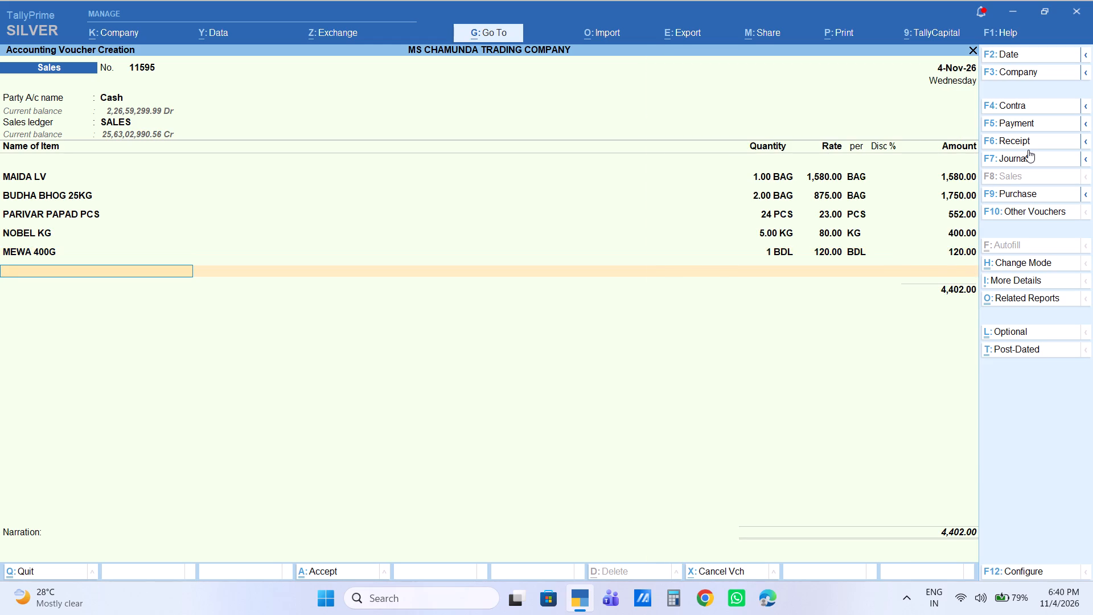
Add CHANA KG with a quantity of 9.5 kg and set its amount to 800.
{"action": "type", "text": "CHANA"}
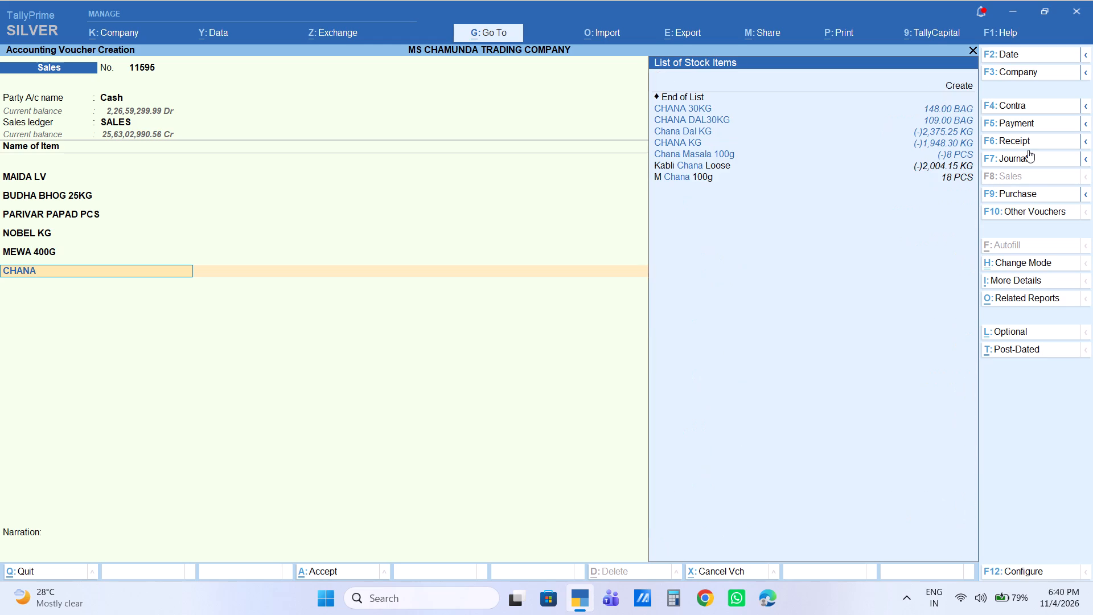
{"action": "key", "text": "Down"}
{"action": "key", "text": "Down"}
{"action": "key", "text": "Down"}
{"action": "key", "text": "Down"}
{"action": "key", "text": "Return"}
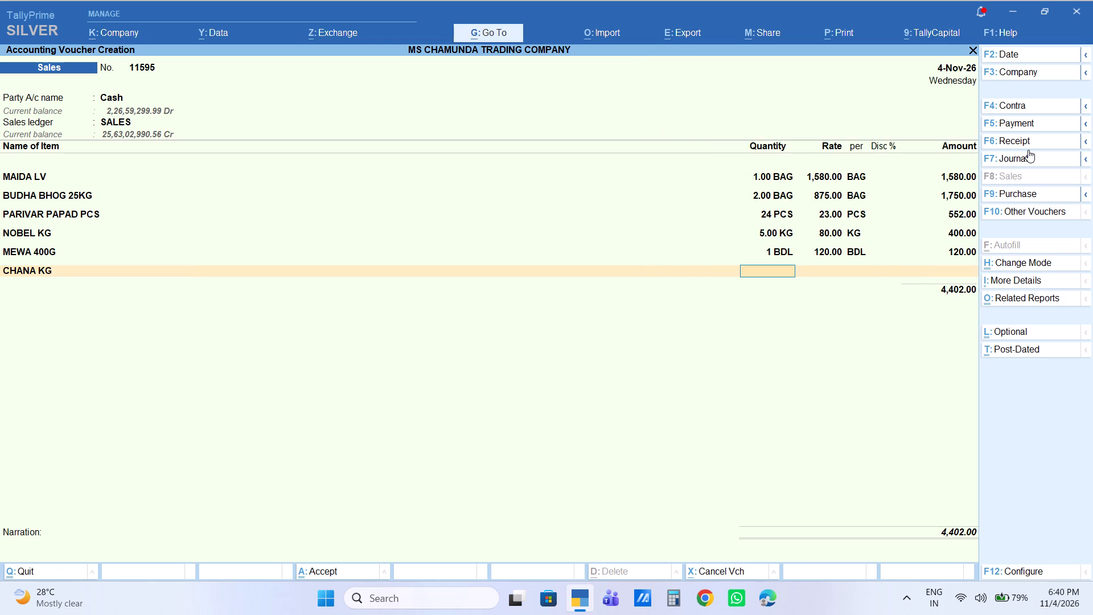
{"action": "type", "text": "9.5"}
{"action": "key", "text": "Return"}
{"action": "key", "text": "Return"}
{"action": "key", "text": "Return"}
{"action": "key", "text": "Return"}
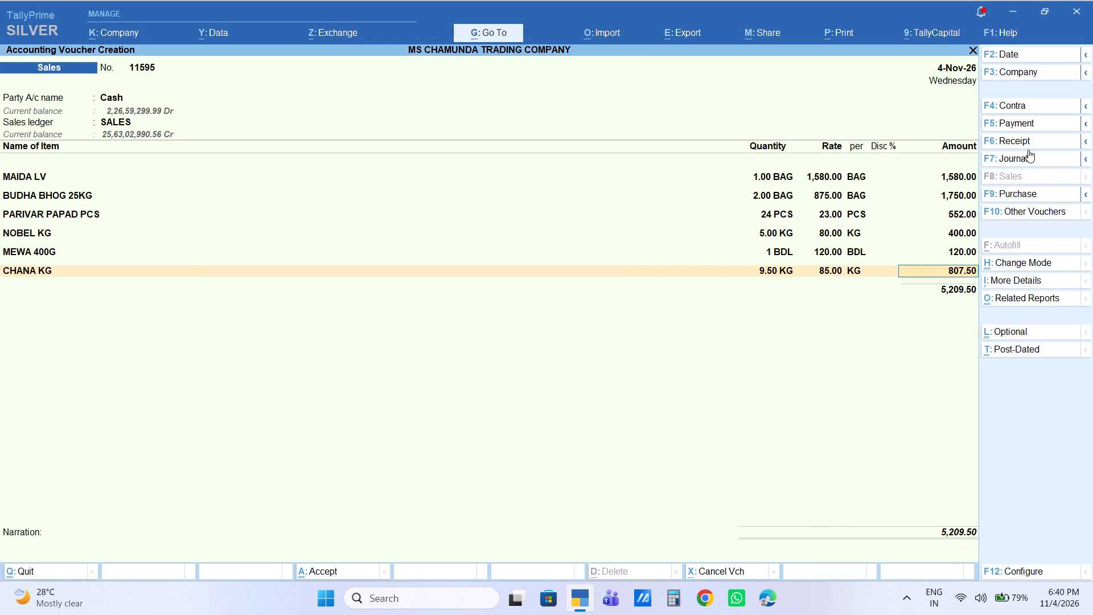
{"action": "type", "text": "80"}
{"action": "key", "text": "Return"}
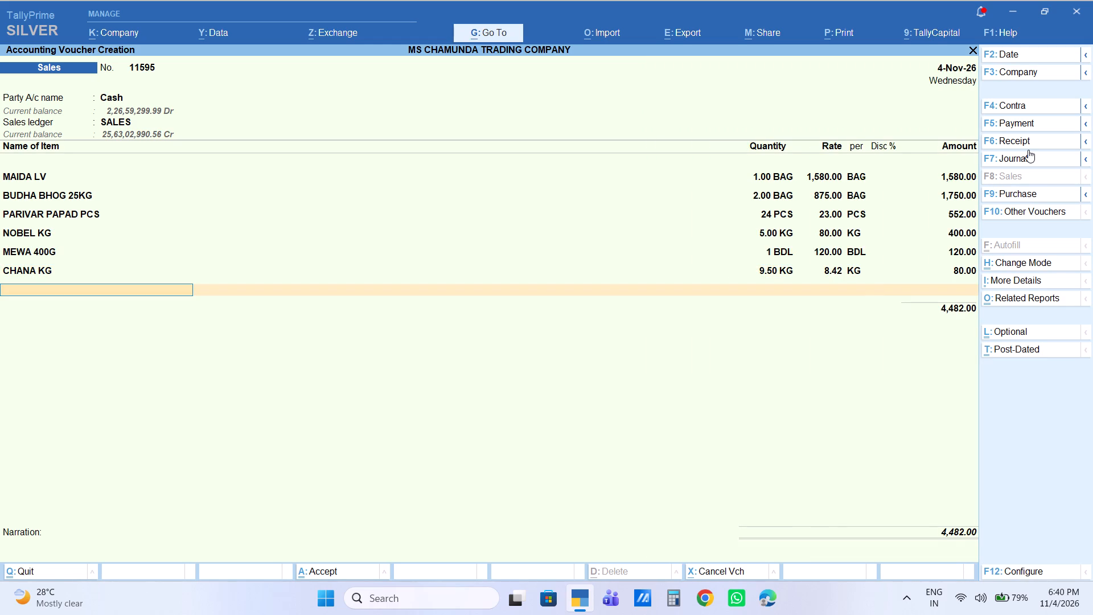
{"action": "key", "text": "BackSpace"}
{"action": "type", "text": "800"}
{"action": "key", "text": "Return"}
End the item list, add a Labour Charge of 10, and save the cash sale.
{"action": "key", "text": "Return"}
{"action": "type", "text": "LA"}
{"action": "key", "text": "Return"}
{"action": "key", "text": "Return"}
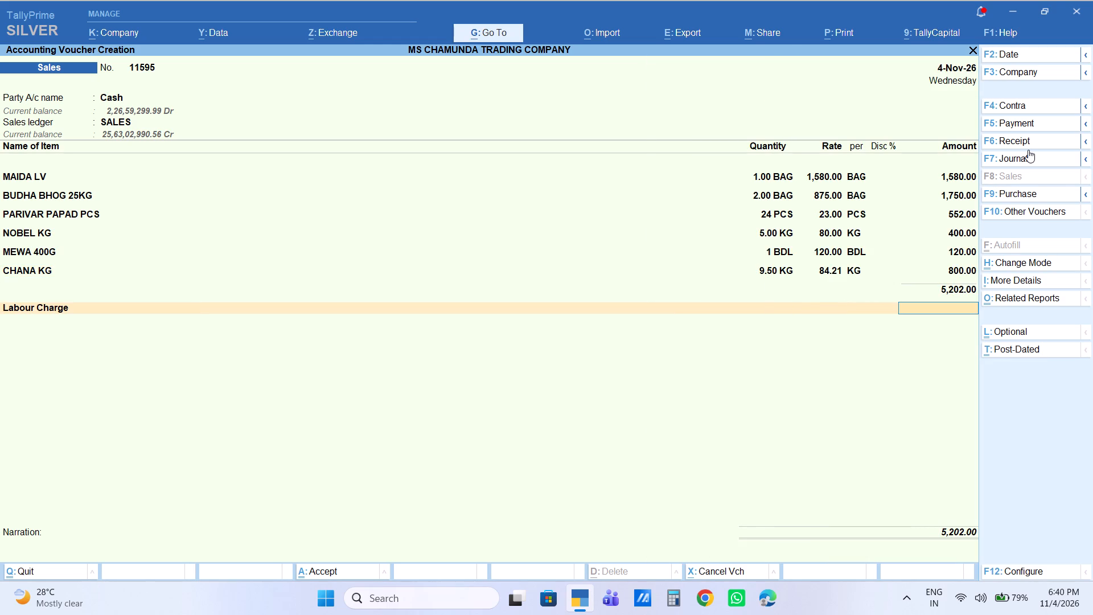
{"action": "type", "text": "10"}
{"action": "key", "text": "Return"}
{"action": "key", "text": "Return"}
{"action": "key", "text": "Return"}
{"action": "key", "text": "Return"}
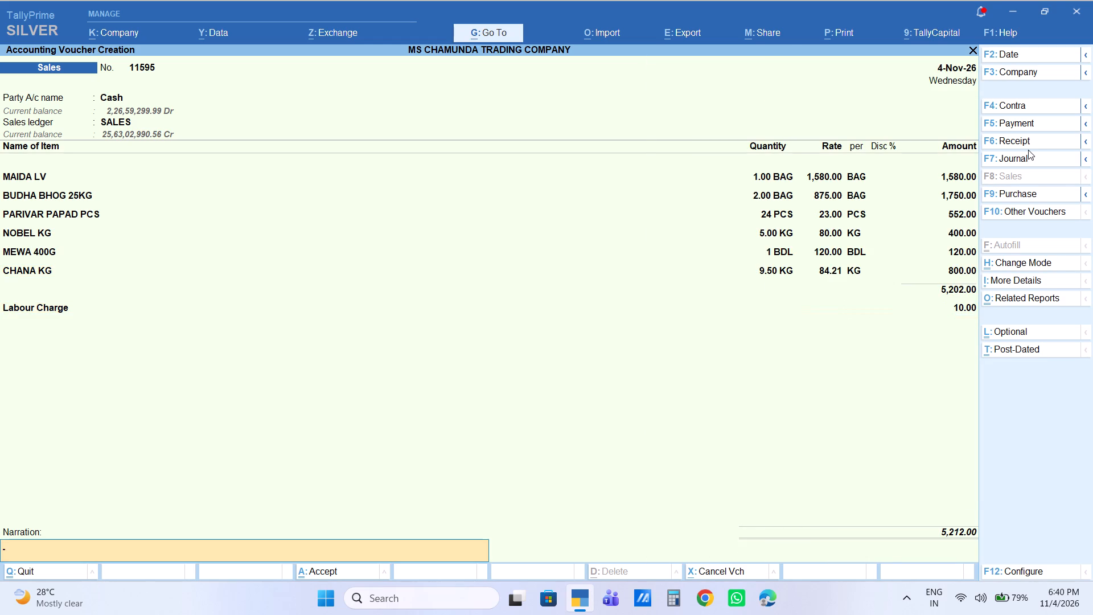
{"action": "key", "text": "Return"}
Set the new sale's party to the customer ledger matching OPE instead of Cash, with SALES as the sales ledger.
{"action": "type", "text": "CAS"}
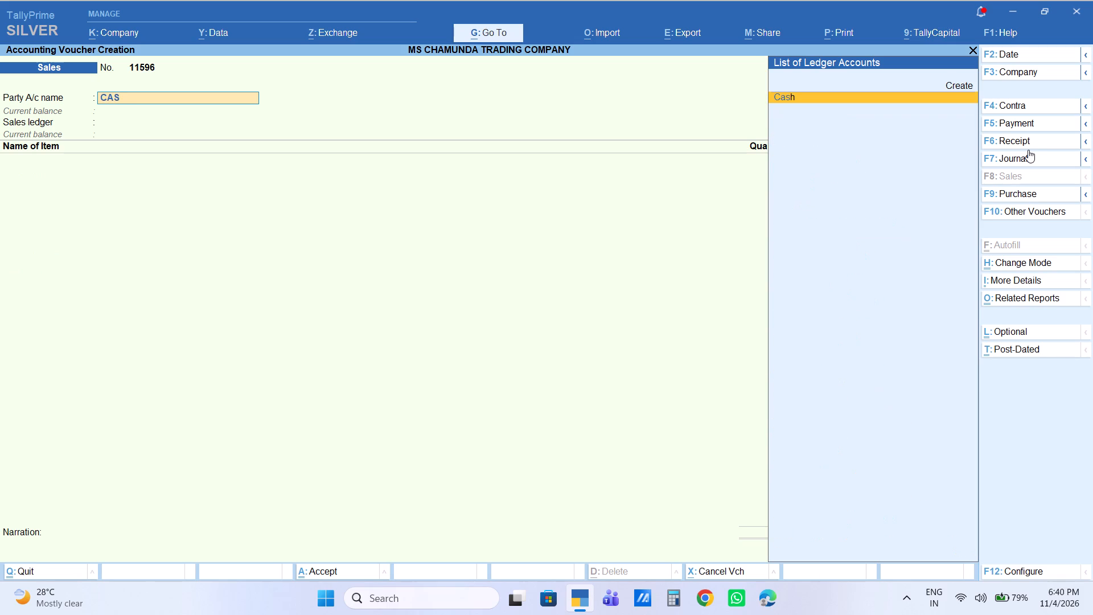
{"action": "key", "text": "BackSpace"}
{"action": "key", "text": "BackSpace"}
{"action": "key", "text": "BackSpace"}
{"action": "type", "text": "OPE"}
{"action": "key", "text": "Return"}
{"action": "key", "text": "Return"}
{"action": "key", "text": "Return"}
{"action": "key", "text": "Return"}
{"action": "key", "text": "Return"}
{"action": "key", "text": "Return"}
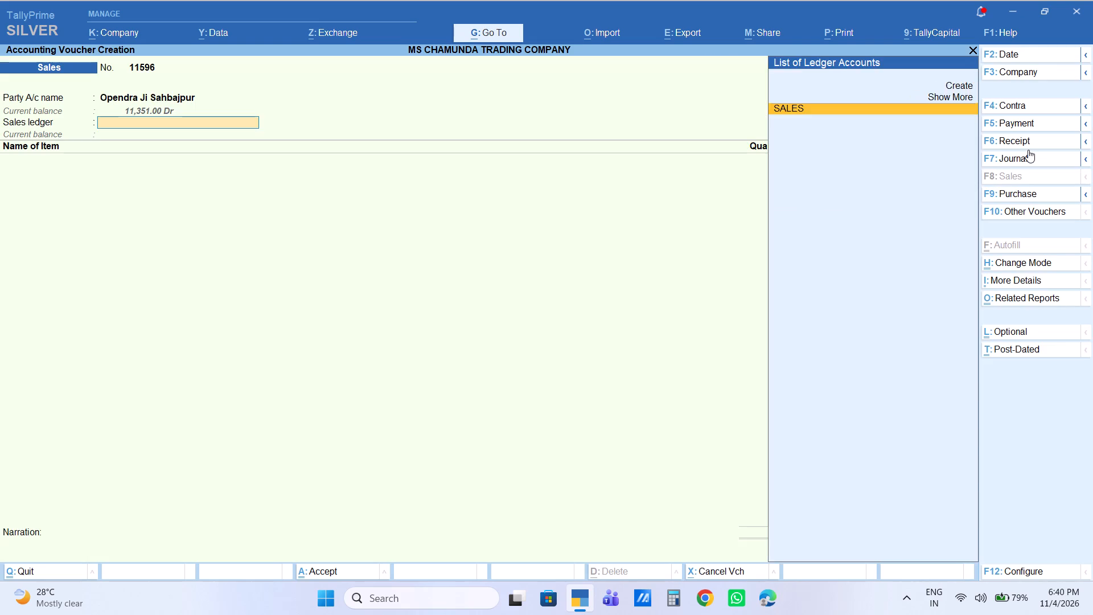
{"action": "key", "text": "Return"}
Add Raj AATA 26KG as the first item with a quantity of 8 bags at a rate of 850.
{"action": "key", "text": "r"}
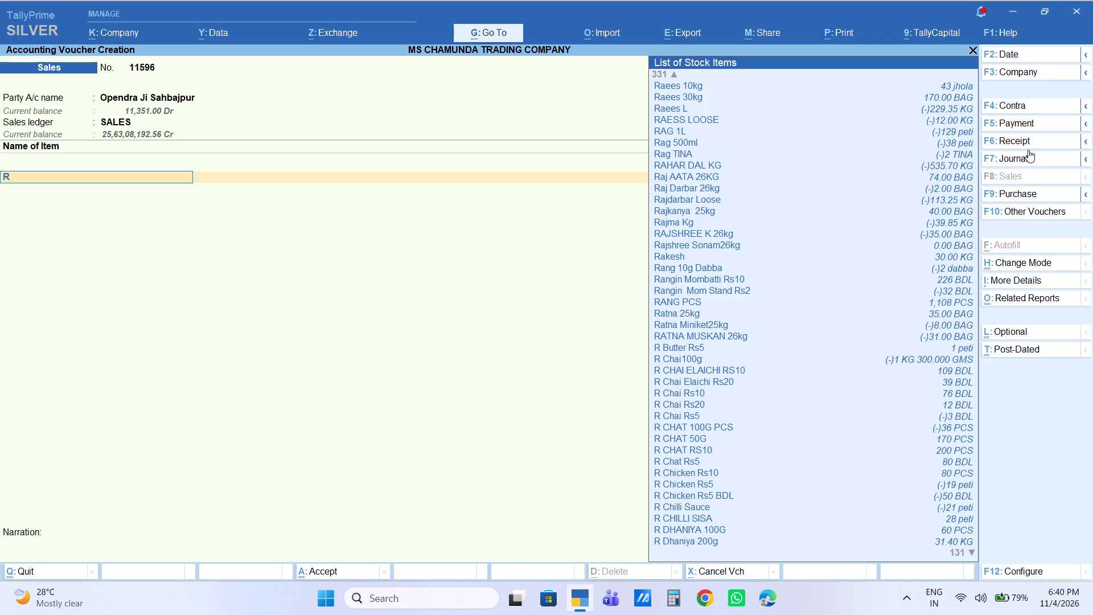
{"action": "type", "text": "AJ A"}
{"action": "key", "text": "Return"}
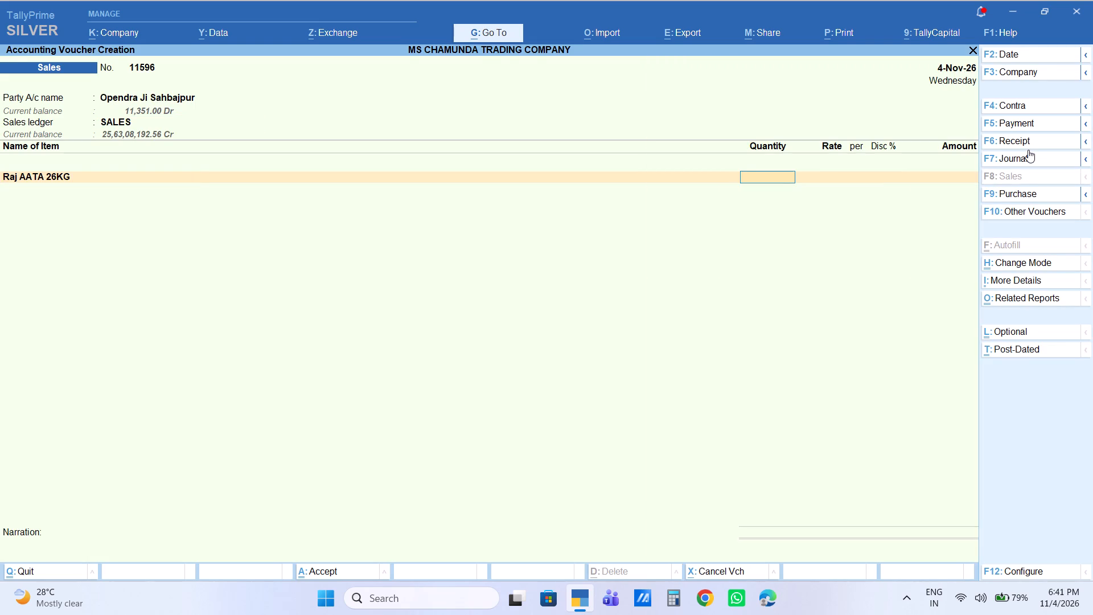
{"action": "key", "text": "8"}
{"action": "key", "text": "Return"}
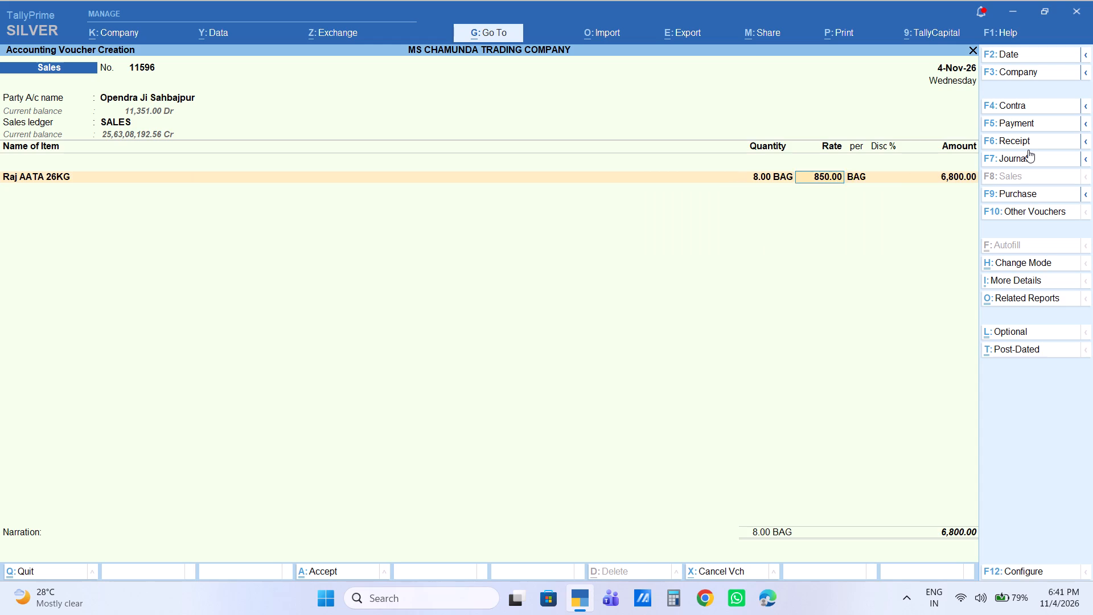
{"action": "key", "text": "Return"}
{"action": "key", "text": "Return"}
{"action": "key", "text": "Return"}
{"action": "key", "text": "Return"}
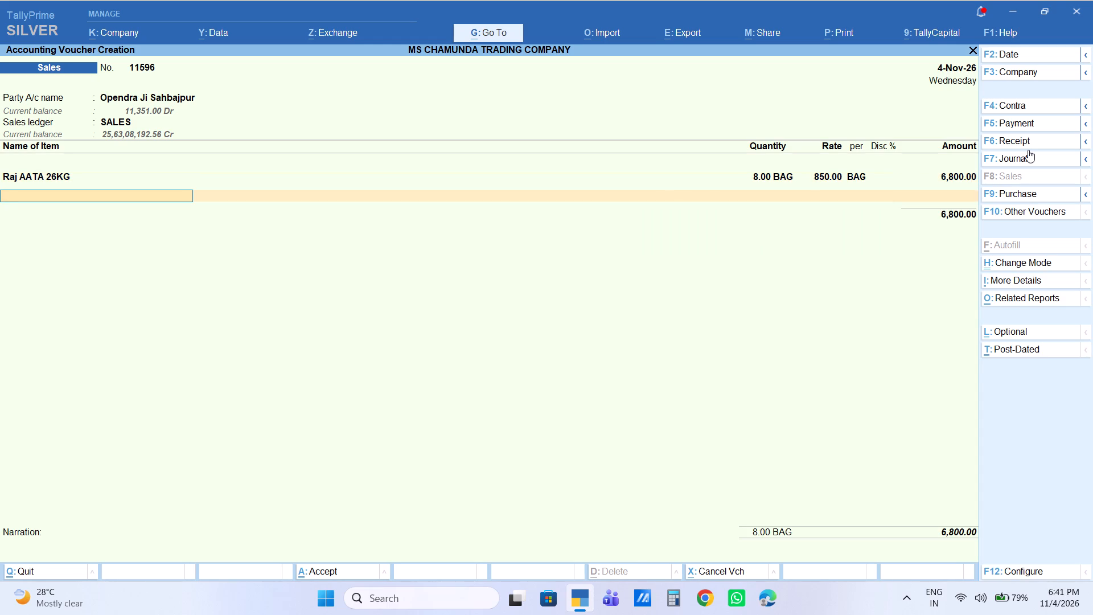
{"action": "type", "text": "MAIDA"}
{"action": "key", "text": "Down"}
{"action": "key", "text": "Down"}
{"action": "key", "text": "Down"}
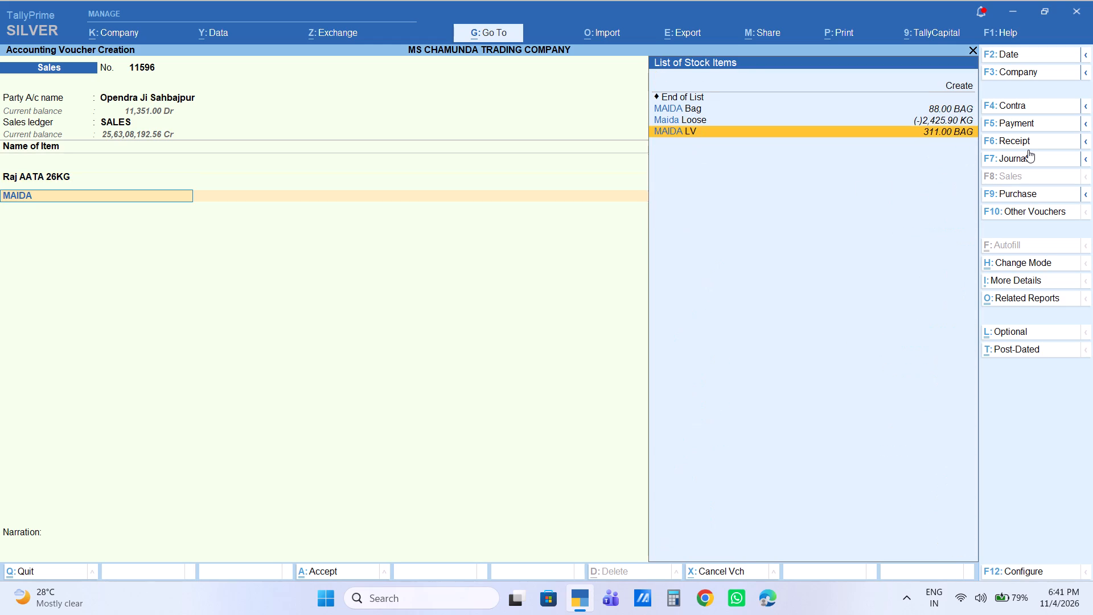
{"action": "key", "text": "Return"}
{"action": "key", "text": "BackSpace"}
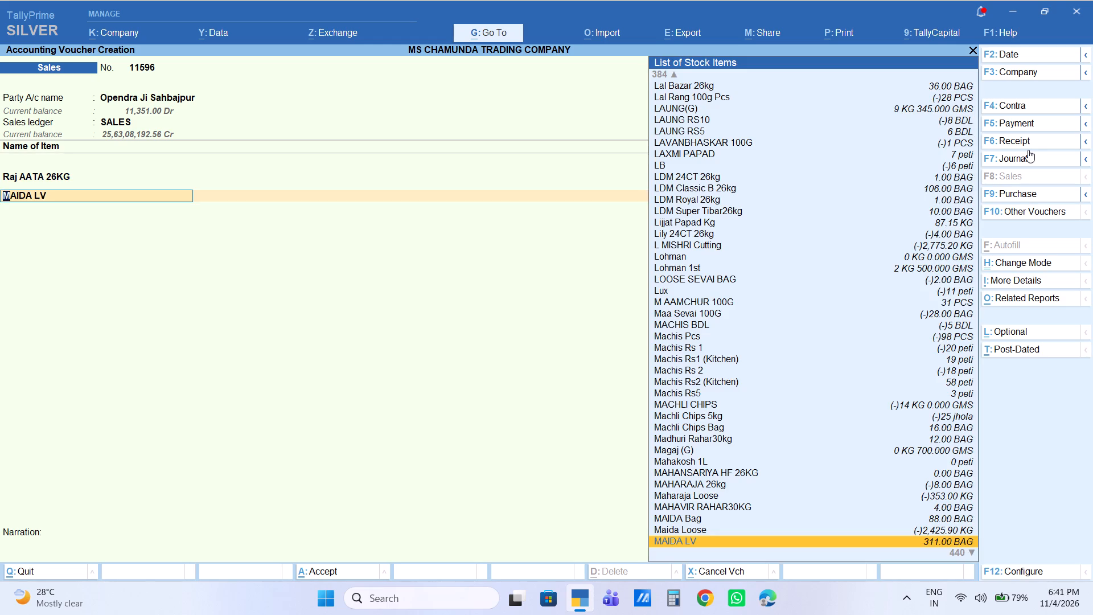
Add MAIDA Bag as the second item with a quantity of 2 bags and set its amount to 3,160.
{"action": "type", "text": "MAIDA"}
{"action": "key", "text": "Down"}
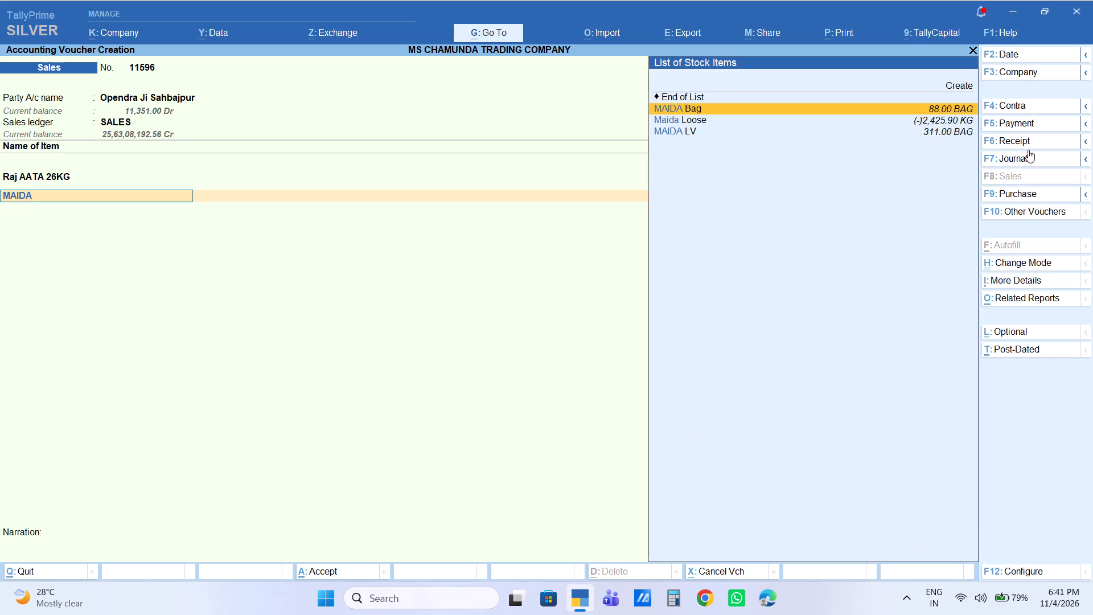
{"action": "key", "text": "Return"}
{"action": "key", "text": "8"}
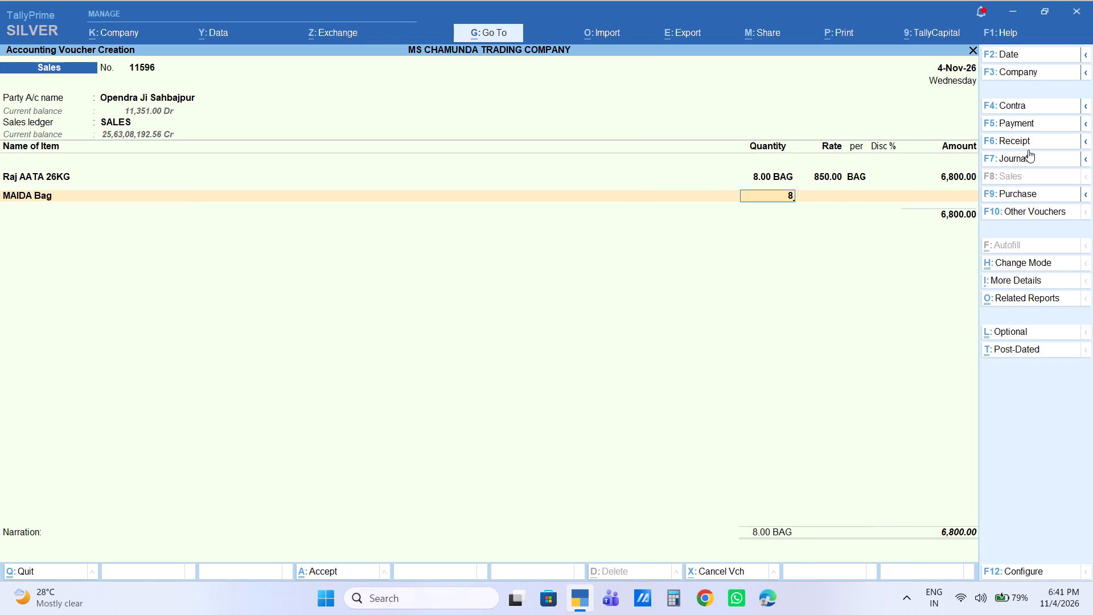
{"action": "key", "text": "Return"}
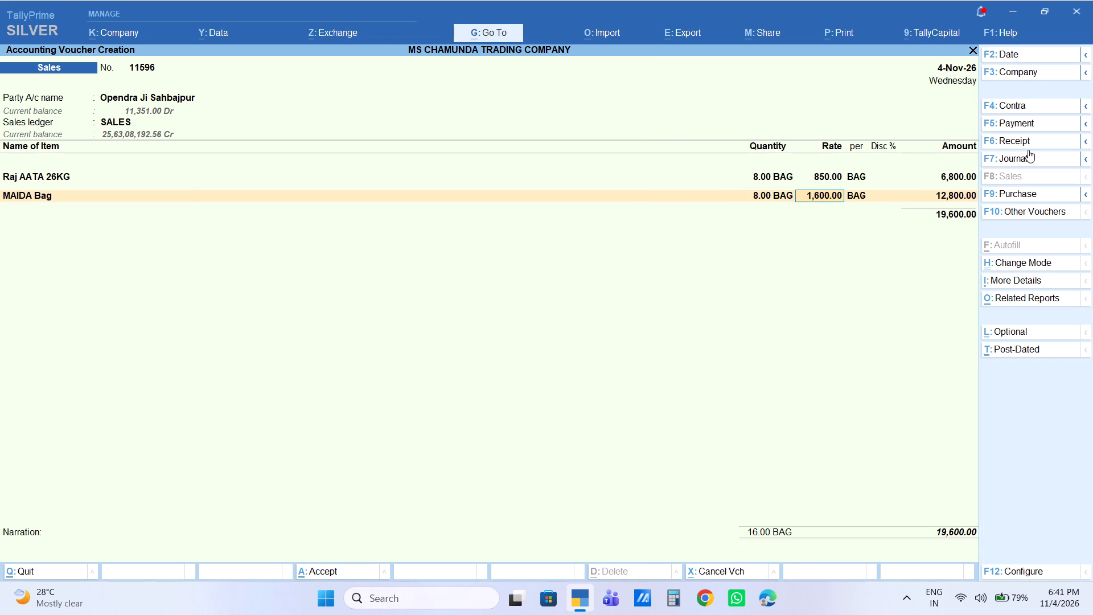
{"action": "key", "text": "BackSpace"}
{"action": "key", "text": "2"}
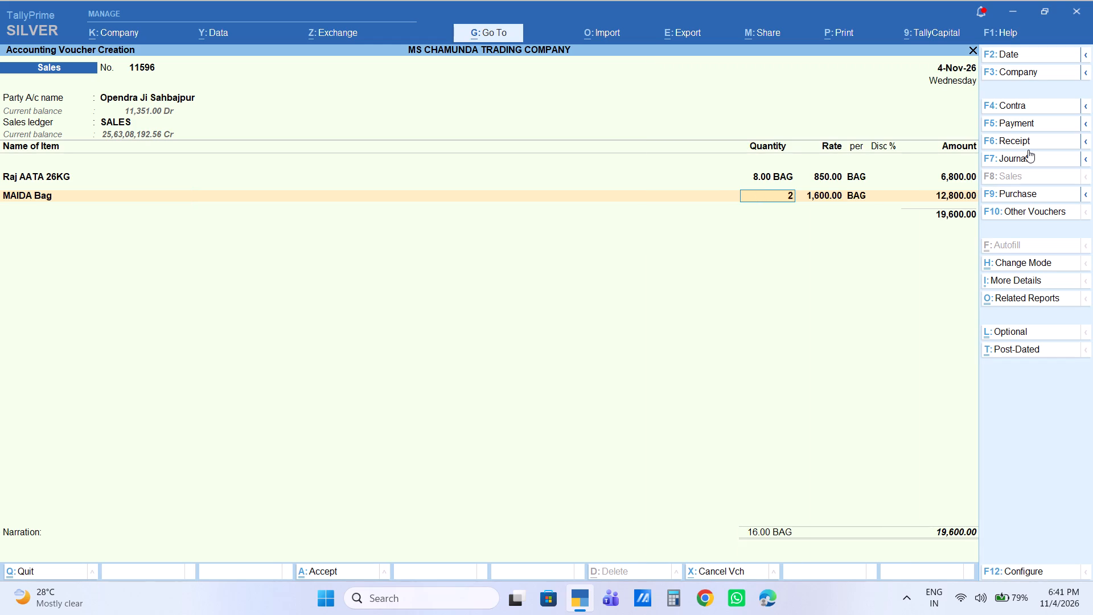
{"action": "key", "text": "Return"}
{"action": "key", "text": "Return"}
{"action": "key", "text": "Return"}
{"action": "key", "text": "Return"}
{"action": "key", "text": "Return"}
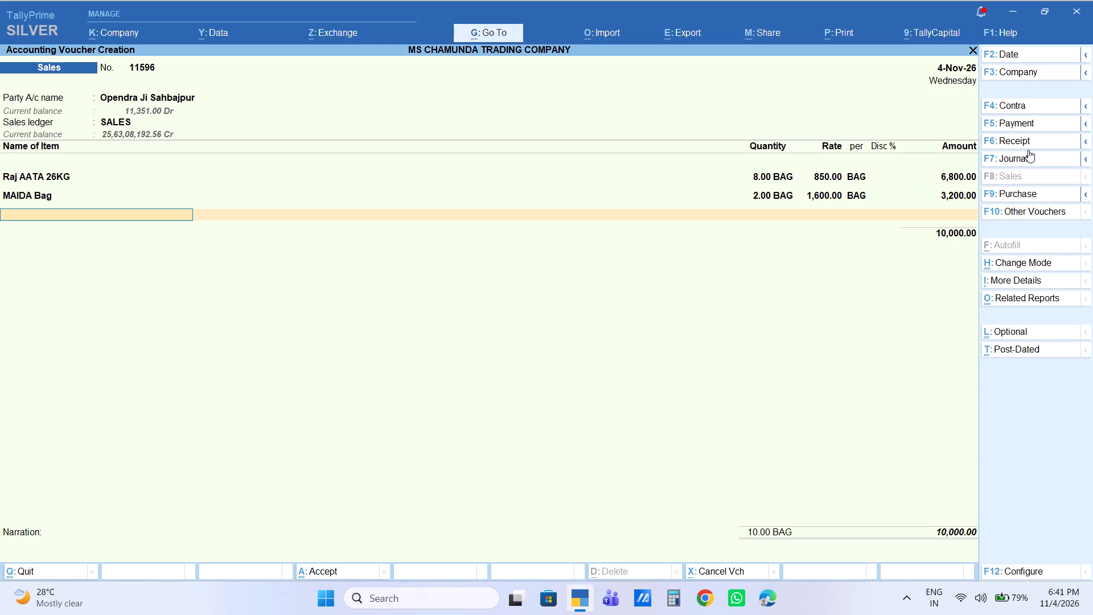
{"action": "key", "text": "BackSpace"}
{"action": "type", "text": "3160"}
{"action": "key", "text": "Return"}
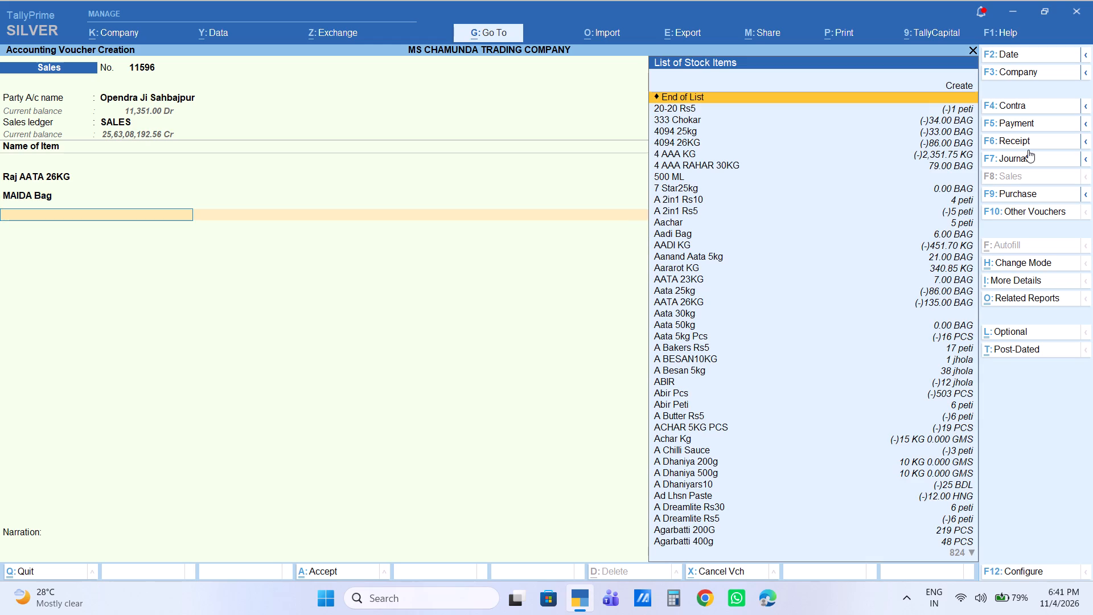
Add CHINI DF 50KG as the third item with a quantity of 4 bags at the rate of 3,300.
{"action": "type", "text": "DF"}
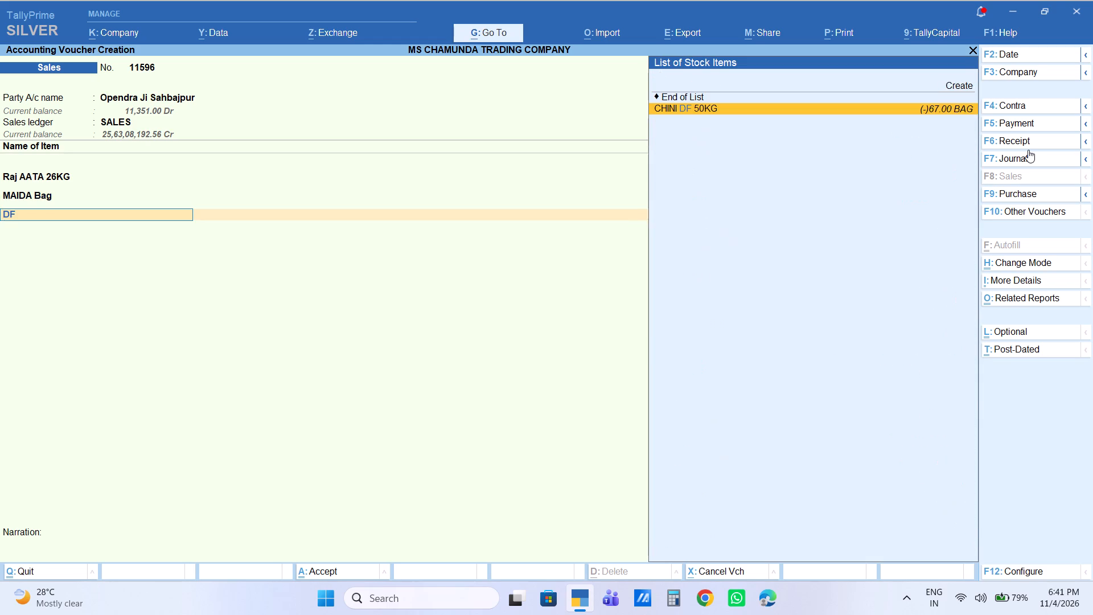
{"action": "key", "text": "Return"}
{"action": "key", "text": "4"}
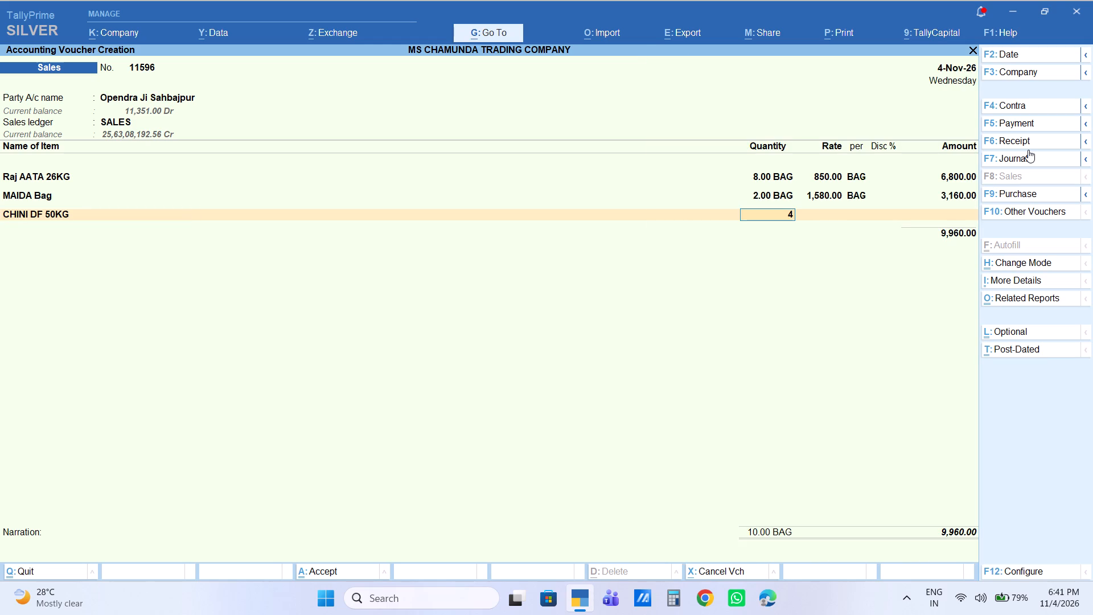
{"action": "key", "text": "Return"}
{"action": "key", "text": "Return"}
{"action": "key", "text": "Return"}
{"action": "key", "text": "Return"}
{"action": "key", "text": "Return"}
End the item list and add a Labour Charge of 40 to the sale.
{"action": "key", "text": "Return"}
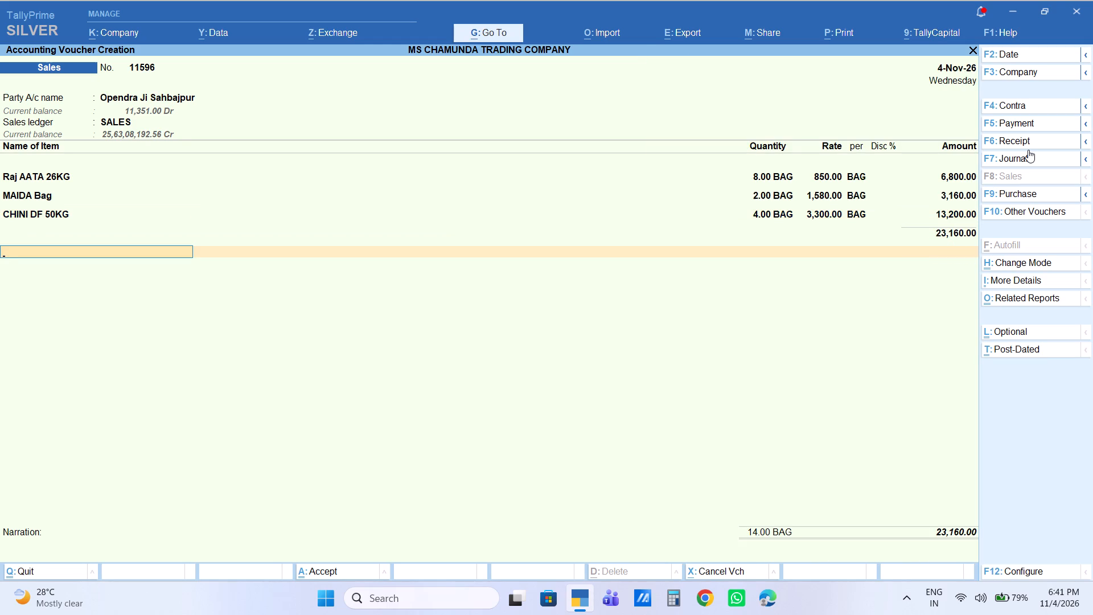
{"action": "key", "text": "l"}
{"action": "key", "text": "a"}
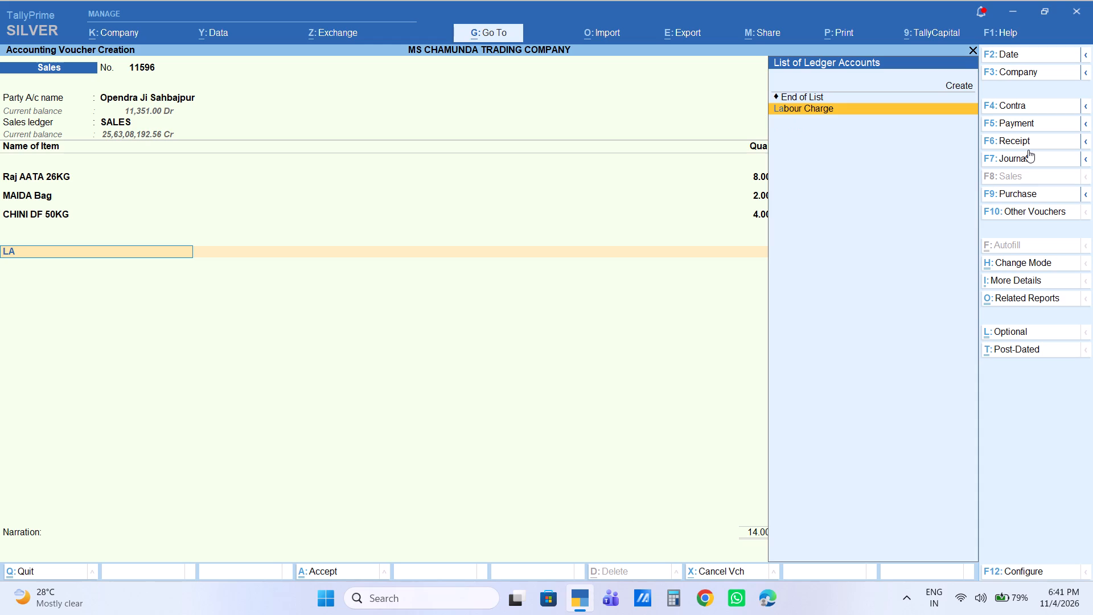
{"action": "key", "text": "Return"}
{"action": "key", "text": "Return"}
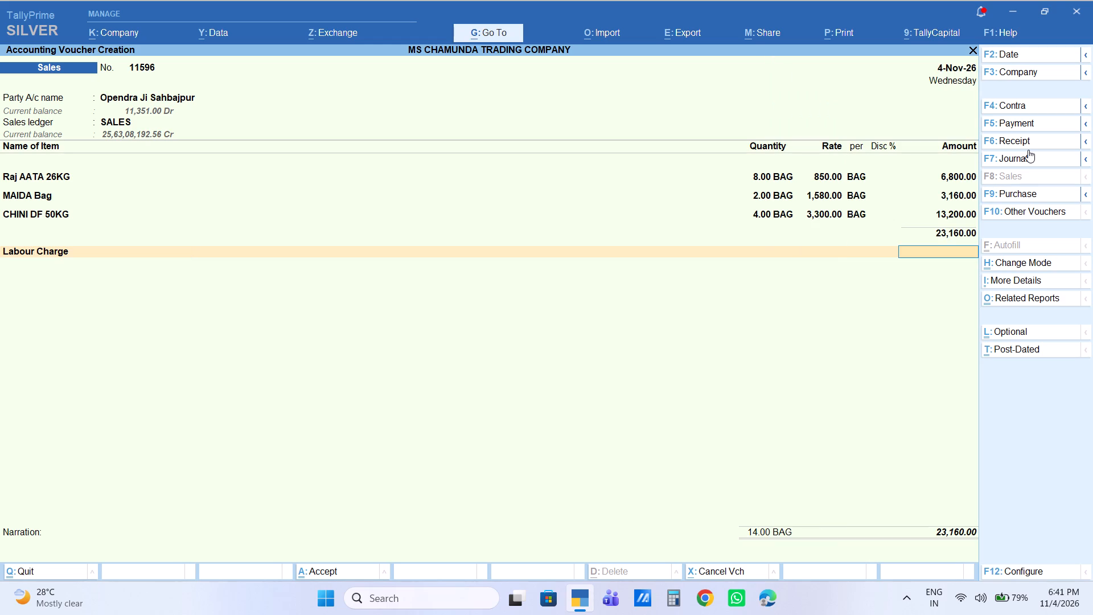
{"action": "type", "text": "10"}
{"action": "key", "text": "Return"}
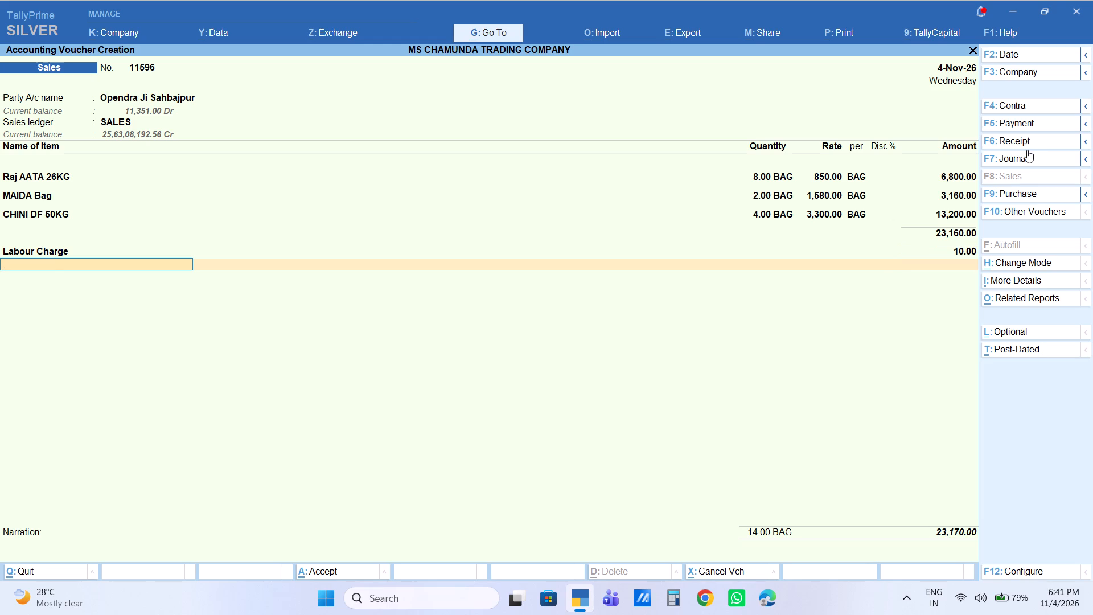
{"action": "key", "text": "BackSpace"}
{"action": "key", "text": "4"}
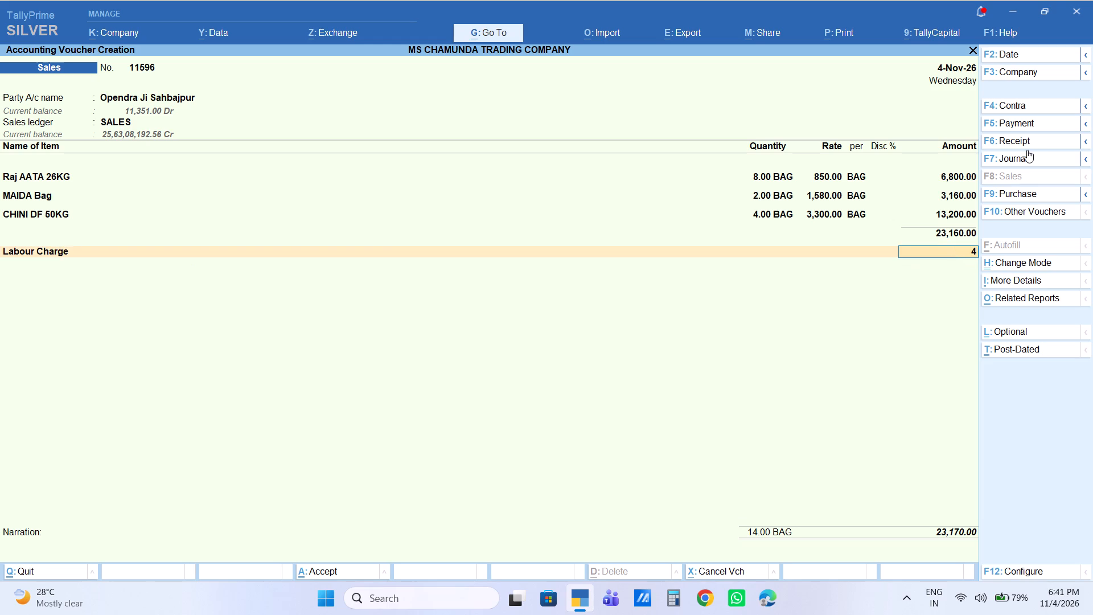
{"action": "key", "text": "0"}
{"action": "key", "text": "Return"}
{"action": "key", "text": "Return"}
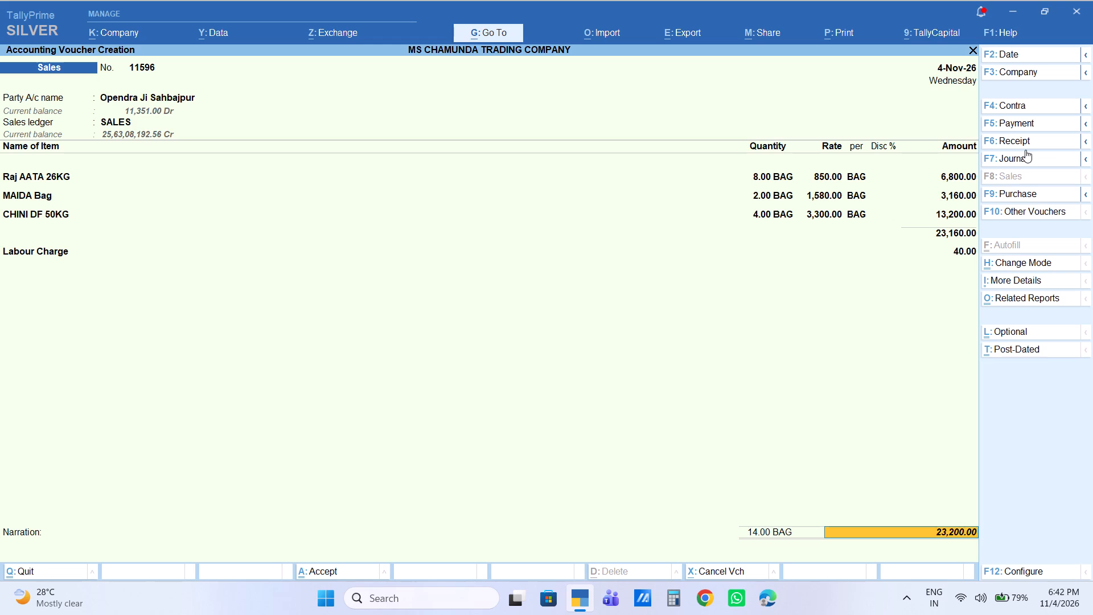
Accept the remaining voucher details and save credit sale 11596.
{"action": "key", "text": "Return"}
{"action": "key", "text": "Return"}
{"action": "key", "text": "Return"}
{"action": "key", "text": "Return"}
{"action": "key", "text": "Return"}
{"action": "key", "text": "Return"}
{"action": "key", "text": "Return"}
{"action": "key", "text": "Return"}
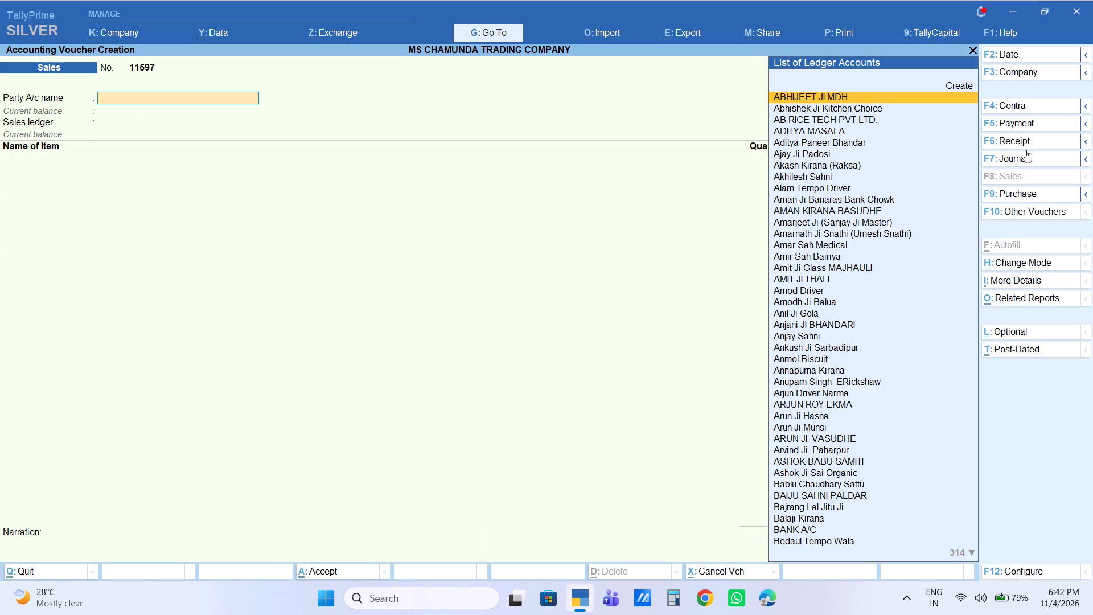
Set the party of sale 11597 to Cash with SALES as the sales ledger.
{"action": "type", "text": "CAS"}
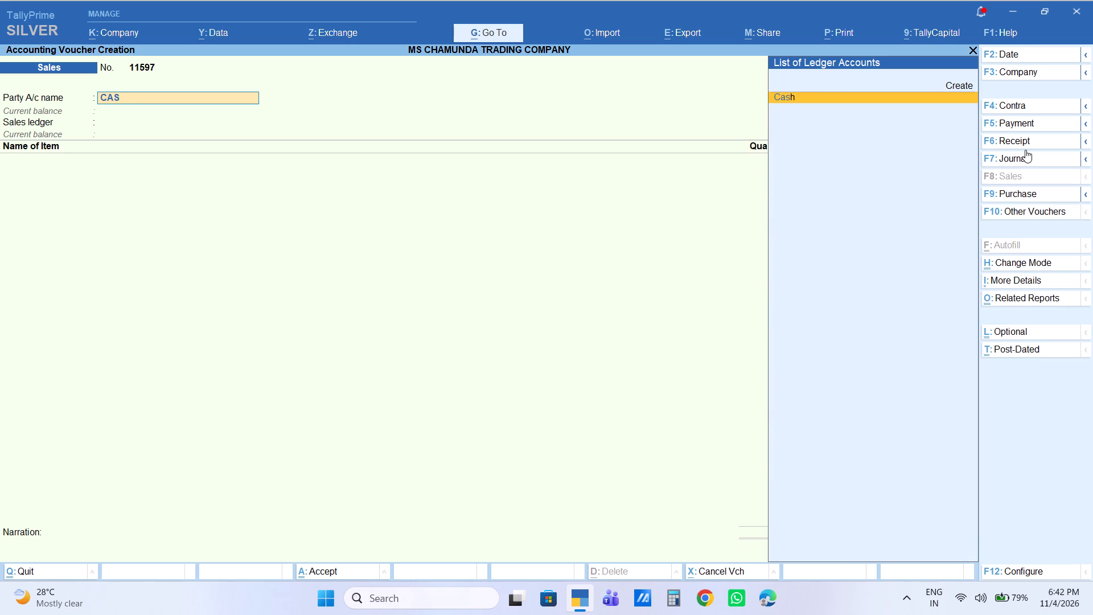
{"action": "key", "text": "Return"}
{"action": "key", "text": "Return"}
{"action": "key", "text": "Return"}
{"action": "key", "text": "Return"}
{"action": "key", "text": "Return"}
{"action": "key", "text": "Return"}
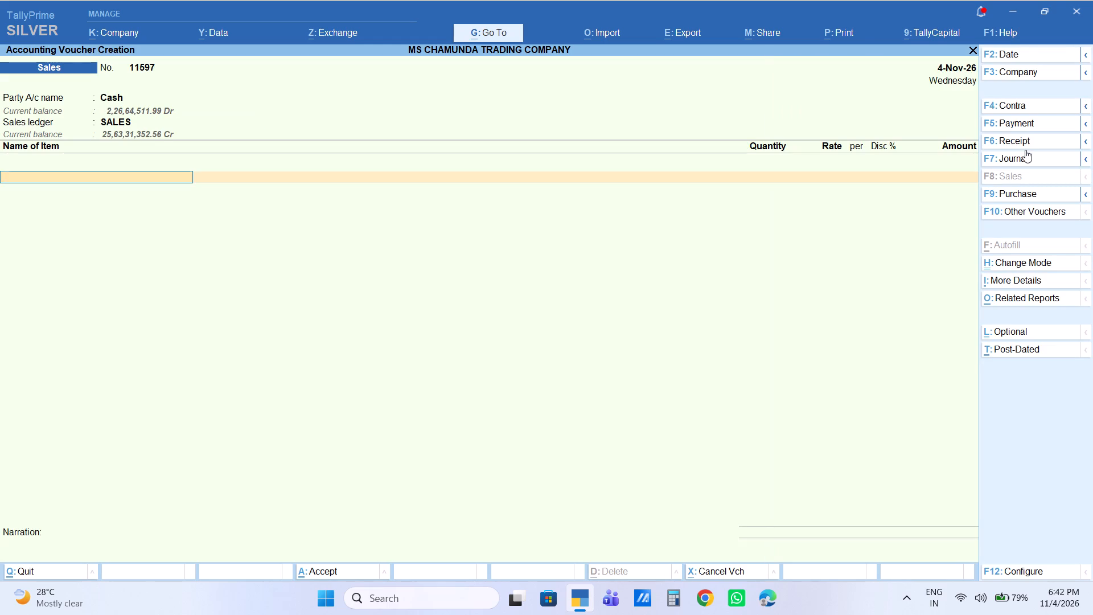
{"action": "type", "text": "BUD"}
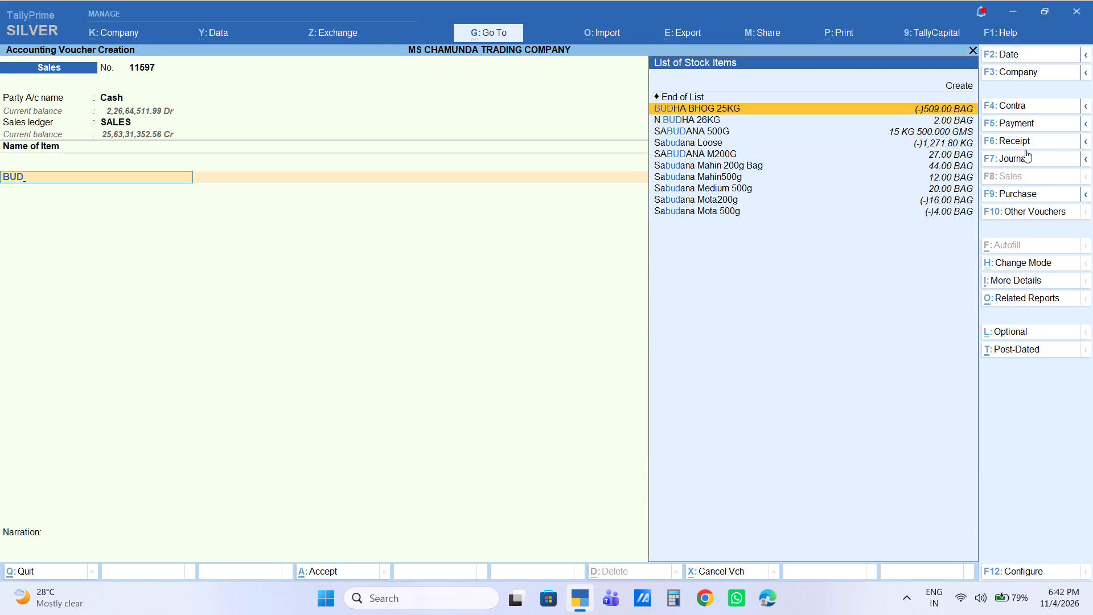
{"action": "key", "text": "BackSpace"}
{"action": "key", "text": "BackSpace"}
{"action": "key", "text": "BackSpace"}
Go back to the Cash party details and set the Buyer (Bill to) to the customer ledger matching AKHILES.
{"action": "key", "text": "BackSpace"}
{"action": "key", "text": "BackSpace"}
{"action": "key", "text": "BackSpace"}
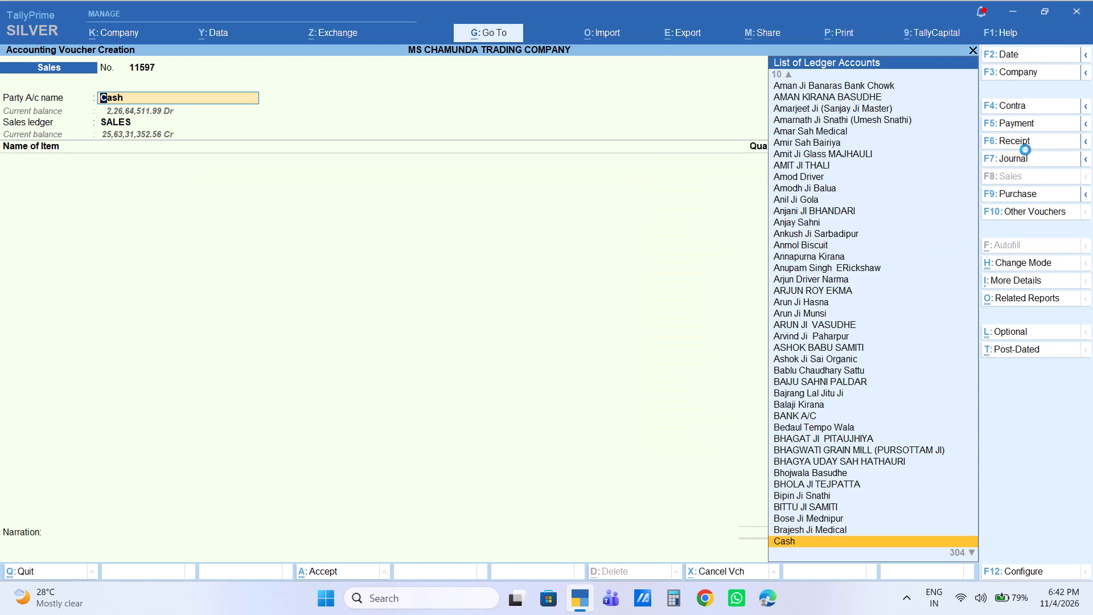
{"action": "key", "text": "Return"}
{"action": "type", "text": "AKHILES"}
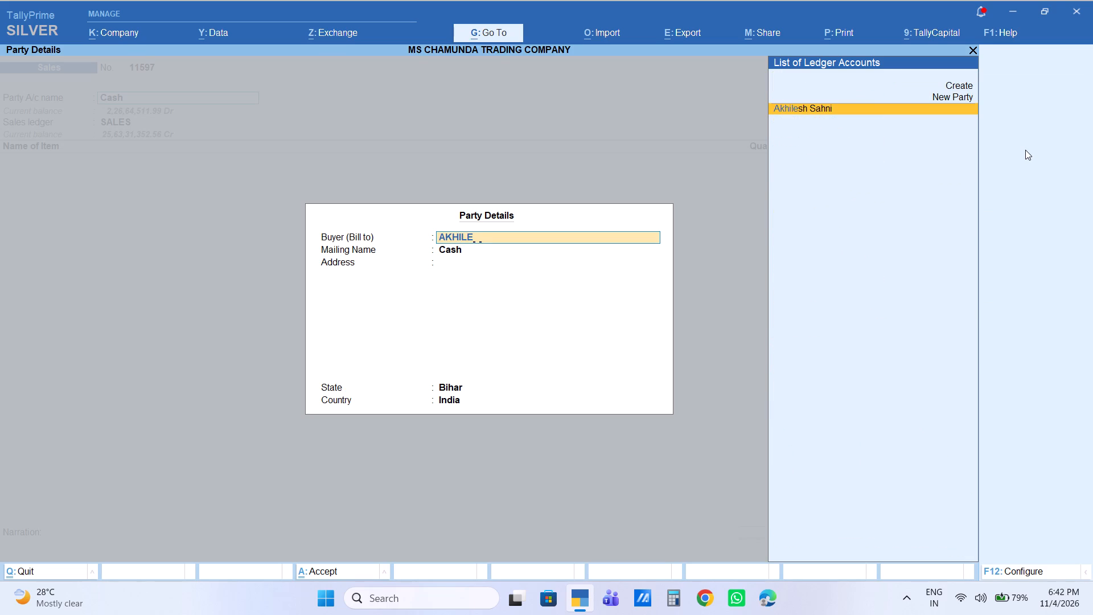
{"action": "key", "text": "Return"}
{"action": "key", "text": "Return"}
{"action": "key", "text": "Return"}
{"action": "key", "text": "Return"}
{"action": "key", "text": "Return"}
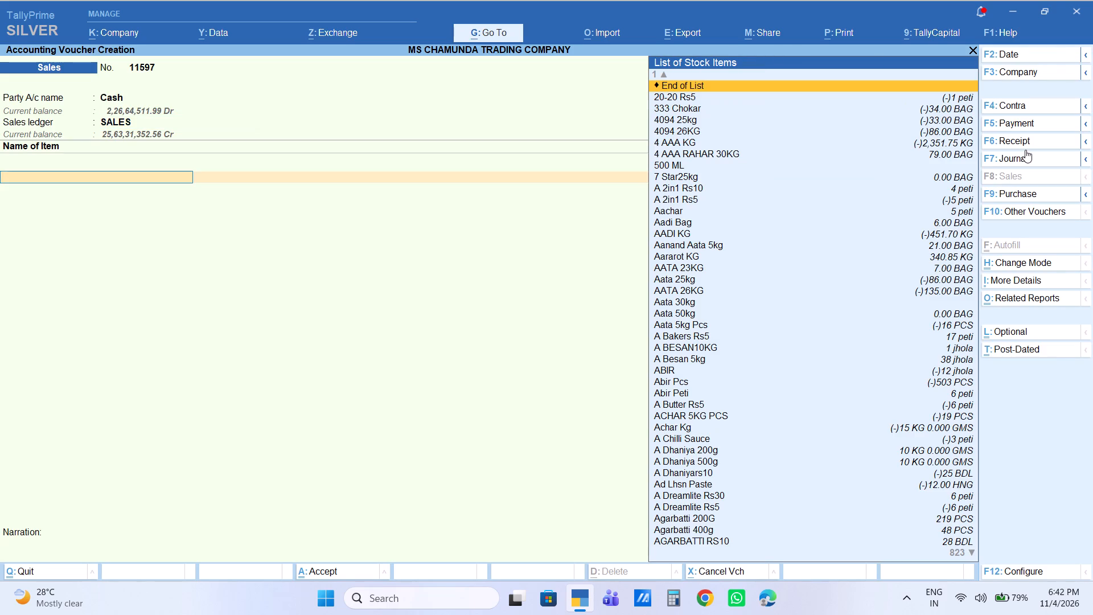
Add BUDHA BHOG 25KG as the first item with a quantity of 8 bags at the rate of 875.
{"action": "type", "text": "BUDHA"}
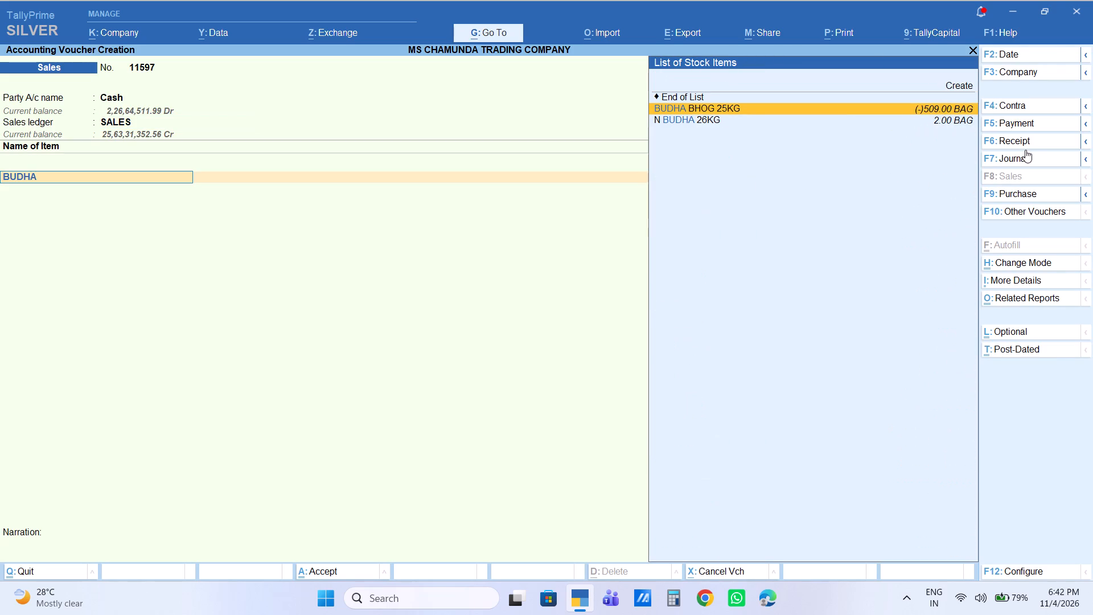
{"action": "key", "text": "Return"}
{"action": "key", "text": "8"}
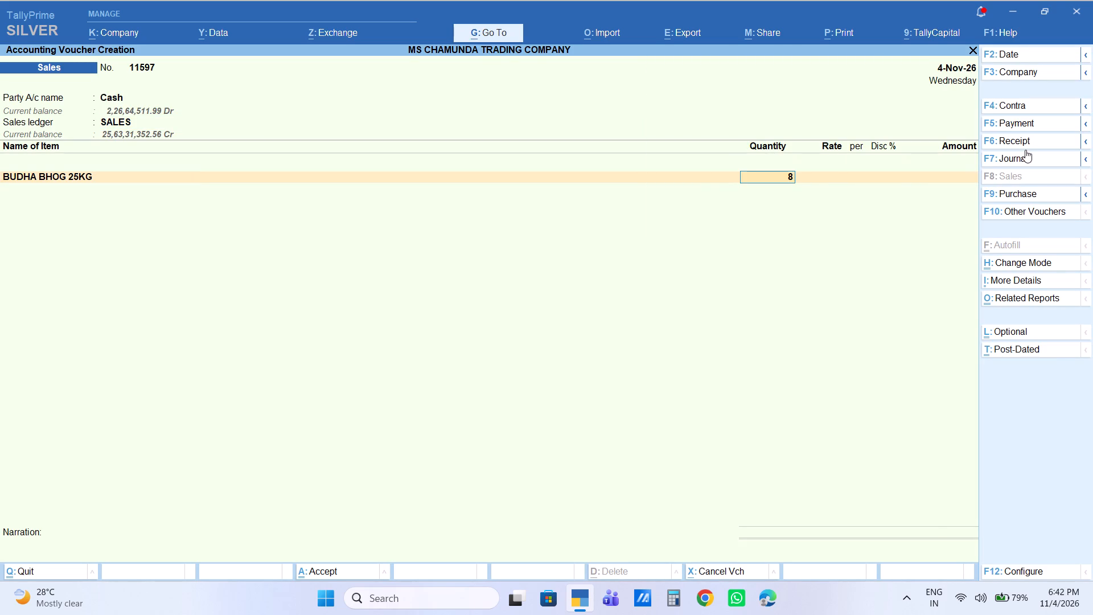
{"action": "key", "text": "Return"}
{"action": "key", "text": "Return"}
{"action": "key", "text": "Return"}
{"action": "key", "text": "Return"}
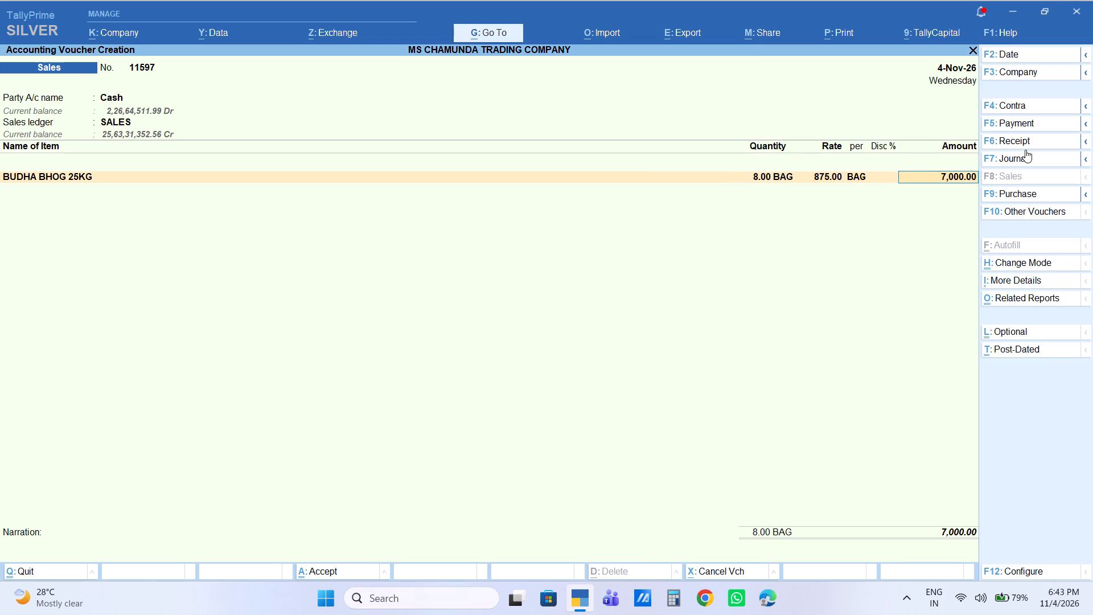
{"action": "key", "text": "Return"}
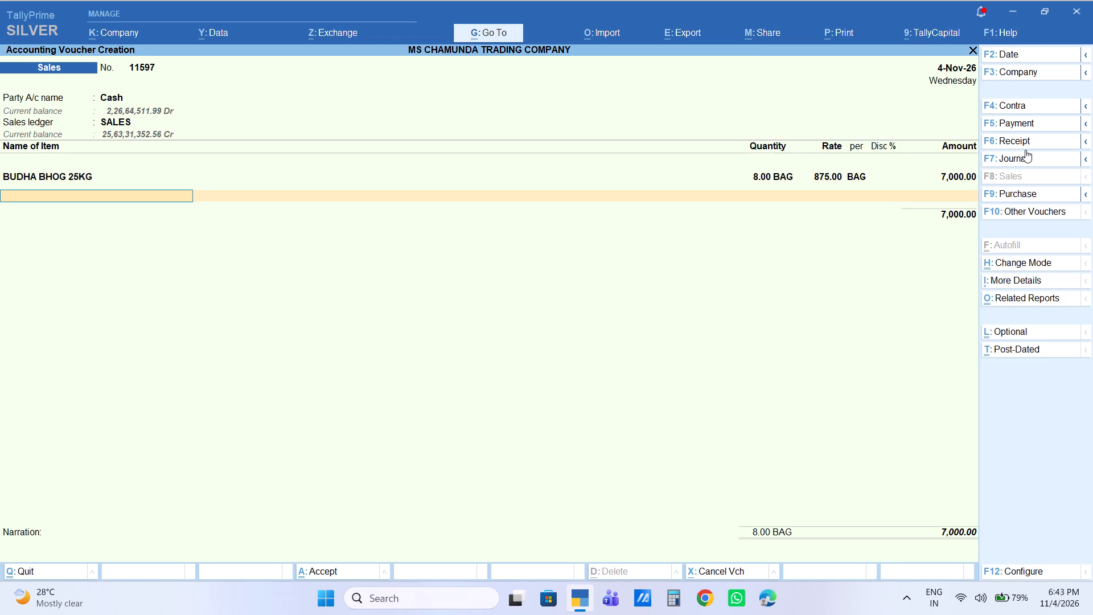
Add CHINI SF 50kg as the second item with a quantity of 1 bag at the rate of 3,250.
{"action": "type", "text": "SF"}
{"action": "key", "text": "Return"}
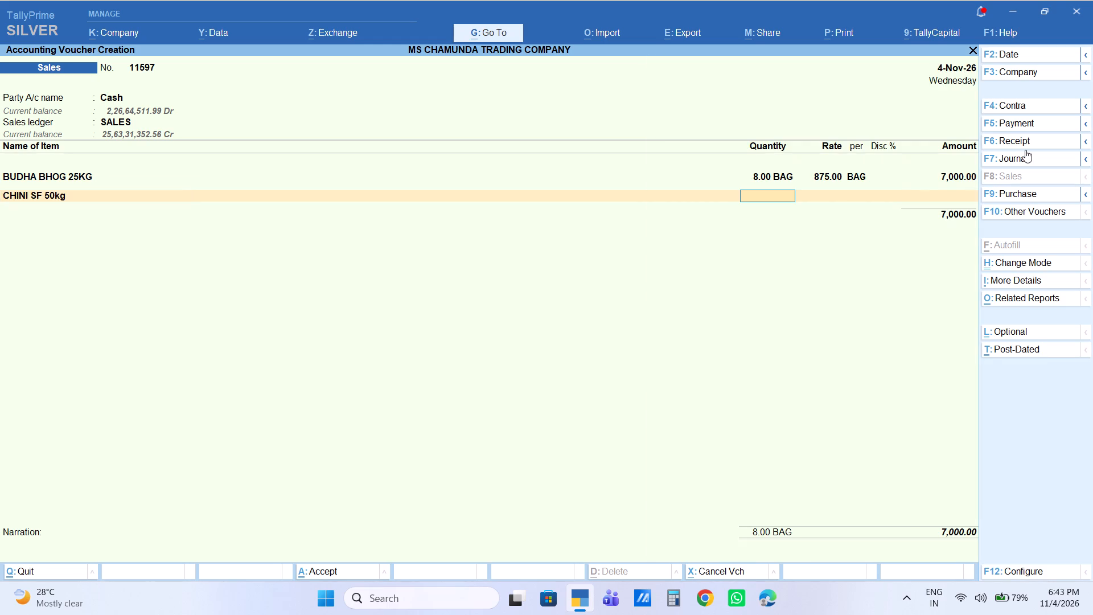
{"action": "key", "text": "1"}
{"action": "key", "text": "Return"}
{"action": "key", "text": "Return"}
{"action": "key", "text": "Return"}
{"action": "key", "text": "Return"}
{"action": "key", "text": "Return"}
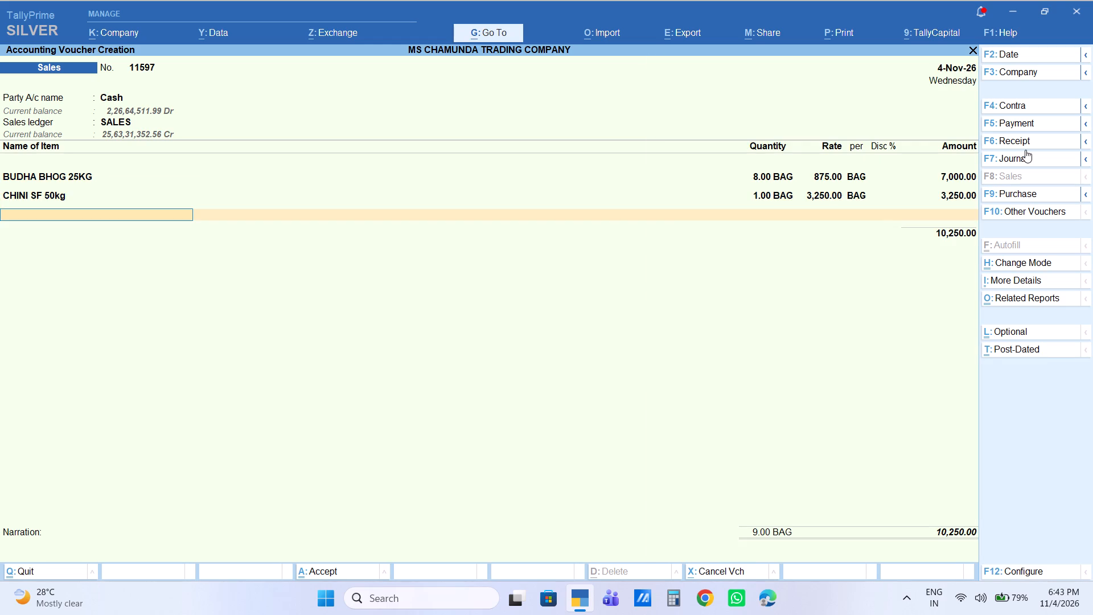
Add Aanand Aata 5kg as the third item with a quantity of 1 bag at the rate of 1,060.
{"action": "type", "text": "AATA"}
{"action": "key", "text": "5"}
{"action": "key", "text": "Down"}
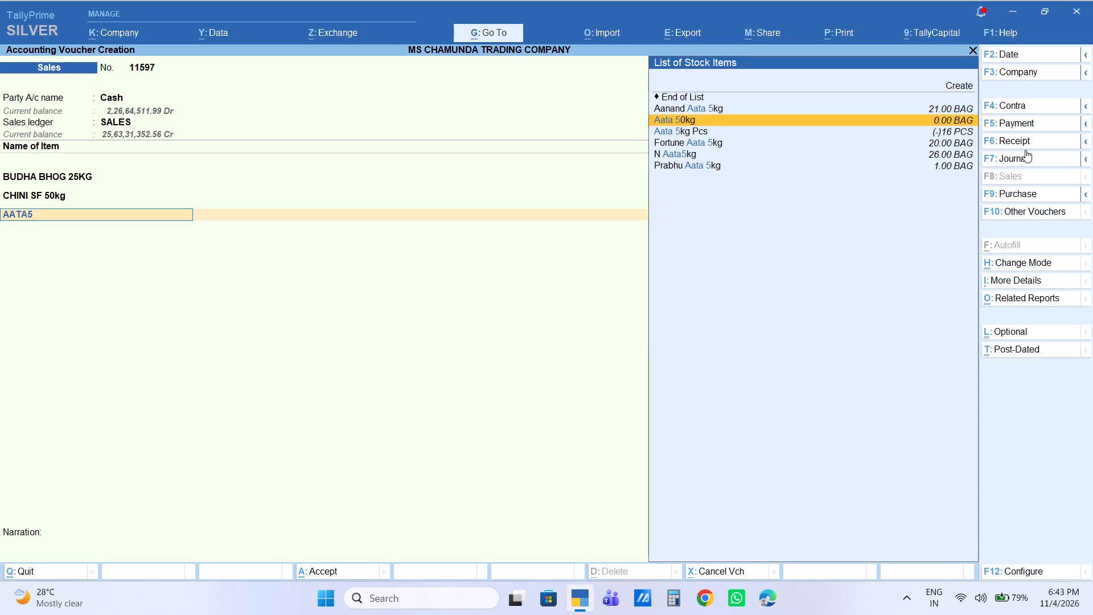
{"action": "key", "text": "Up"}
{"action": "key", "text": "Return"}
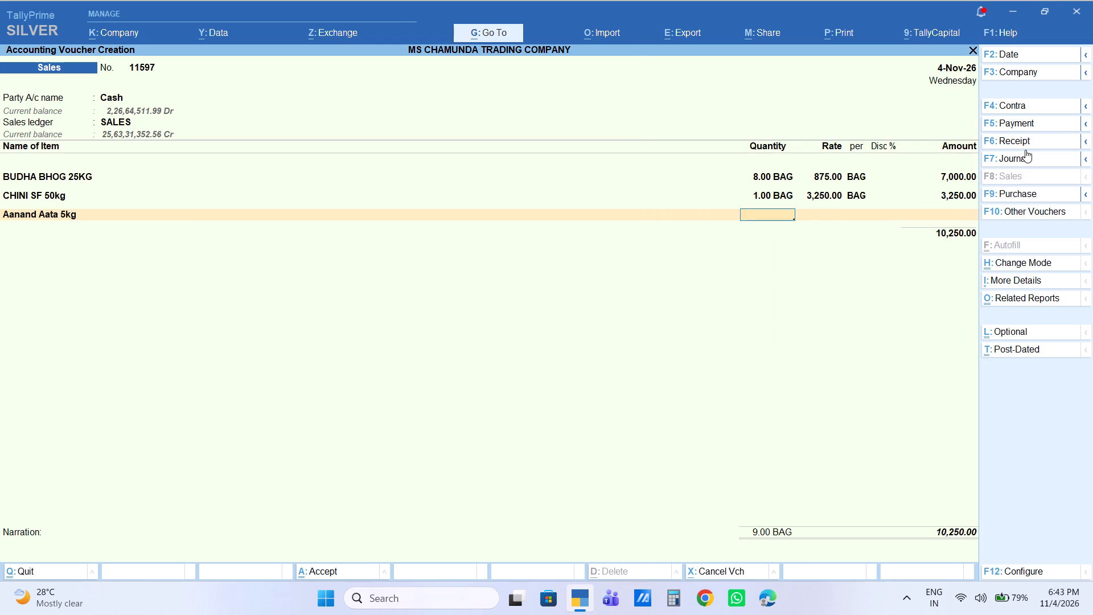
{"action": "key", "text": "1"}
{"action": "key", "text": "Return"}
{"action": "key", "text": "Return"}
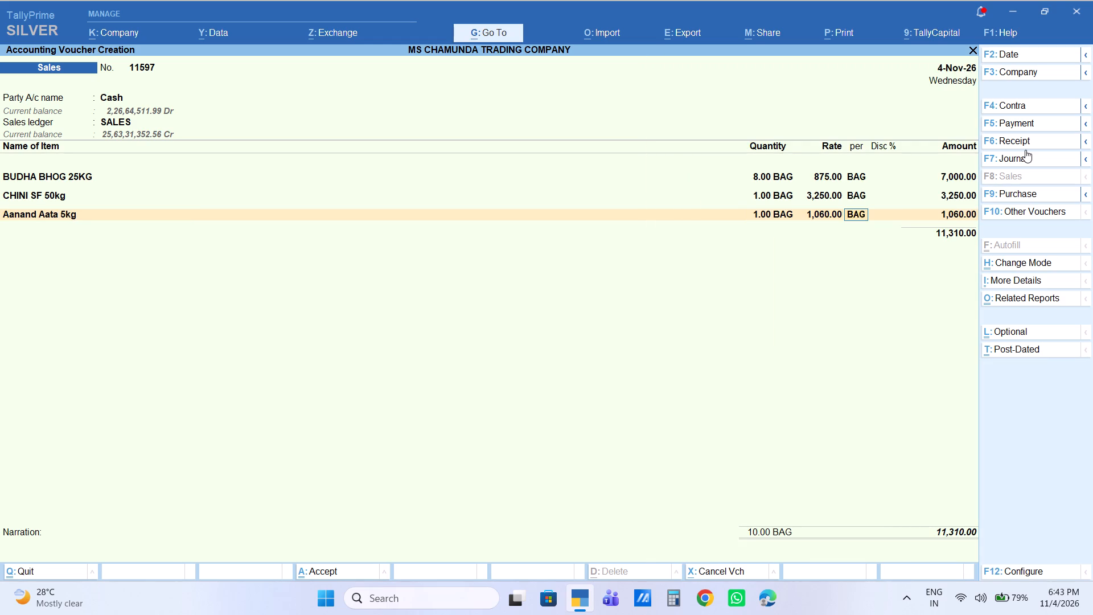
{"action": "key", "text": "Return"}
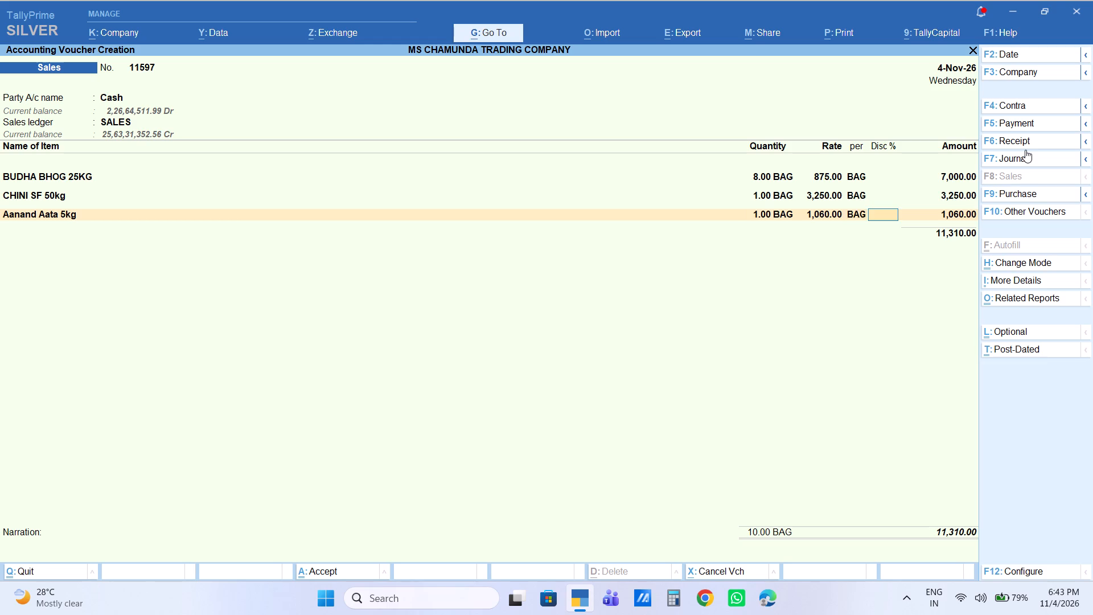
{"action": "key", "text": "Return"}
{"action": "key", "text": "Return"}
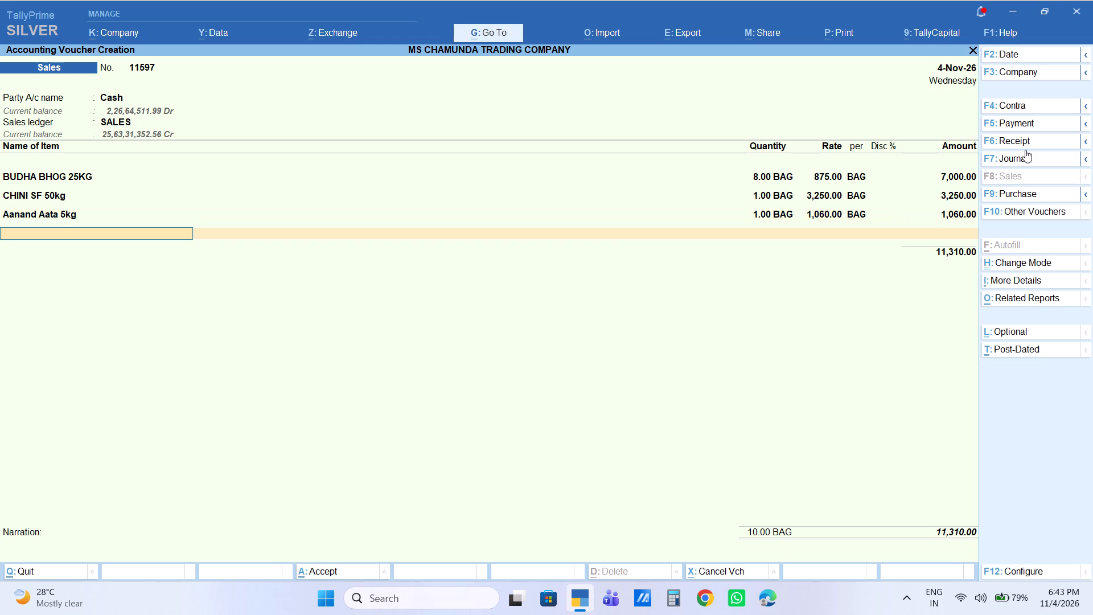
Add SALONI 500ML PETI as the fourth item with a quantity of 2 peti and set its amount to 7,200.
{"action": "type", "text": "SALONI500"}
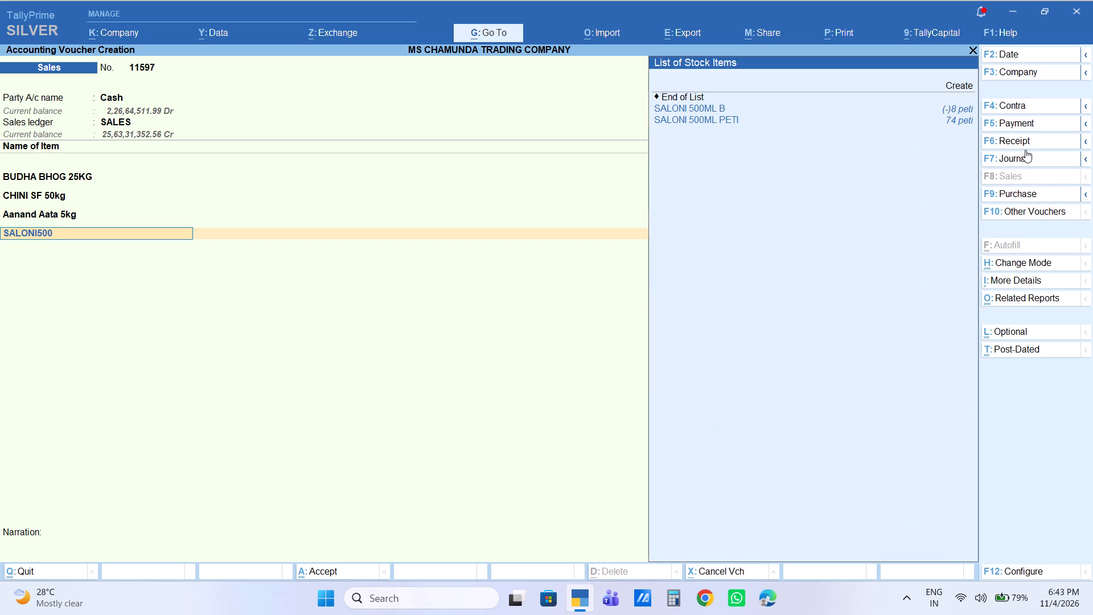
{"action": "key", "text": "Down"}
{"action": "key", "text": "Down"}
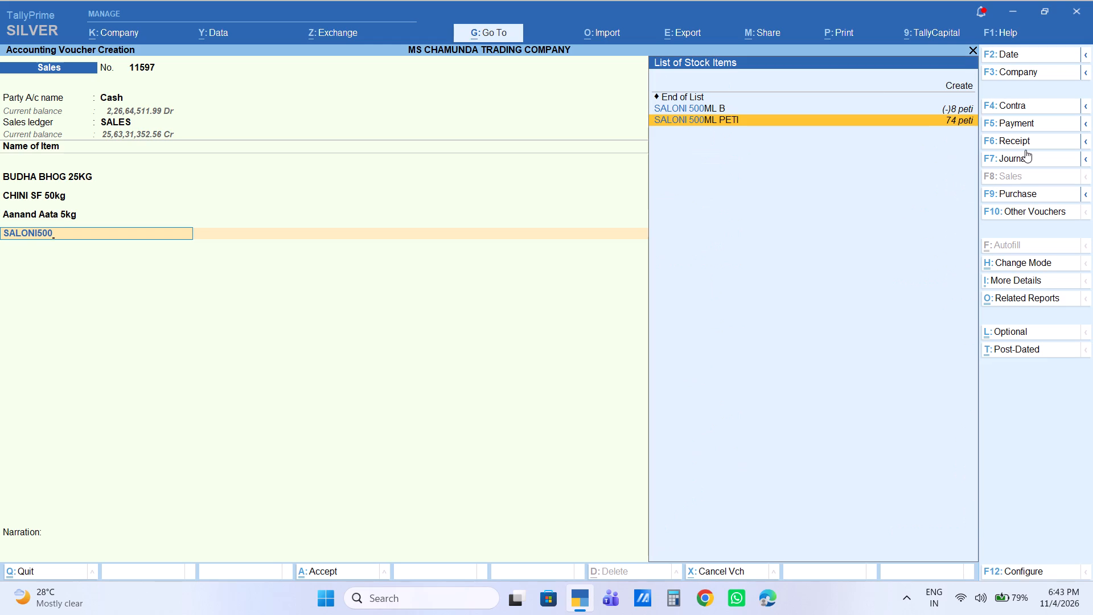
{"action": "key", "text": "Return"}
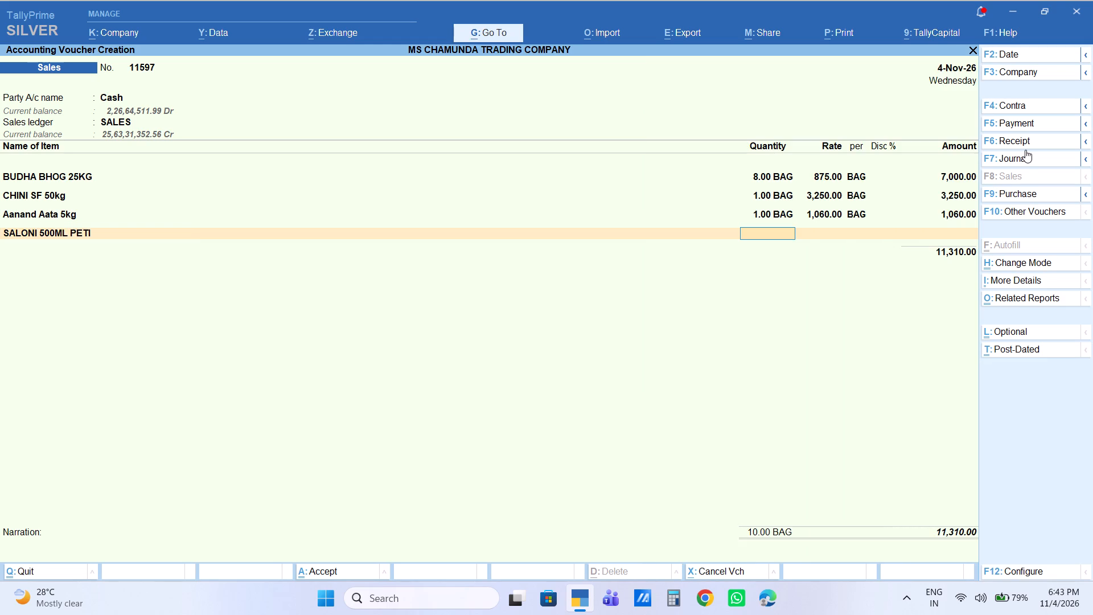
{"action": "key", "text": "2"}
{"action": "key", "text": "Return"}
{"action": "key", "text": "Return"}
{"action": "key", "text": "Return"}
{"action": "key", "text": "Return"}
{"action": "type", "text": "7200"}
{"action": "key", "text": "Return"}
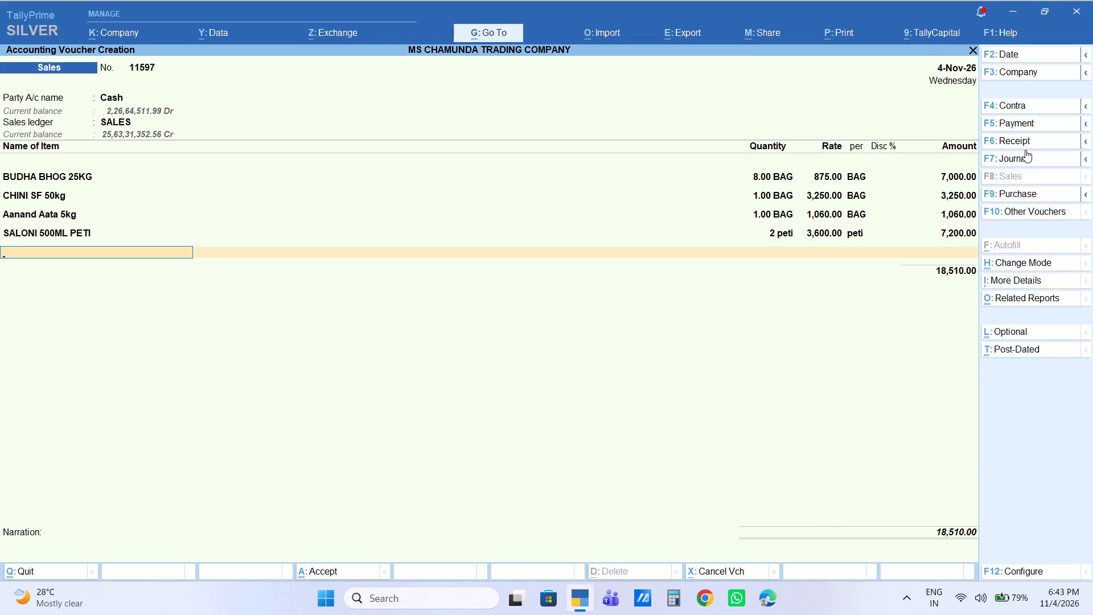
Add C.P Rs1 Peti as the fifth item with a quantity of 2 peti at the rate of 710.
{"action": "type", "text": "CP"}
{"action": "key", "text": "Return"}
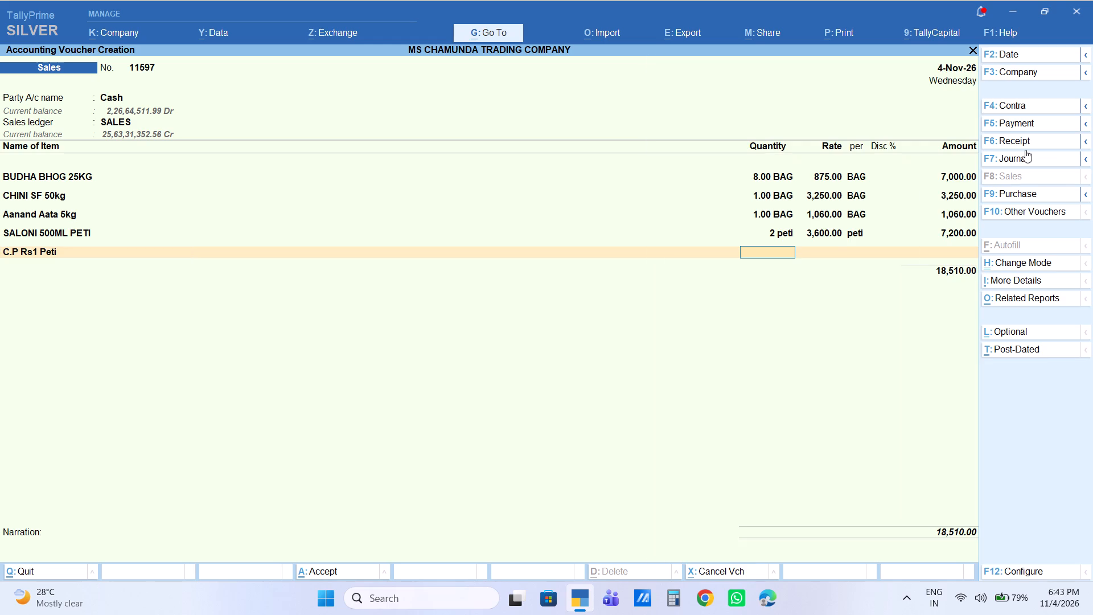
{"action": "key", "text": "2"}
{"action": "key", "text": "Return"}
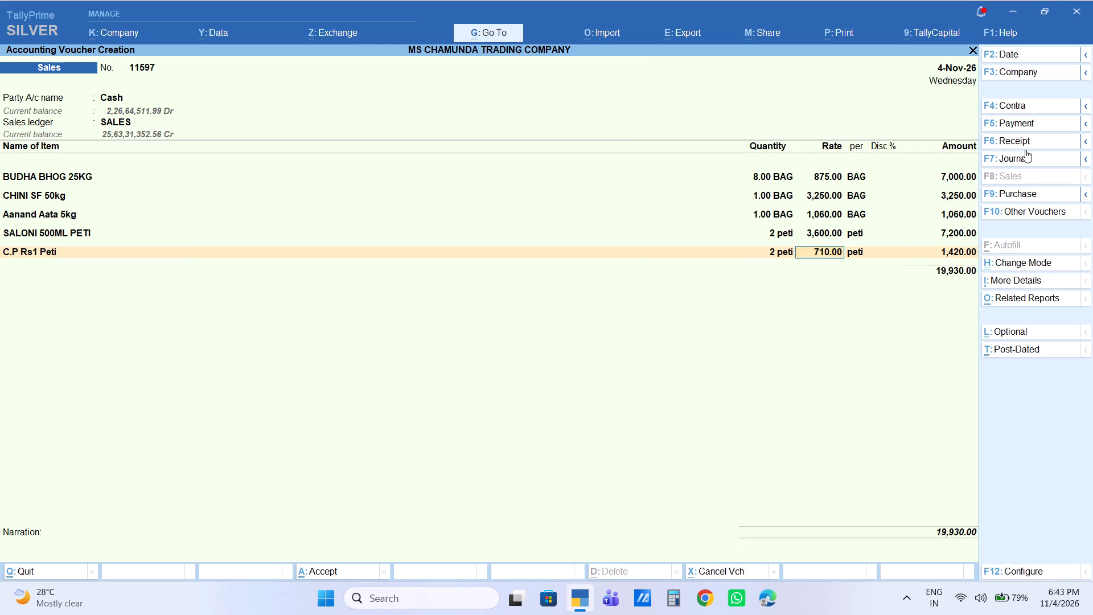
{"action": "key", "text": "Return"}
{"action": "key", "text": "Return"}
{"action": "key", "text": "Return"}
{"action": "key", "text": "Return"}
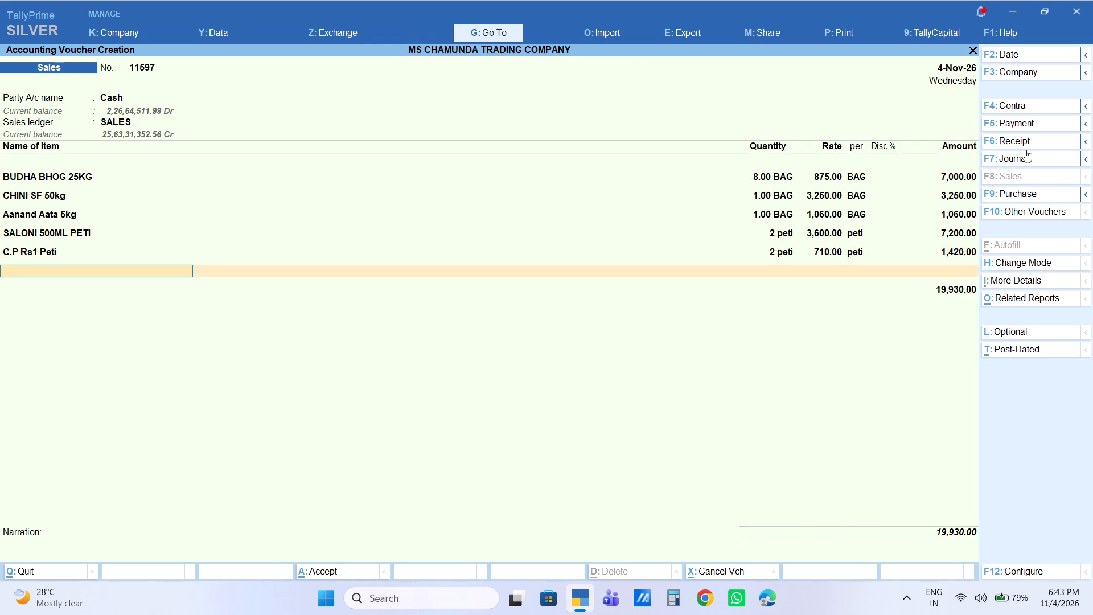
Add Machis Rs2 (Kitchen) as the sixth item with a quantity of 2 peti at the rate of 420.
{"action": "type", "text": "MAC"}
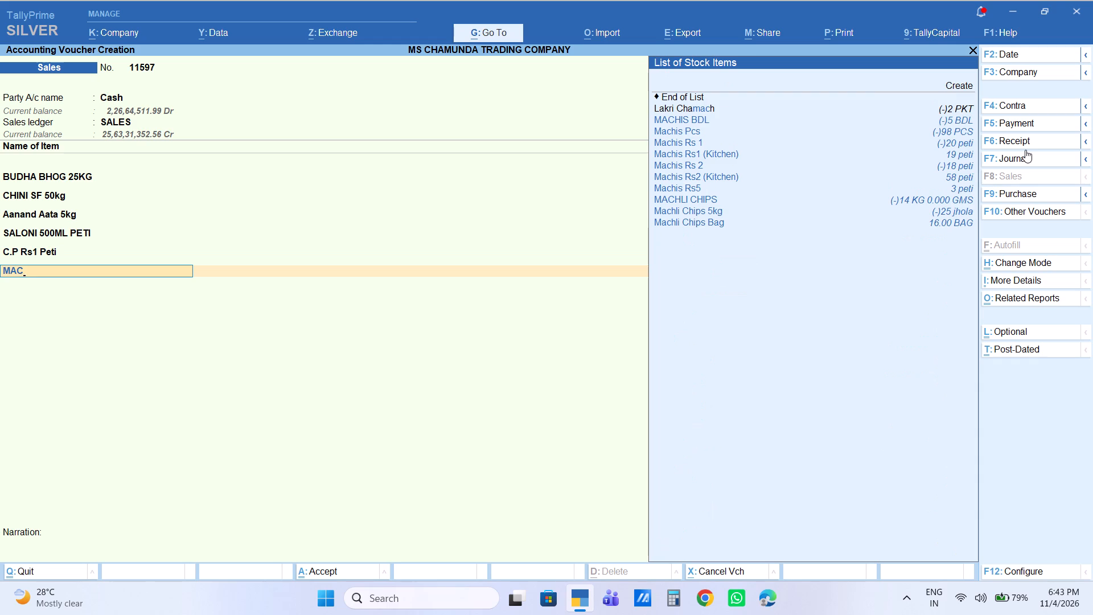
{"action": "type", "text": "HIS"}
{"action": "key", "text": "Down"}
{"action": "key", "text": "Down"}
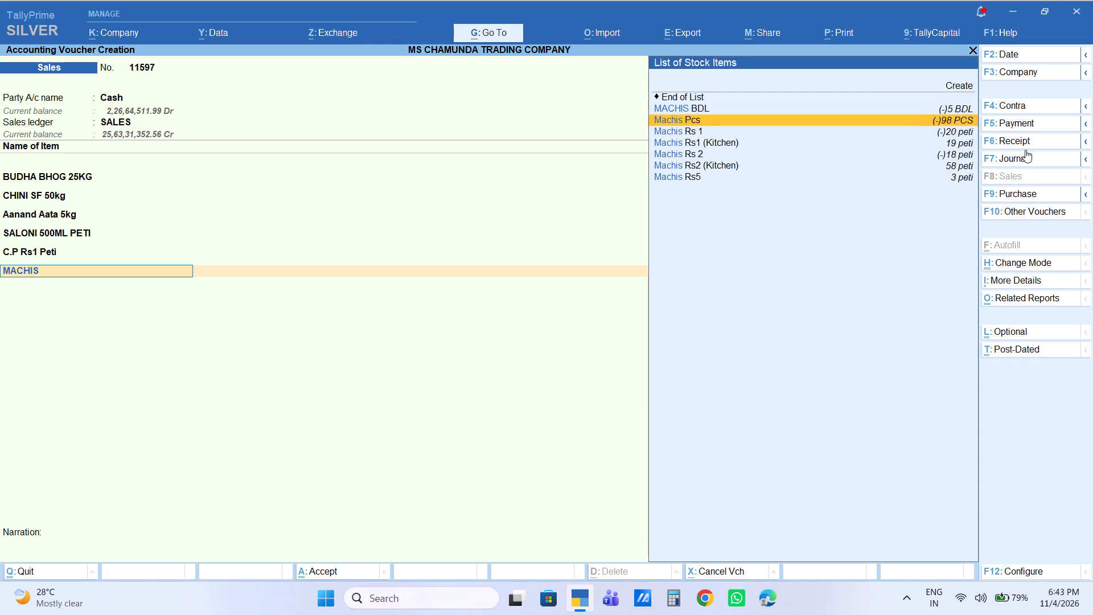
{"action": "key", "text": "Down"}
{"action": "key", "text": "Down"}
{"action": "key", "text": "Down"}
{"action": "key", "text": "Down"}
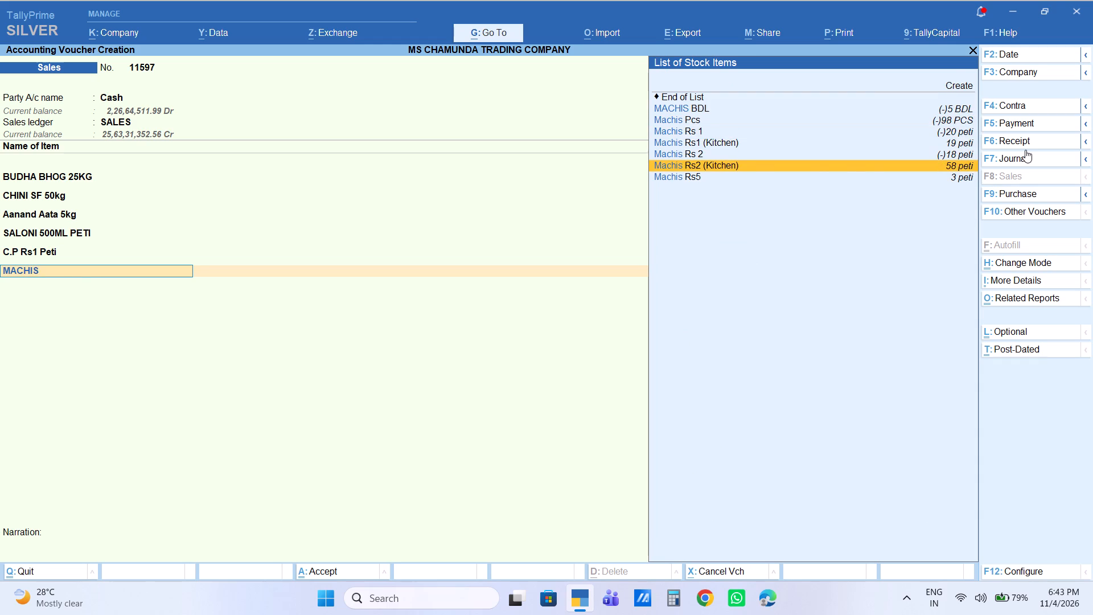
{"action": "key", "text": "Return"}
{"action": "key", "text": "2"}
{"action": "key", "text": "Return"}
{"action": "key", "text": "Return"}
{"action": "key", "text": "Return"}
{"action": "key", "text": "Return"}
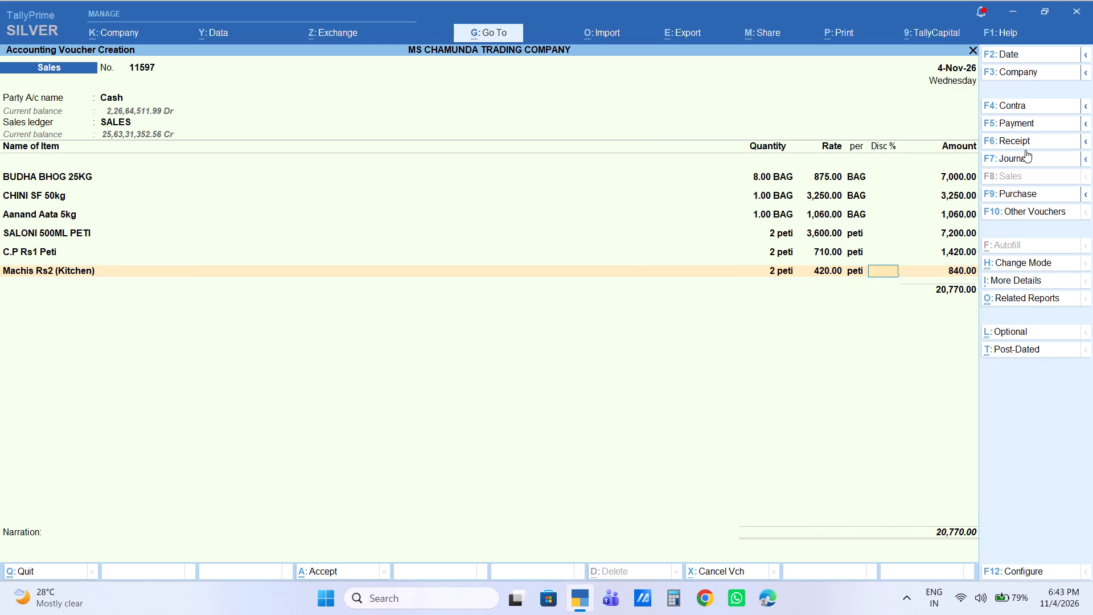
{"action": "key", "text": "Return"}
Add Sooji 200G as the seventh item with a quantity of 1 jhola and set its amount to 520.
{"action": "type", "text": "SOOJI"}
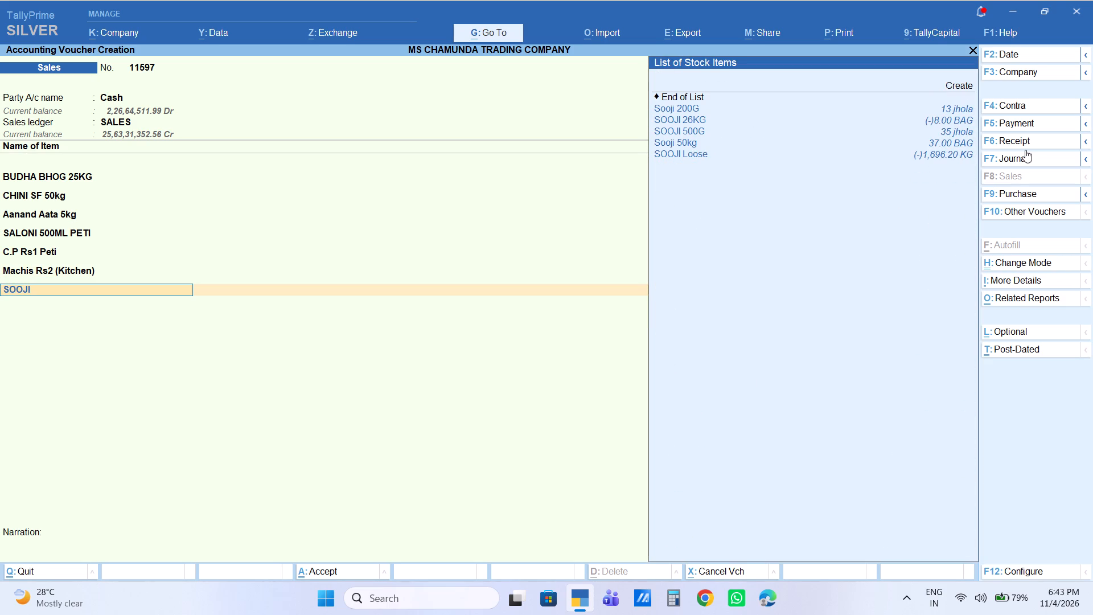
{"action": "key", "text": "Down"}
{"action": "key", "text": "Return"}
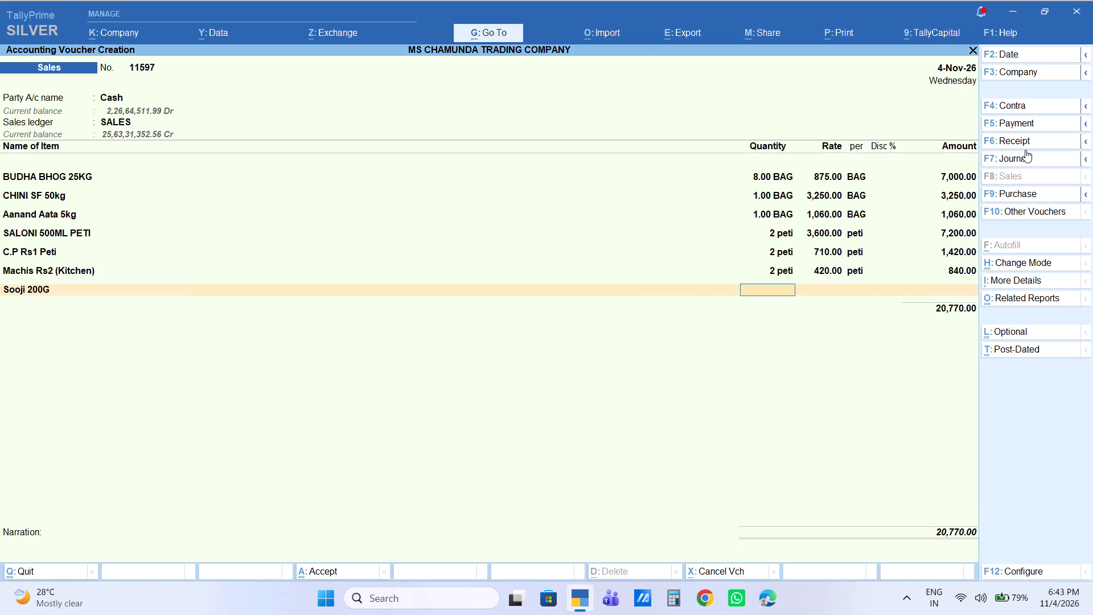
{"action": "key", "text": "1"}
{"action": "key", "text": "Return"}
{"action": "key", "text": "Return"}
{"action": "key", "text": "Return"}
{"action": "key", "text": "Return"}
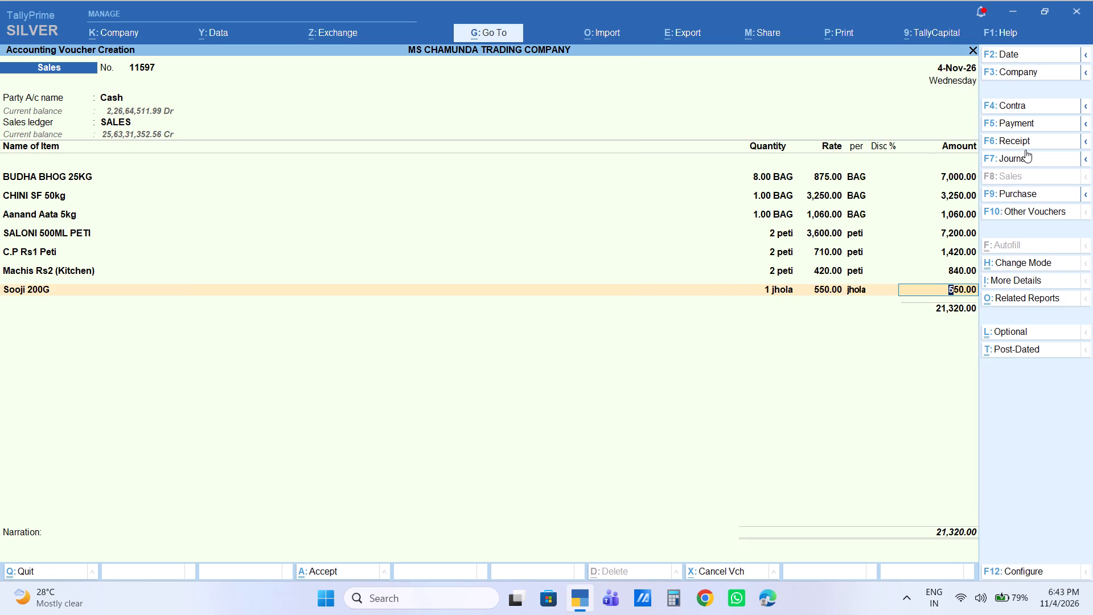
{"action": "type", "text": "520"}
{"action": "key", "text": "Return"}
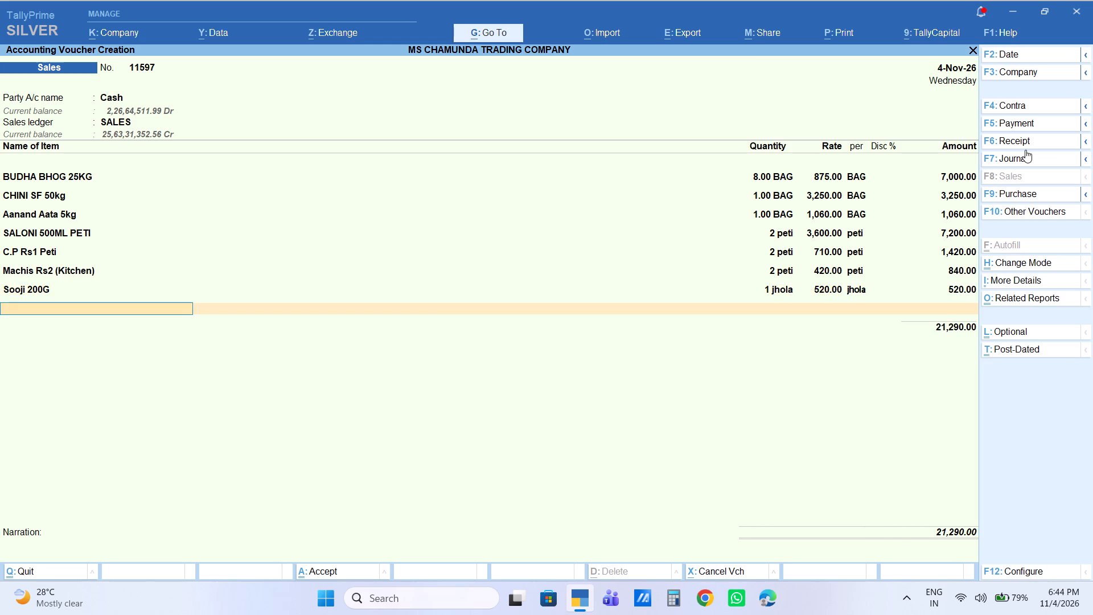
Add SOOJI Loose as the eighth item with a quantity of 10 KG at the rate of 38.
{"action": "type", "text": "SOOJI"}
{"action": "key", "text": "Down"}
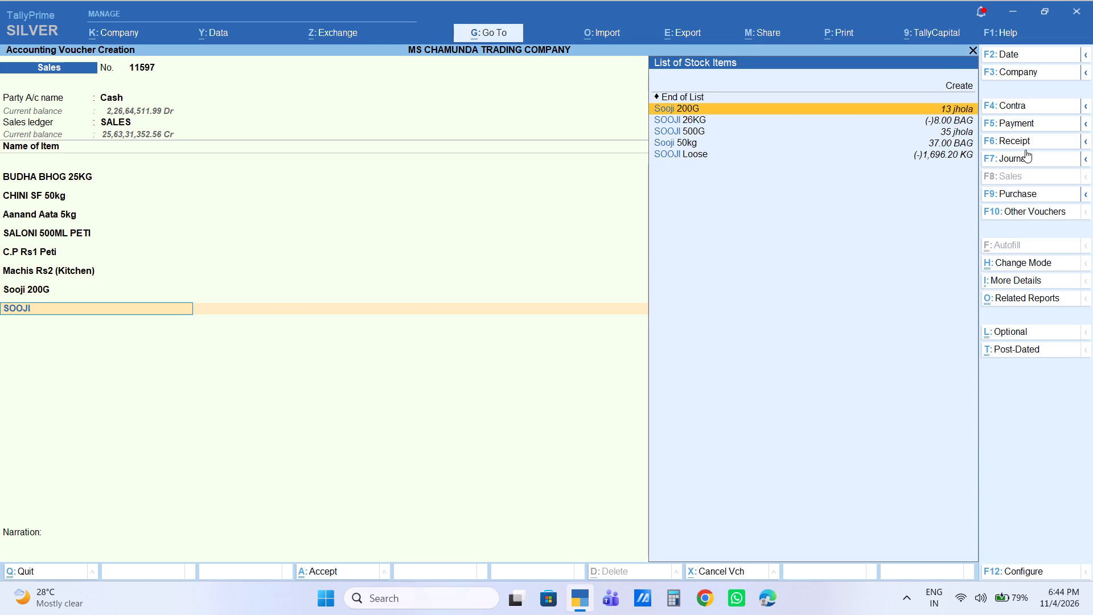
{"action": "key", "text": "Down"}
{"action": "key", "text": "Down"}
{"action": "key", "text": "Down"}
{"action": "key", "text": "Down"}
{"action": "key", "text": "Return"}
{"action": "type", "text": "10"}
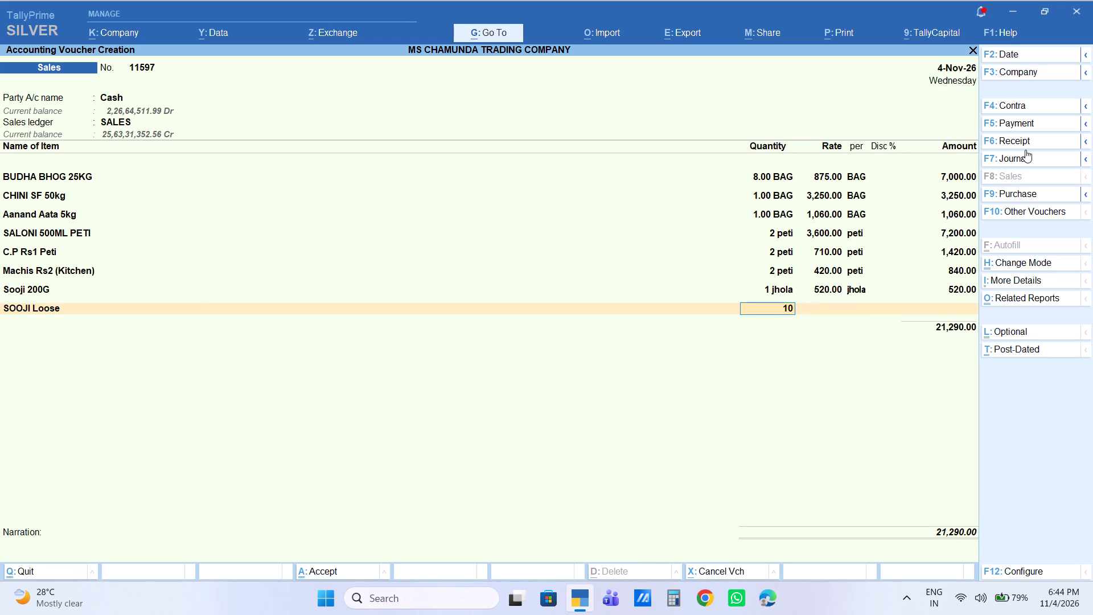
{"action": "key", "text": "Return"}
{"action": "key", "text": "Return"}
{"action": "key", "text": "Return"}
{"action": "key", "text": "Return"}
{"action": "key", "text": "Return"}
End the item list, add a Labour Charge of 35 and save cash sale 11597.
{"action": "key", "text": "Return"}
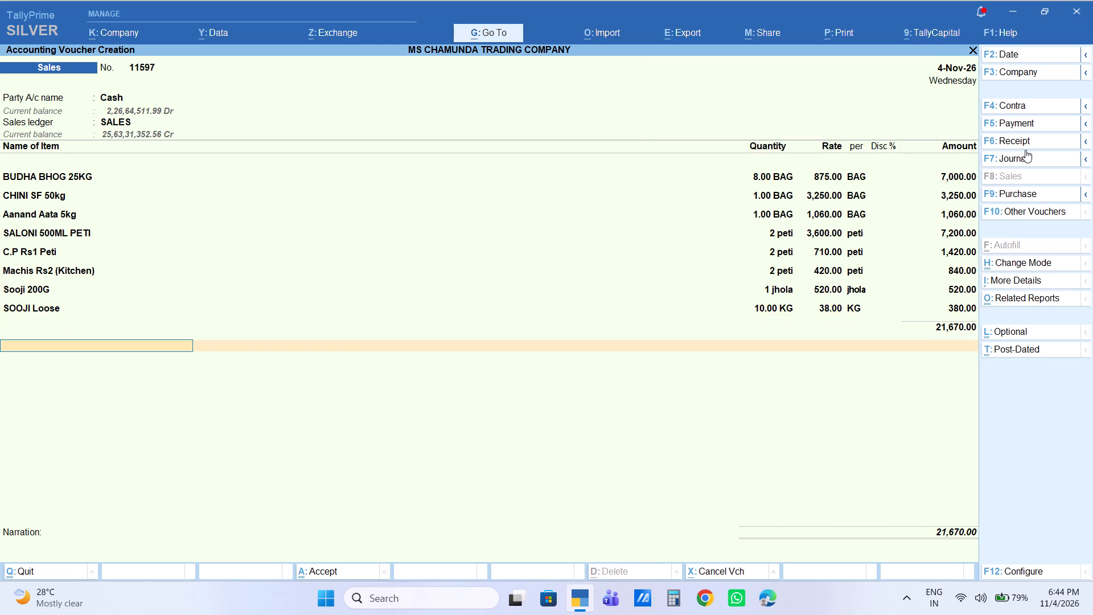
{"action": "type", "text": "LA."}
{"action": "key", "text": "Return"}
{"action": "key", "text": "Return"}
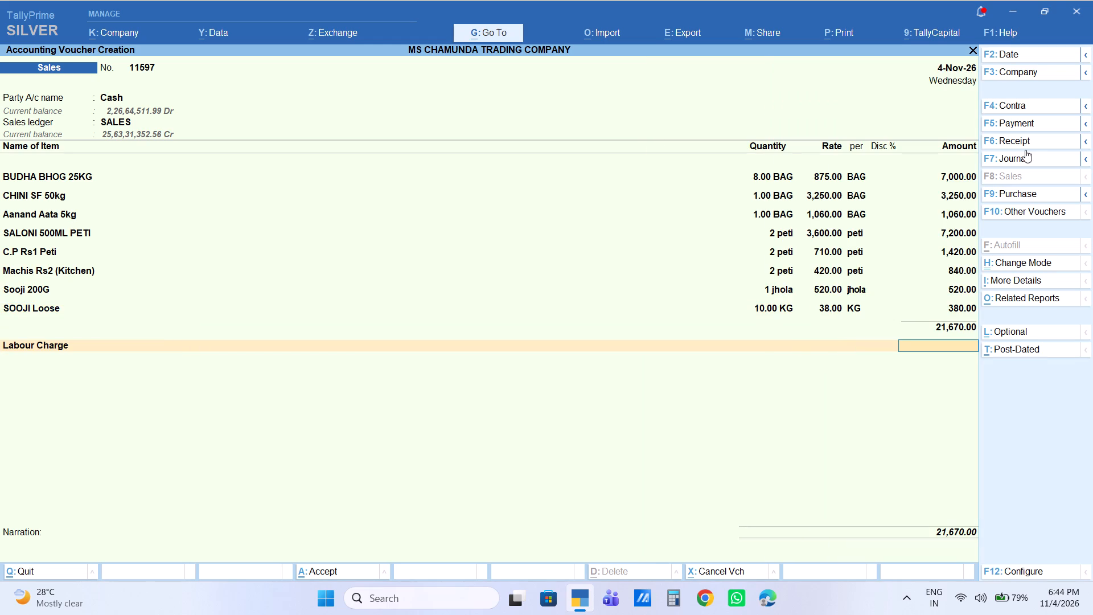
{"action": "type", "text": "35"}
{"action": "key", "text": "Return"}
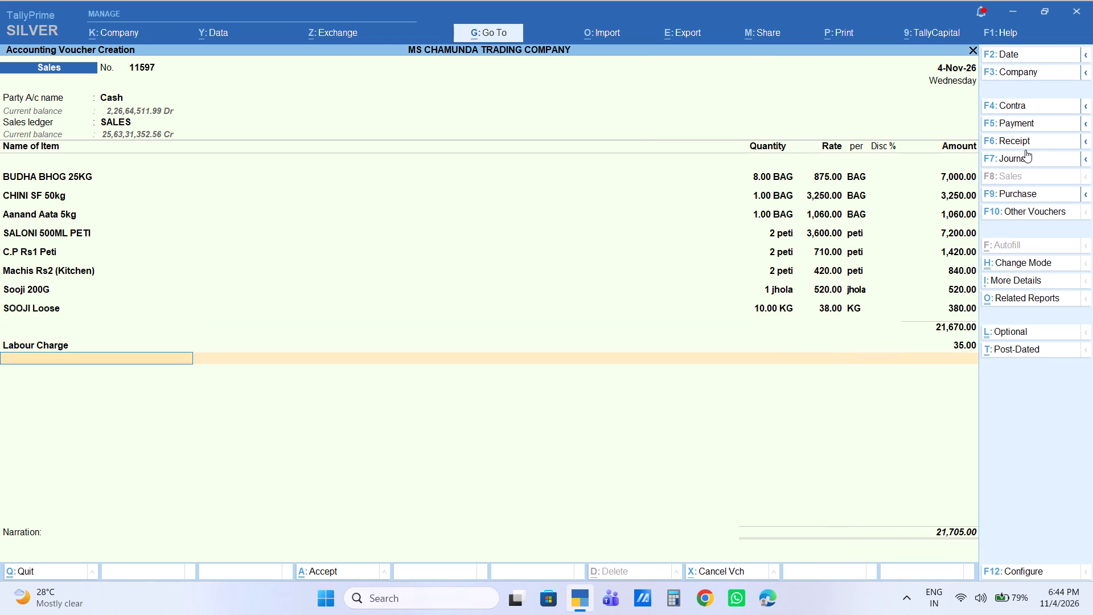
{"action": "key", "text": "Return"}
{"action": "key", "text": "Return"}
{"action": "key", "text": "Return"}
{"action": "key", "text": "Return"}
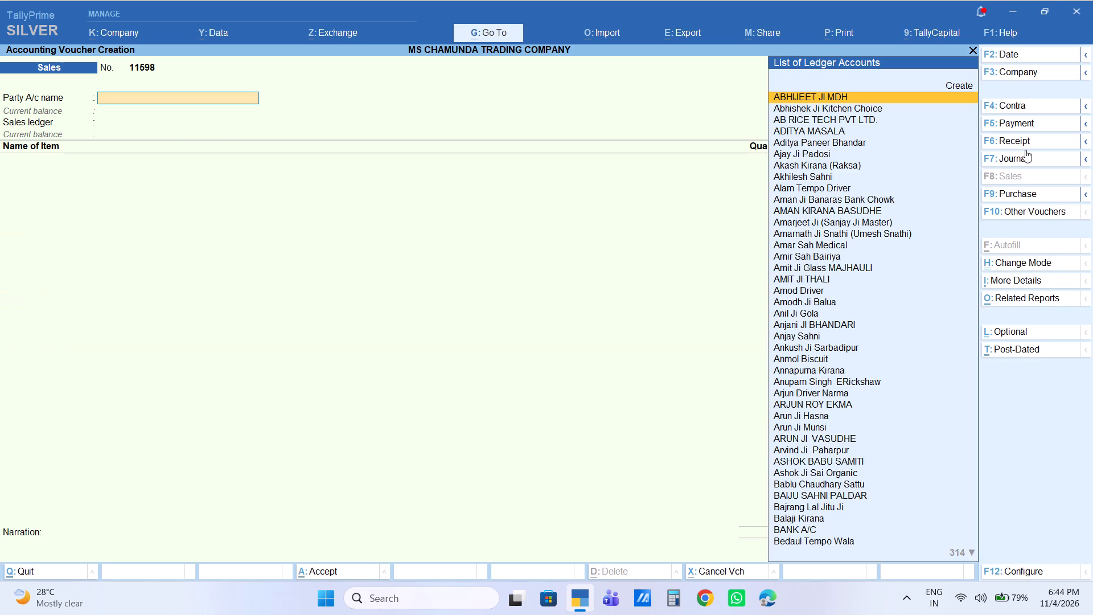
Start sales voucher 11598 with Cash as the party account and SALES as the sales ledger.
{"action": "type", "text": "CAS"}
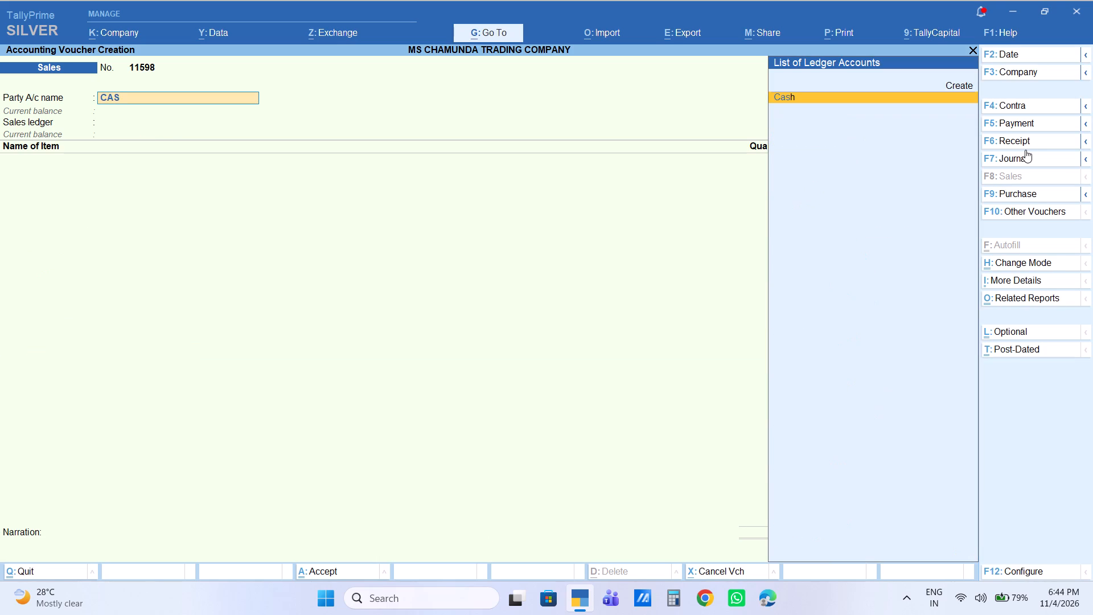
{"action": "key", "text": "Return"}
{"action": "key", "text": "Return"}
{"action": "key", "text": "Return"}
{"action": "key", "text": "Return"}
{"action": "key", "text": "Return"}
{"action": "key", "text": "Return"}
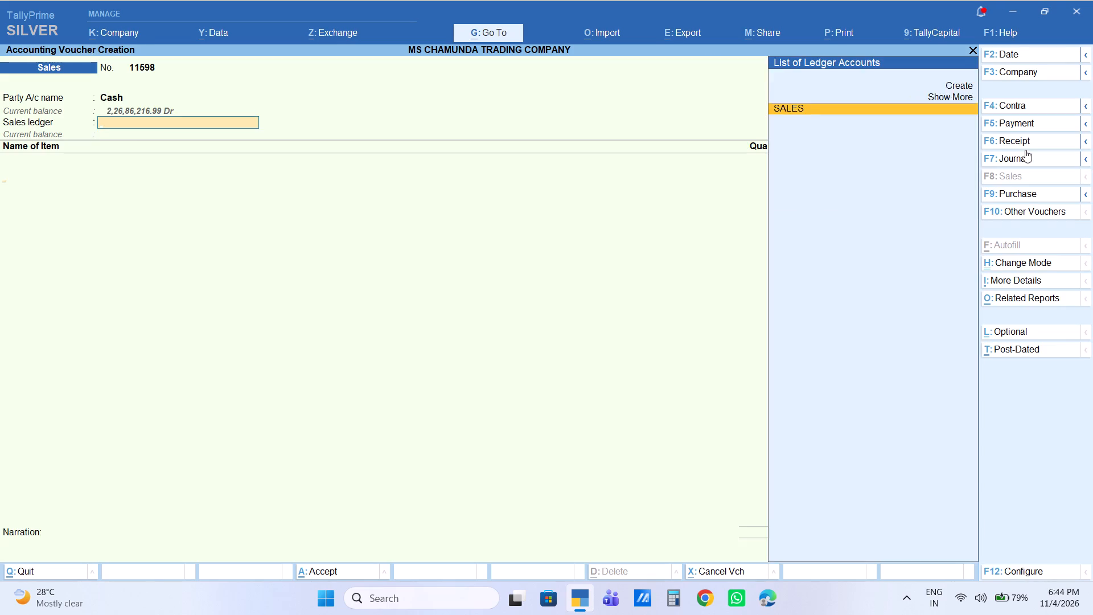
Add MAIDA LV as the first item with a quantity of 1 bag at the rate of 1,580.
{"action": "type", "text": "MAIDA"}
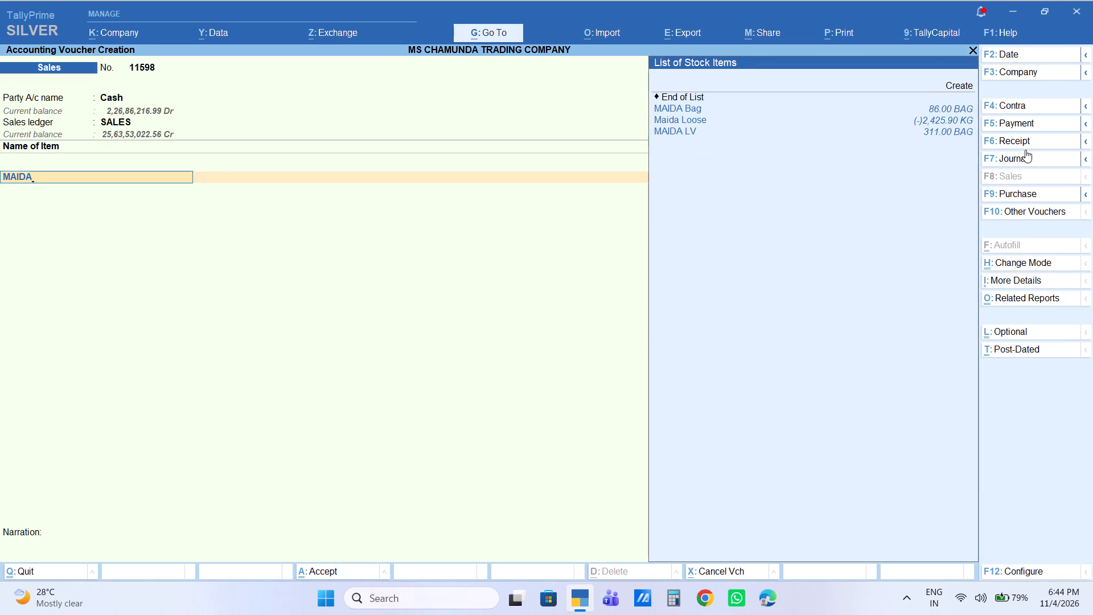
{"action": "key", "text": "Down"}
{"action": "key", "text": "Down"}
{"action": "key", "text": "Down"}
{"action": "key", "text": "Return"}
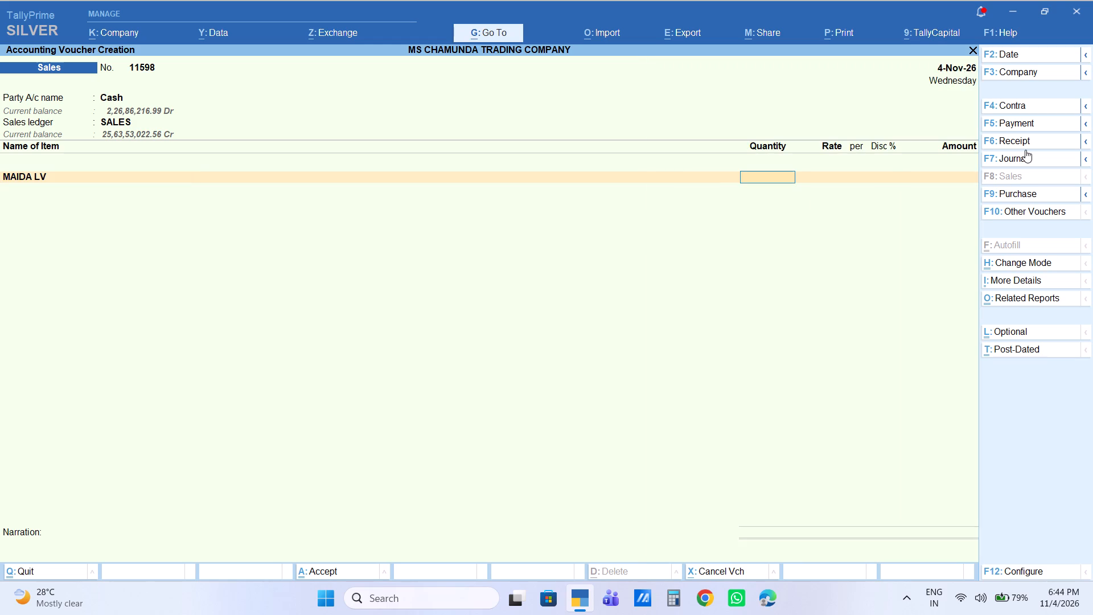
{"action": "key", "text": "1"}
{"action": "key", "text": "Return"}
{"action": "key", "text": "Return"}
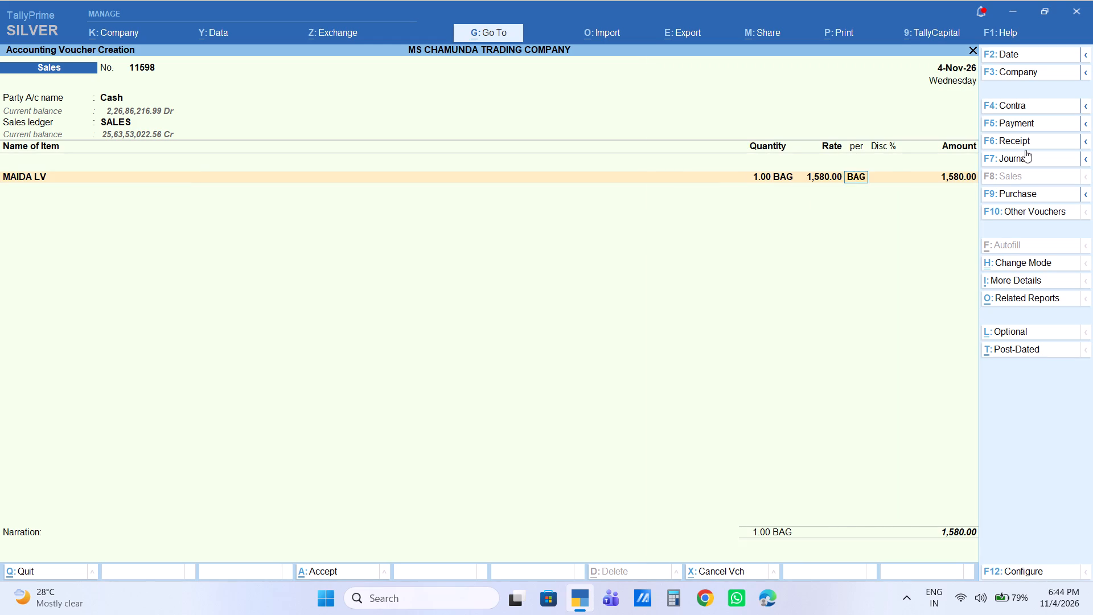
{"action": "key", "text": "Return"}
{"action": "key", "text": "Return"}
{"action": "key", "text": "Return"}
End the item list, add a Labour Charge of 5 and save cash sale 11598.
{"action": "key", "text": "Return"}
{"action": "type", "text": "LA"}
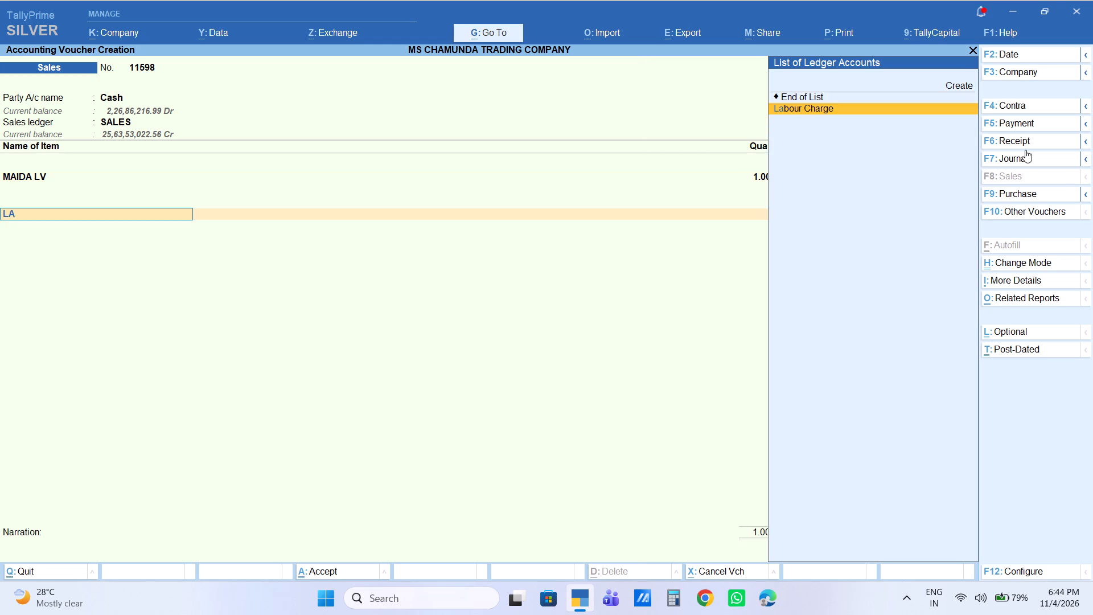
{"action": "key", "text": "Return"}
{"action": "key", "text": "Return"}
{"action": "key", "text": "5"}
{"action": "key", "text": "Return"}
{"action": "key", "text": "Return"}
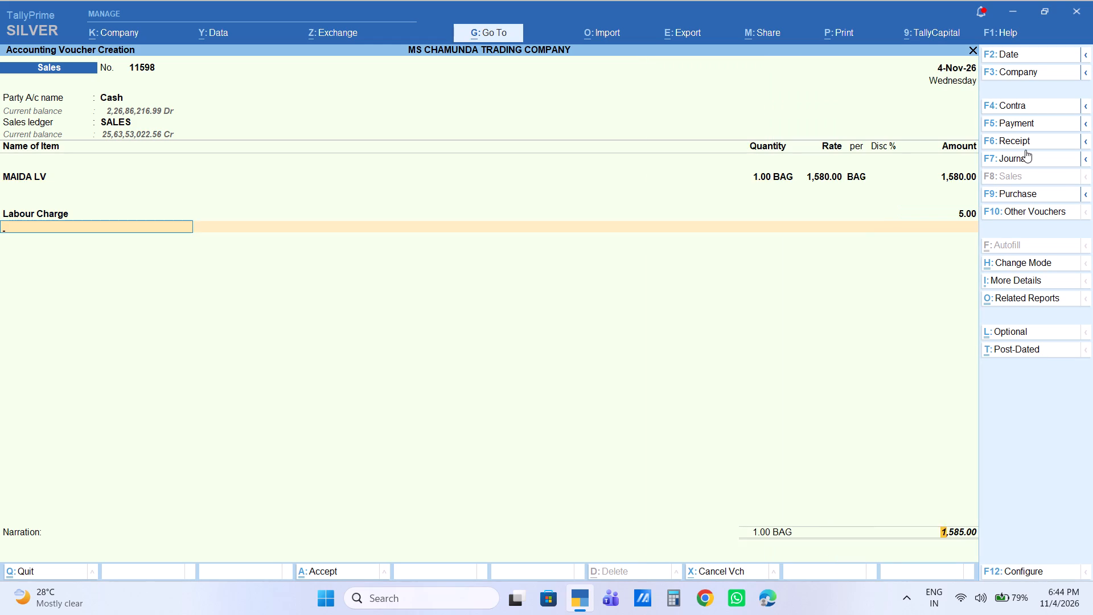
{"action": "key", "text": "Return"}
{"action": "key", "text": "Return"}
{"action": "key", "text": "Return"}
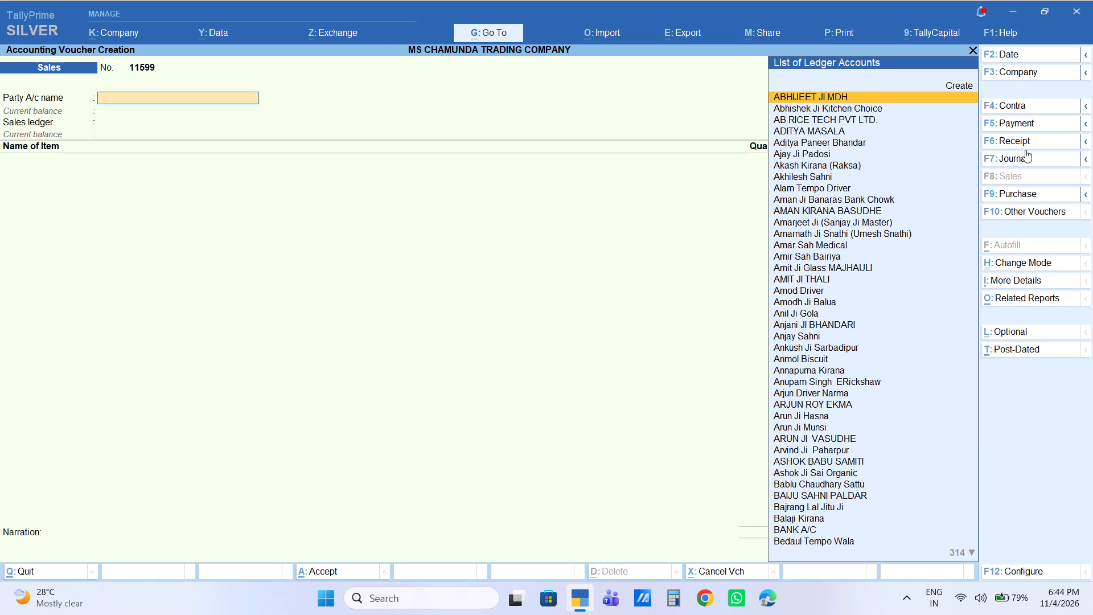
Start sales voucher 11599 with Cash as the party account and SALES as the sales ledger.
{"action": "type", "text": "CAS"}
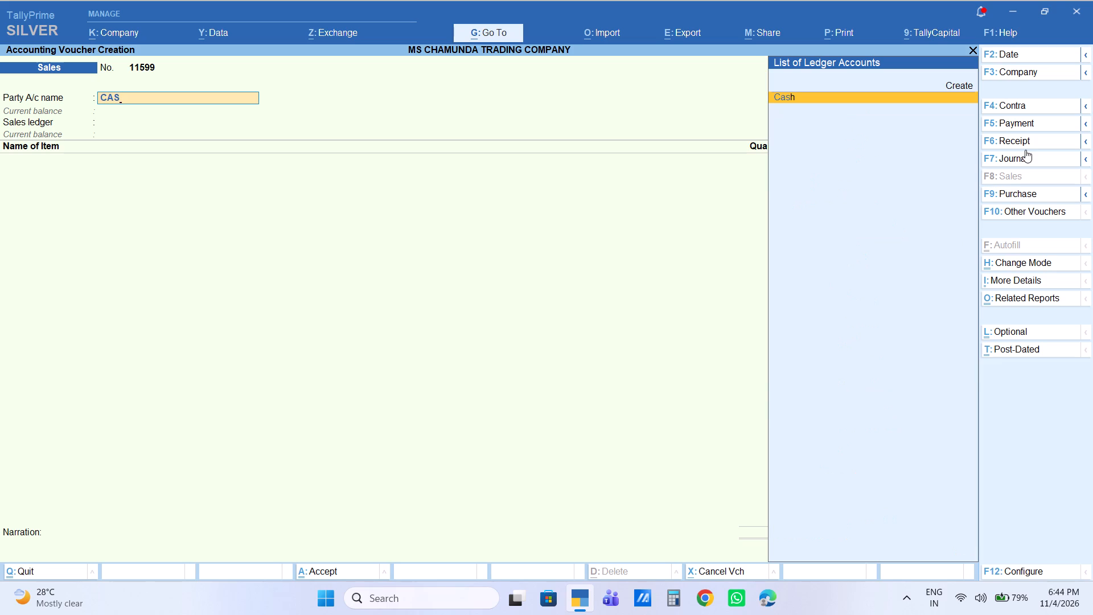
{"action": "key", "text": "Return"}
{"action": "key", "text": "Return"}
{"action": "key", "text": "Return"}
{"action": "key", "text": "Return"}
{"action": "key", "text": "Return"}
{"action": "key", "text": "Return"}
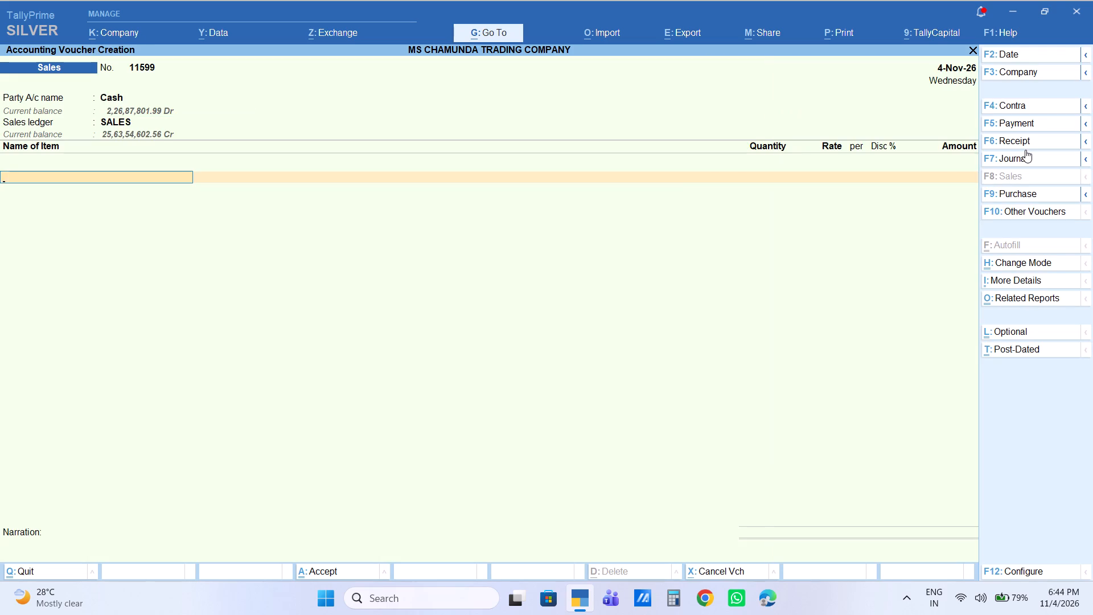
Add Sathi Chawal as the first item with a quantity of 0.5 KG at the rate of 50.
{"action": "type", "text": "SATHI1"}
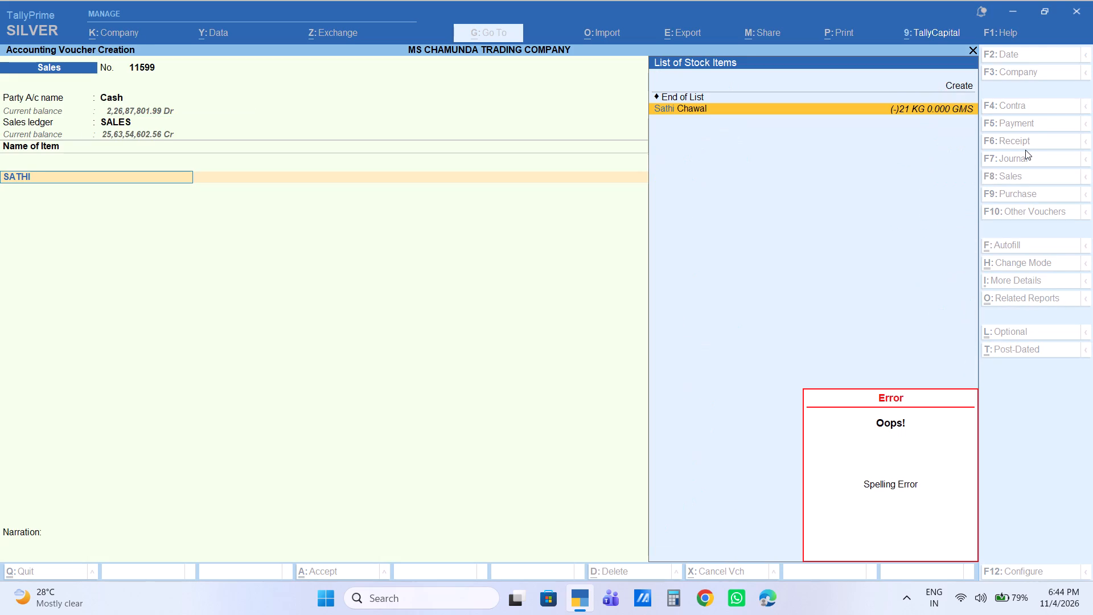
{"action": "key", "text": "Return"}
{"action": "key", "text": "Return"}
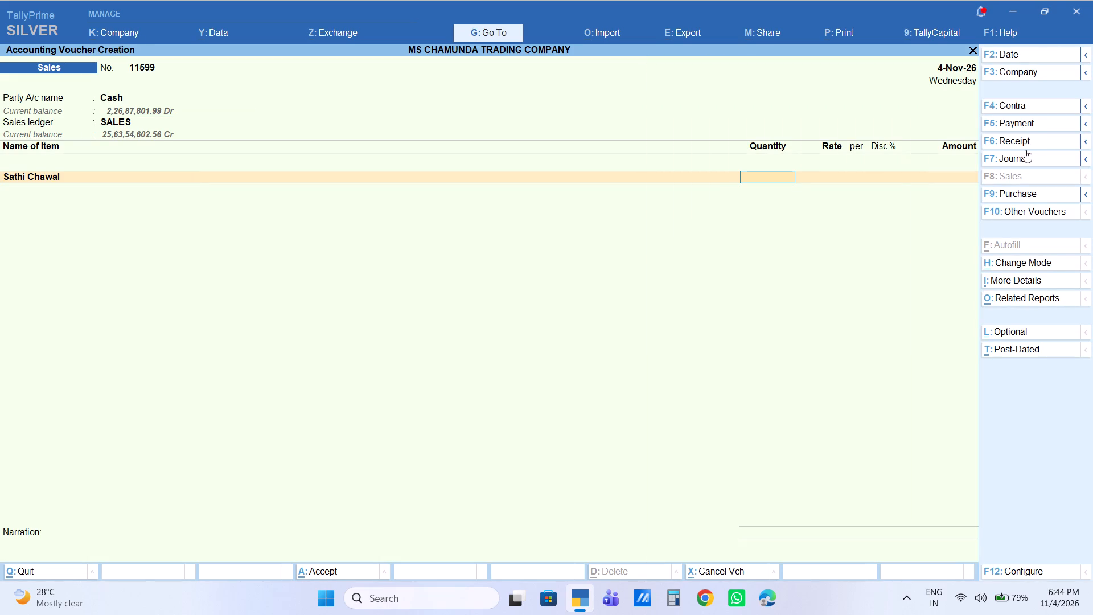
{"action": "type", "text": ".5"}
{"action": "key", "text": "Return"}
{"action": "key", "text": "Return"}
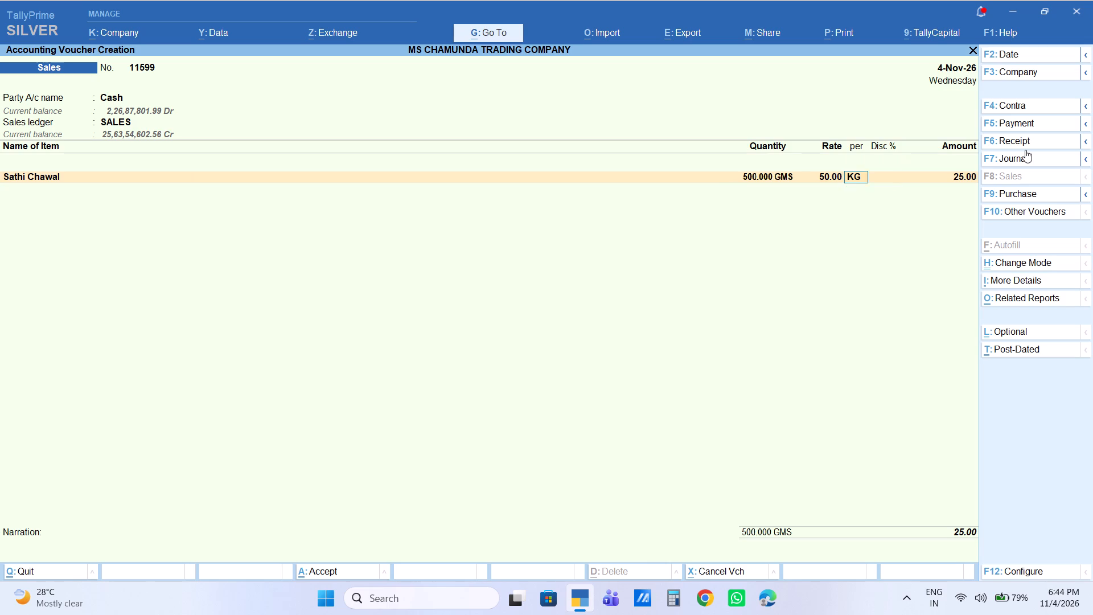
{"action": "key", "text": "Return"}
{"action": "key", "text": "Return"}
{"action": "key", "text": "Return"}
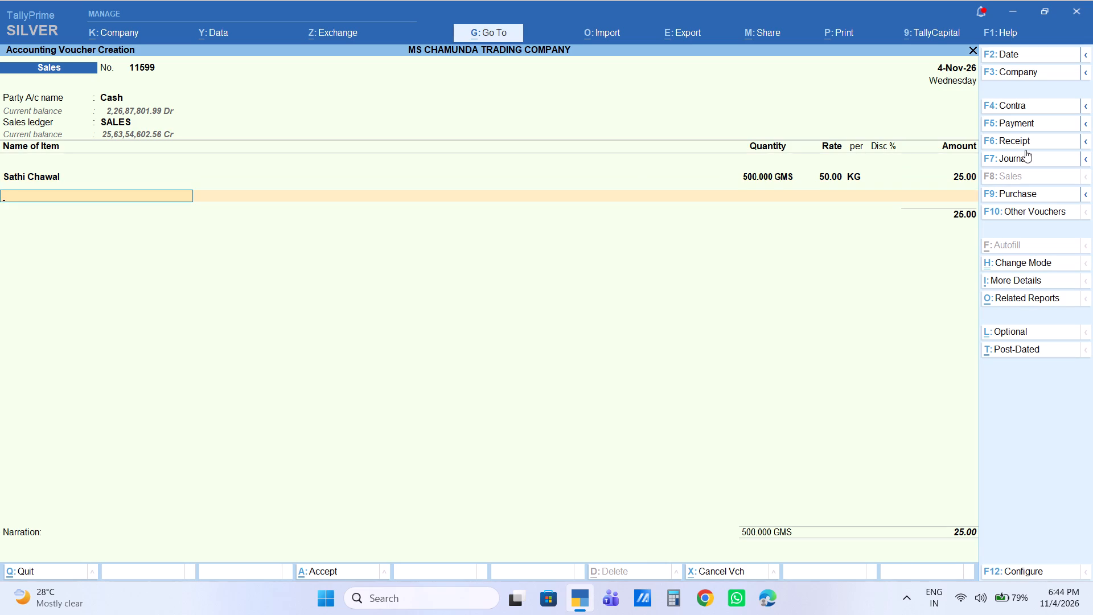
Add loose Kerao as the second item with a quantity of 0.25 KG and set its amount to 20.
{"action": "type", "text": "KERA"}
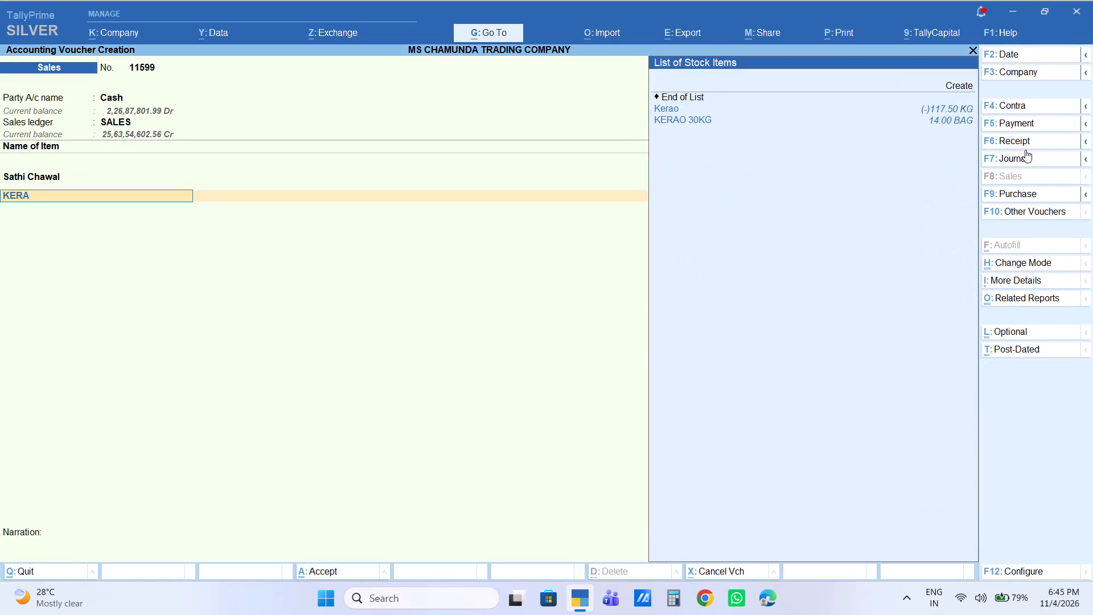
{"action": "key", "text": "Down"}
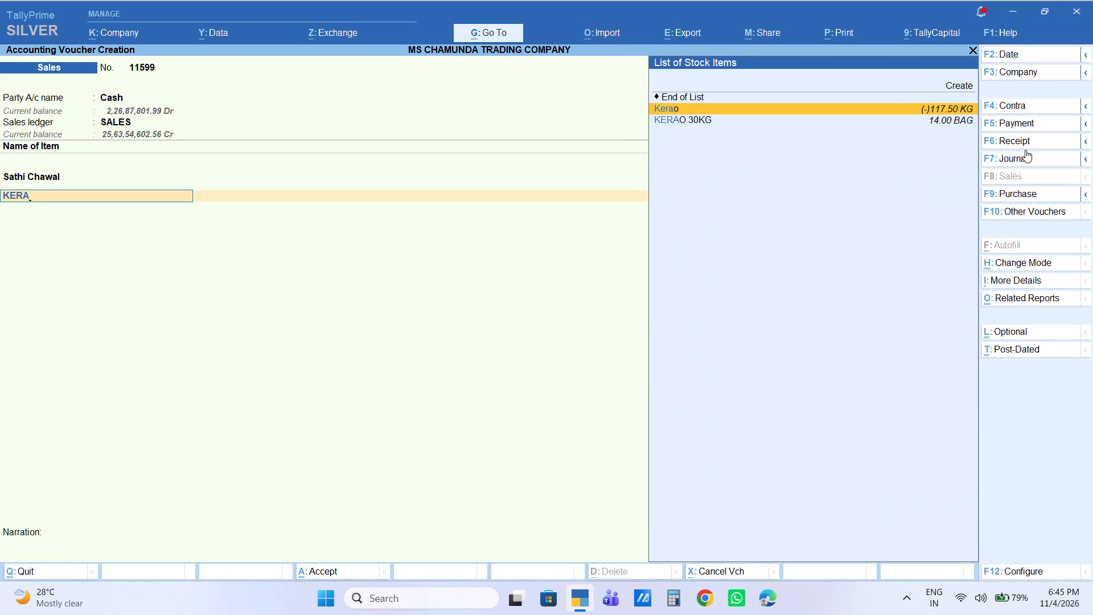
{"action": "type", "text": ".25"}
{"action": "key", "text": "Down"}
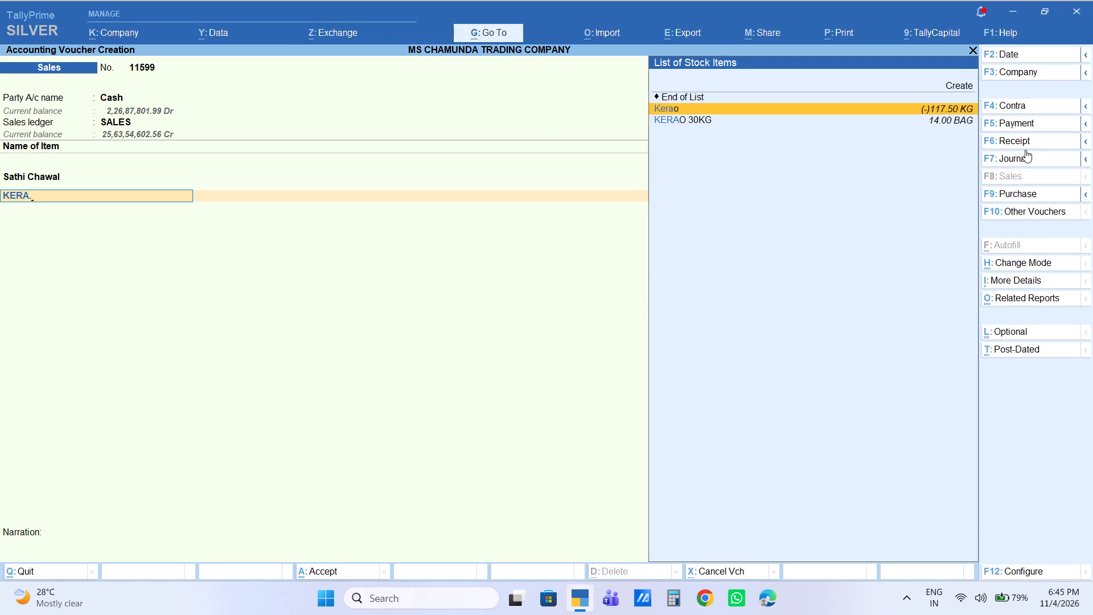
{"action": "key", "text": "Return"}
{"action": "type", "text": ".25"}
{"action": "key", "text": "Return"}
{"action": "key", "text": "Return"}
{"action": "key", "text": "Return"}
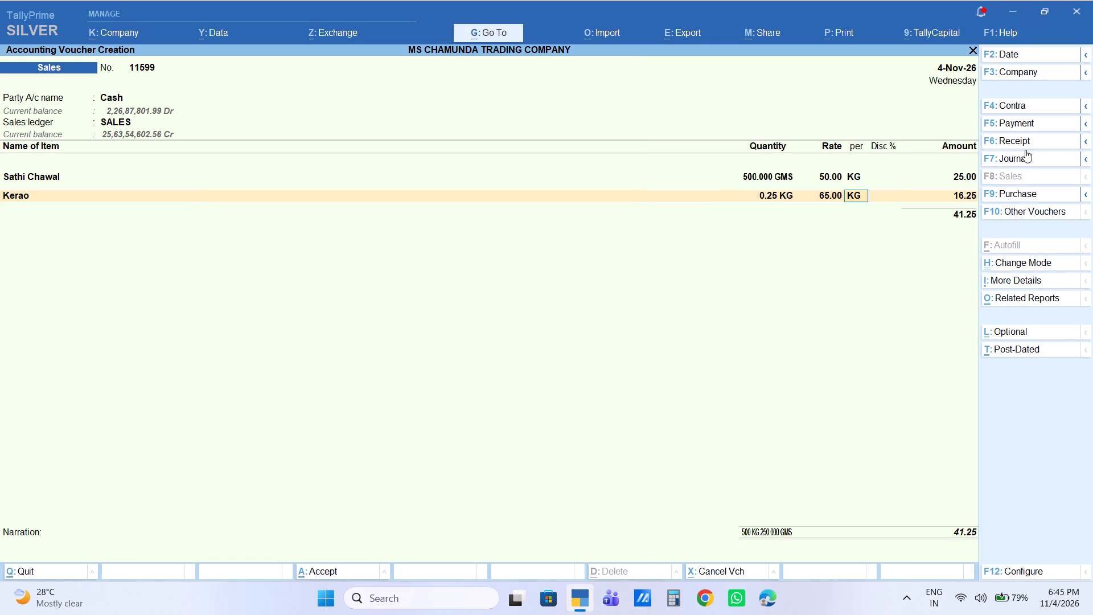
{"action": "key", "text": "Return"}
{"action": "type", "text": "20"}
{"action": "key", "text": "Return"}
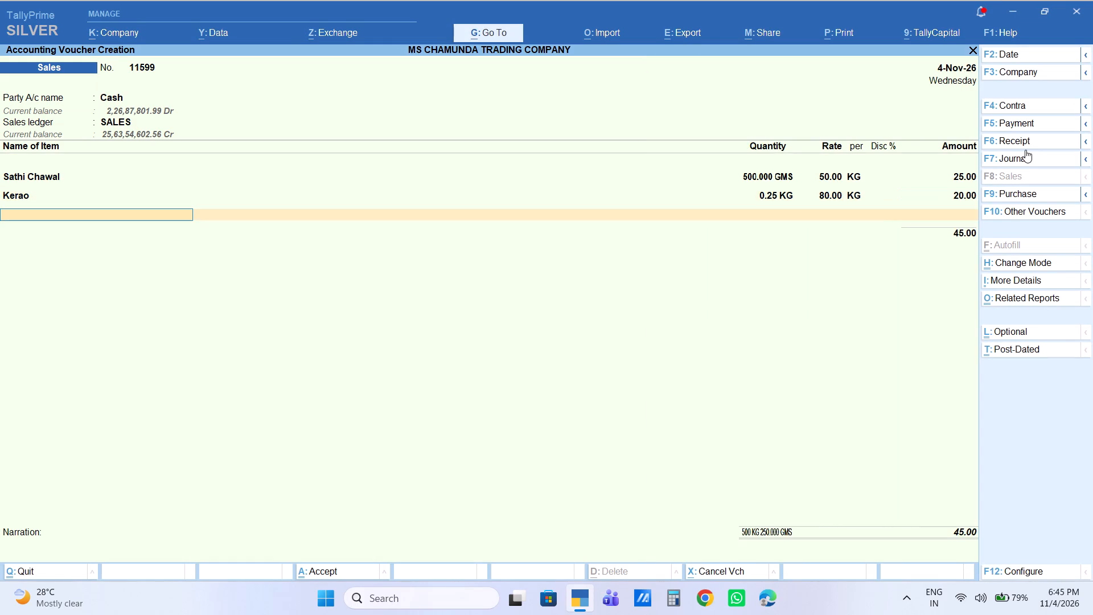
Add M Meat Rs10 as the third item with a quantity of 20 PCS at the rate of 8.
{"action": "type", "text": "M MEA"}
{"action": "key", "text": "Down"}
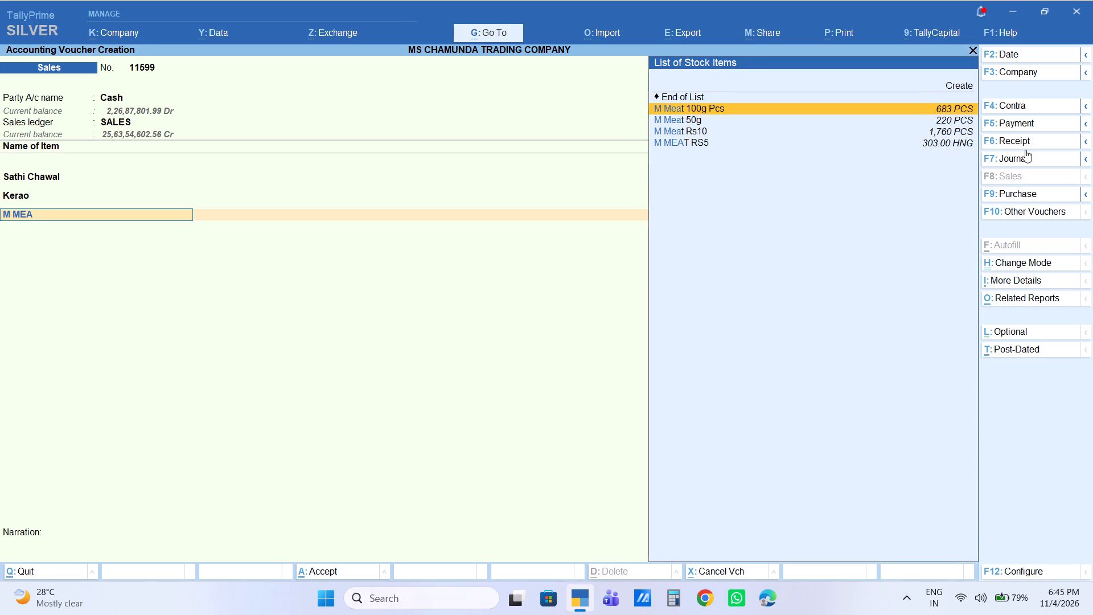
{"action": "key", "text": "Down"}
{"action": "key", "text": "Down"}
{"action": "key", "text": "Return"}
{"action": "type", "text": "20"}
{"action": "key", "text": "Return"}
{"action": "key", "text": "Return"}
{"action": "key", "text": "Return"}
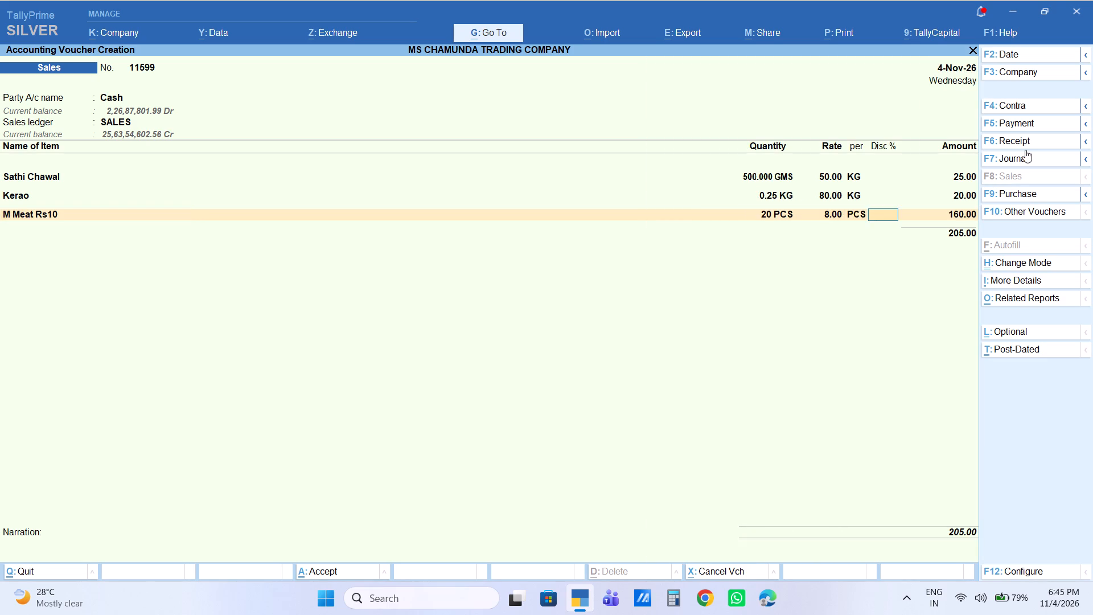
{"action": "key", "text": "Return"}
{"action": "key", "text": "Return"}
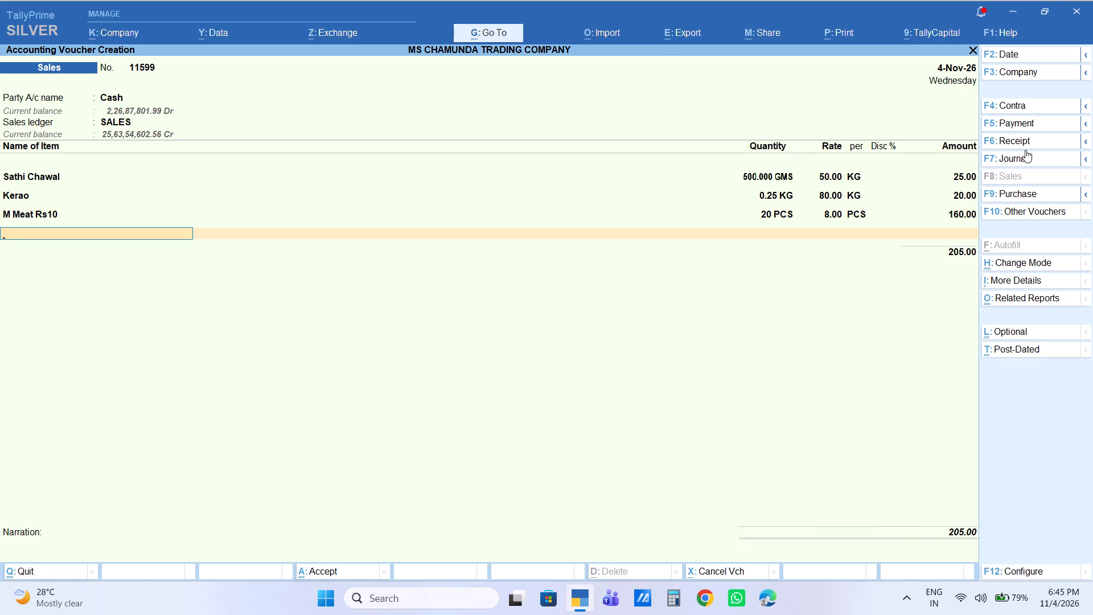
Add M Garam Rs10 as the fourth item with a quantity of 20 PCS at the rate of 8.
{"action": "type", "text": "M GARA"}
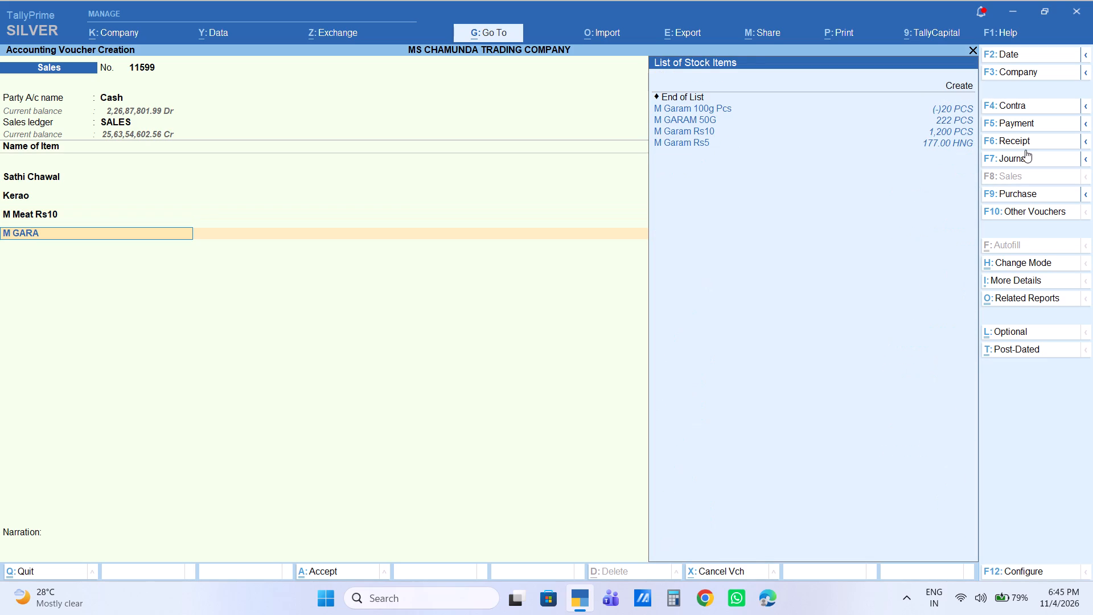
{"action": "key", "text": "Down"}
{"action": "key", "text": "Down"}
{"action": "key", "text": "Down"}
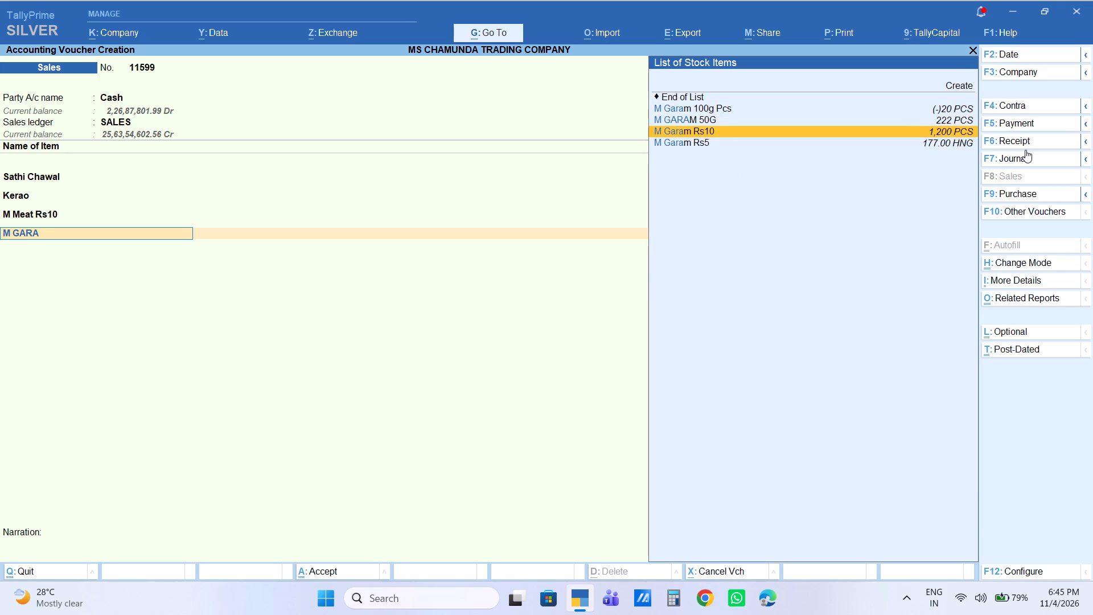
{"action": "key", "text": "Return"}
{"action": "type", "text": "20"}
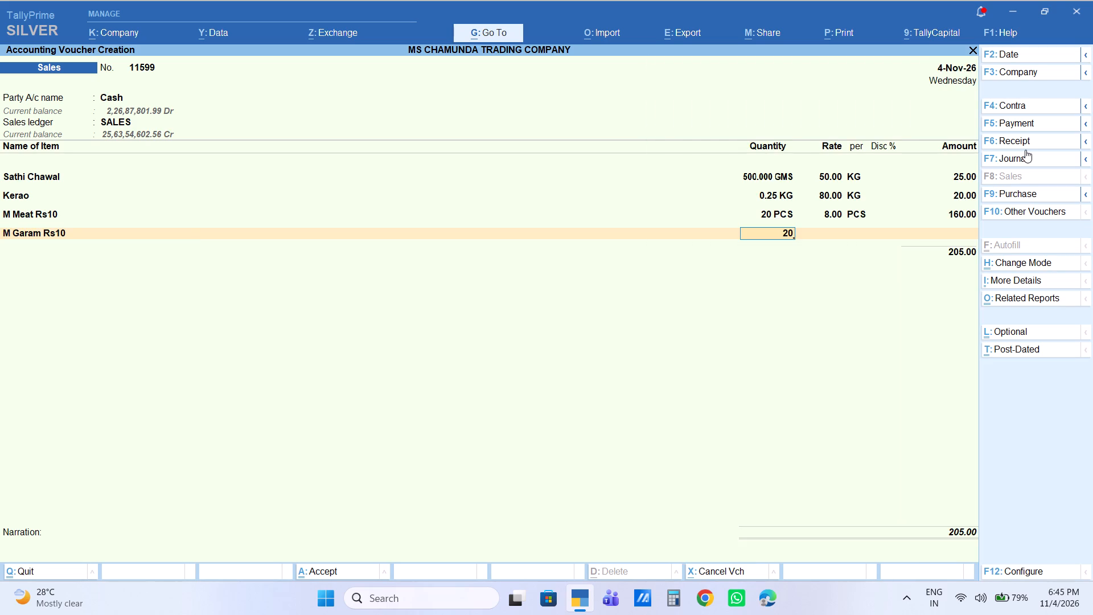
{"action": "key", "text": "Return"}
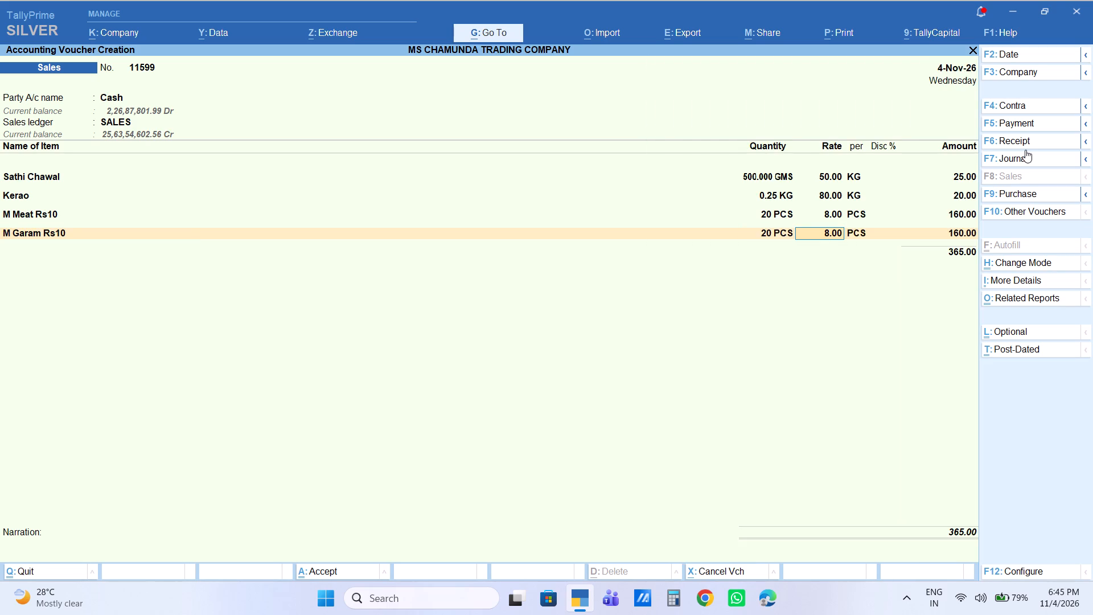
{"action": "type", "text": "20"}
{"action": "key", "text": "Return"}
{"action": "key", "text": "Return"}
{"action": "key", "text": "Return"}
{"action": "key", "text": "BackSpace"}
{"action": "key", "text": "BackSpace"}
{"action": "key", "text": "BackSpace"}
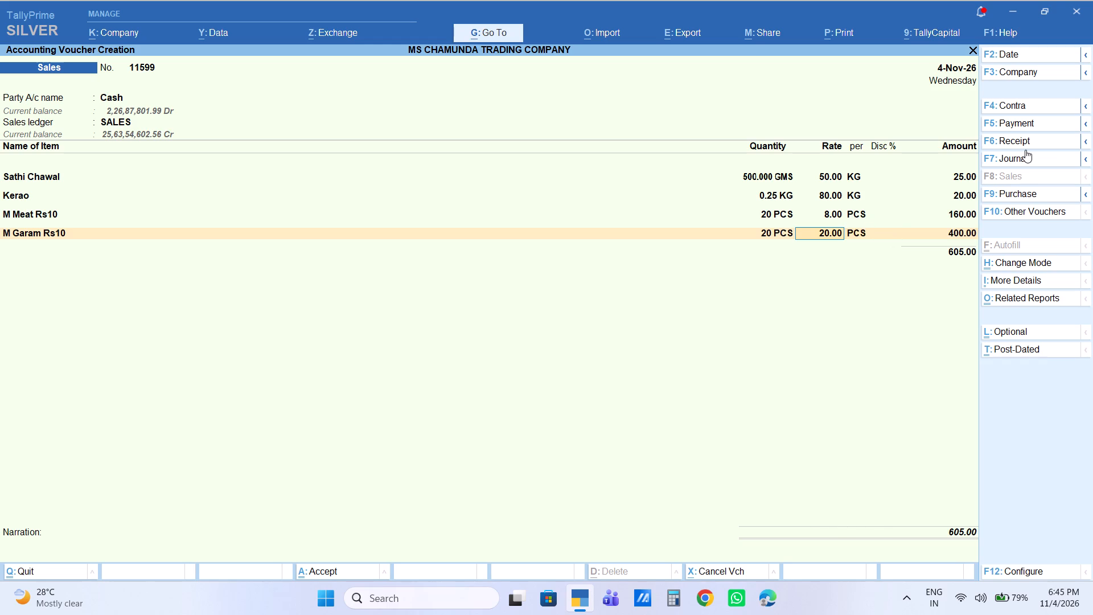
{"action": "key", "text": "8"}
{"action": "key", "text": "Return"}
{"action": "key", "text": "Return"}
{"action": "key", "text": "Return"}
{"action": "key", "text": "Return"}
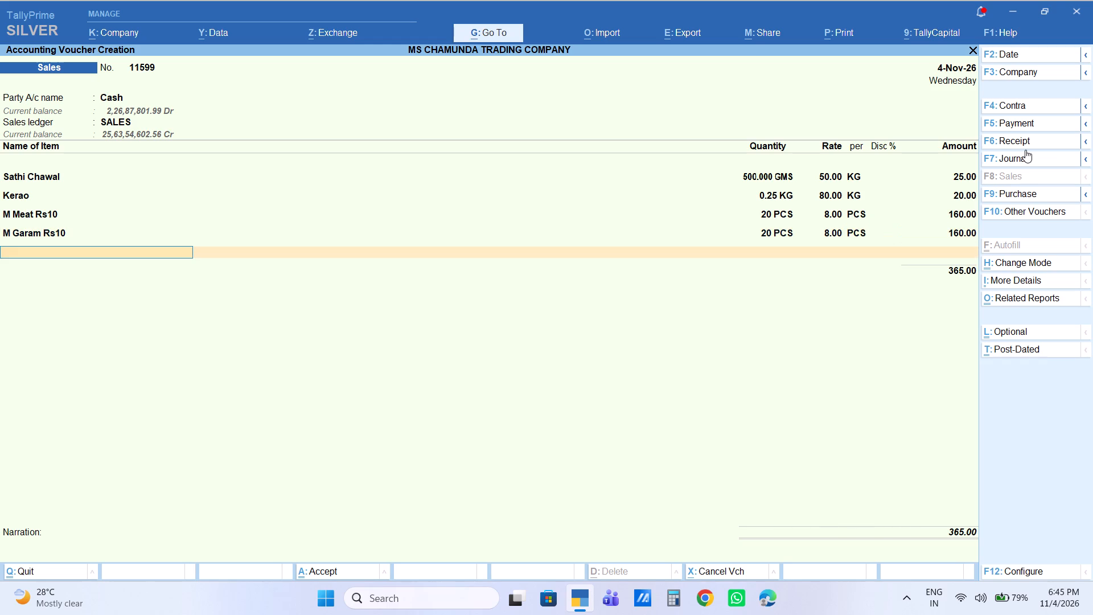
Add RUN ONN as the fifth item with a quantity of 2 PCS at the rate of 65.
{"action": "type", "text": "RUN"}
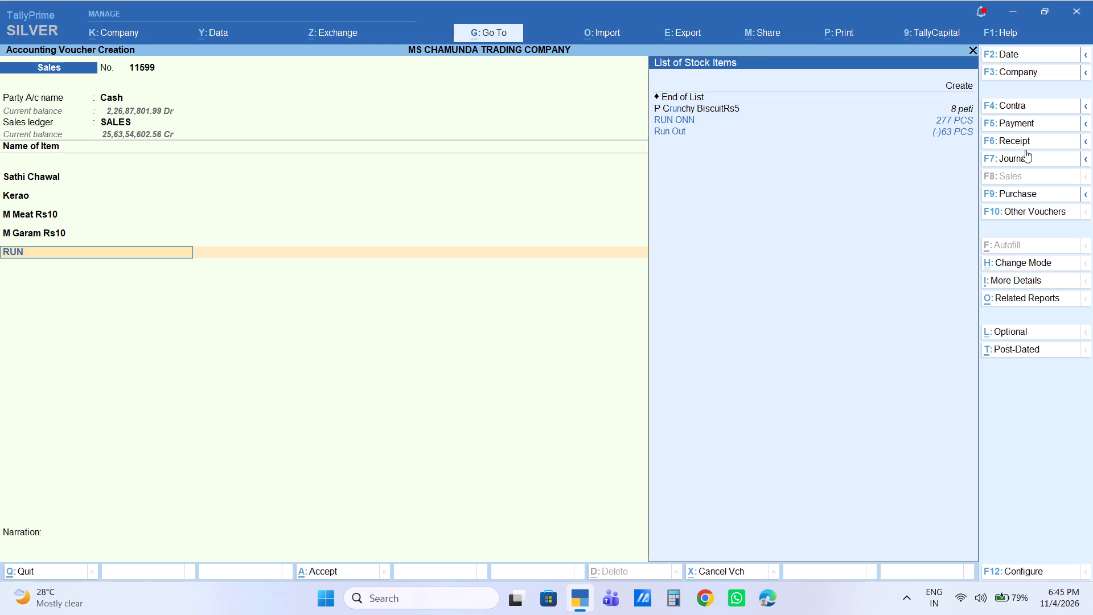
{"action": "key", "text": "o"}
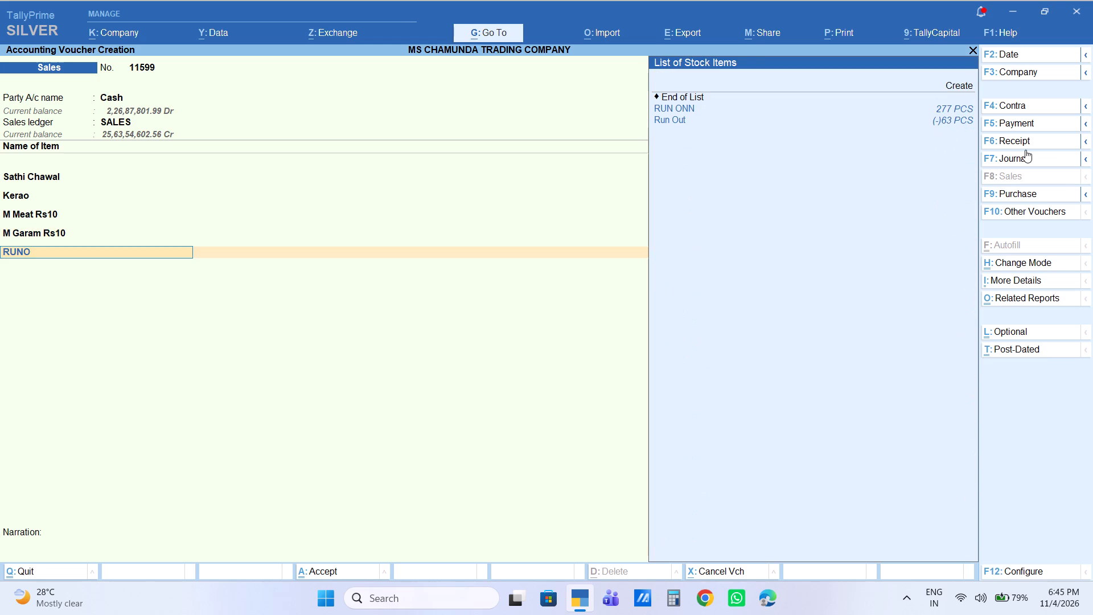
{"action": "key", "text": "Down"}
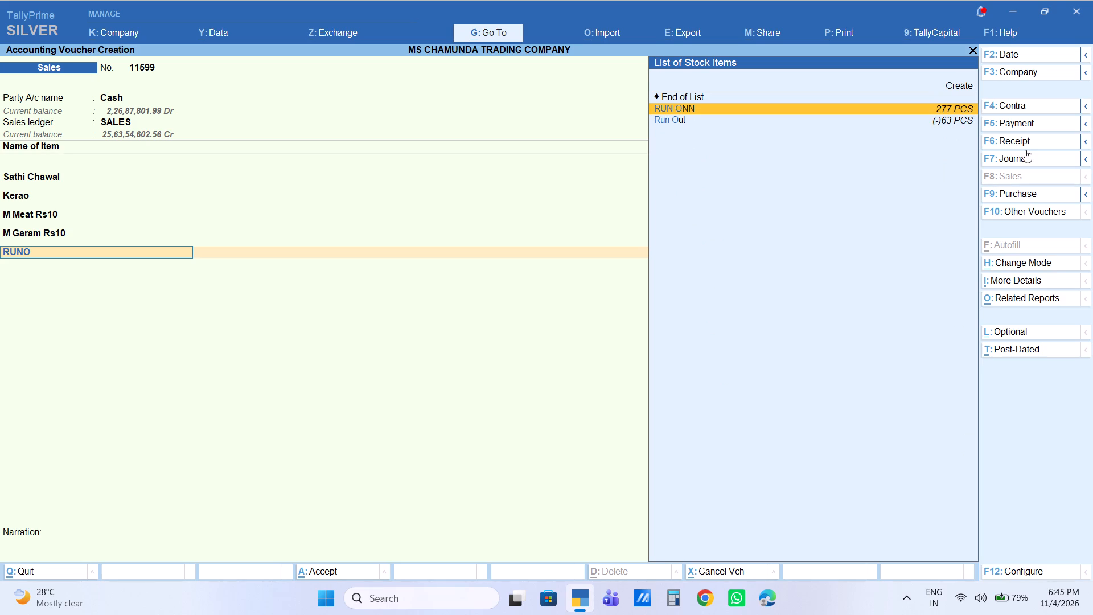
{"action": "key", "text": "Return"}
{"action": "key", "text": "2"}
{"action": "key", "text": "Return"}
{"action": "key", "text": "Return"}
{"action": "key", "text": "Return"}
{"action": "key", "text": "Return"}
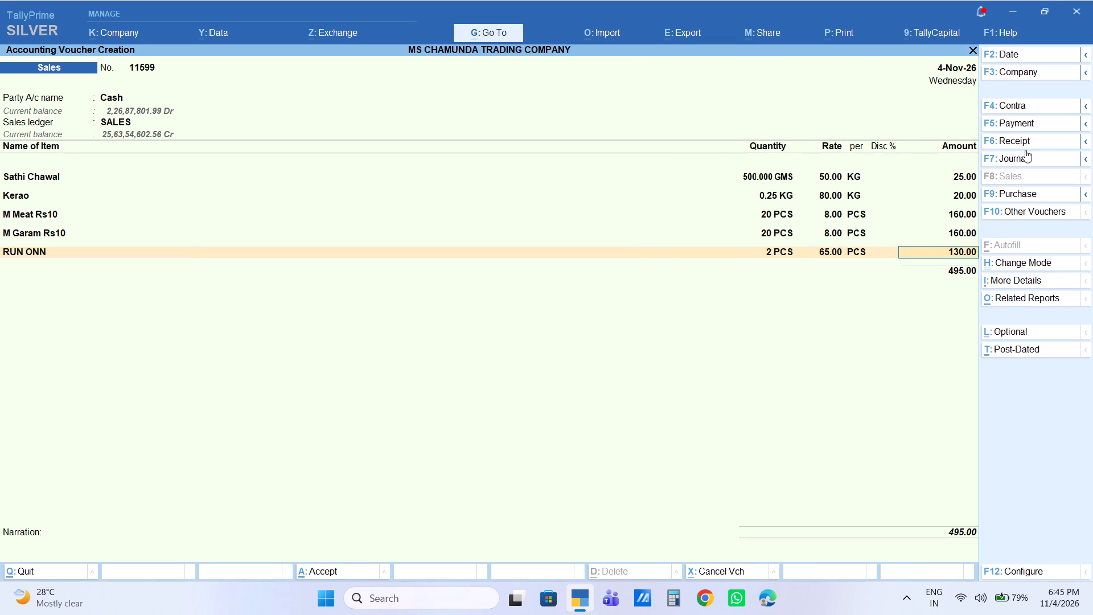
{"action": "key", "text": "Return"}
Add NUTRELLA RS10 as the sixth item with a quantity of 2 BDL at the rate of 380.
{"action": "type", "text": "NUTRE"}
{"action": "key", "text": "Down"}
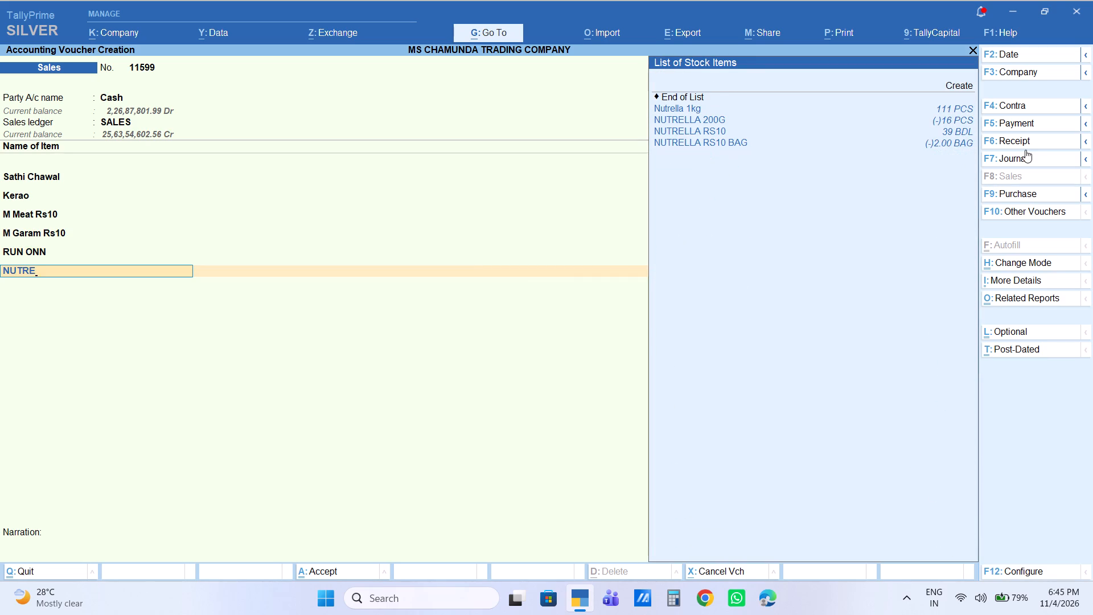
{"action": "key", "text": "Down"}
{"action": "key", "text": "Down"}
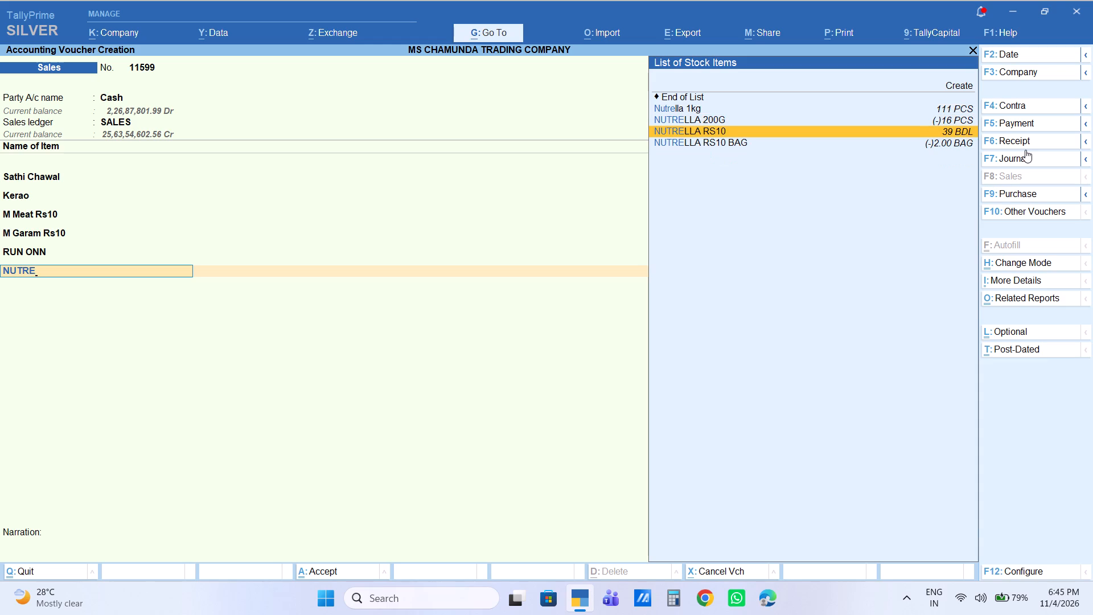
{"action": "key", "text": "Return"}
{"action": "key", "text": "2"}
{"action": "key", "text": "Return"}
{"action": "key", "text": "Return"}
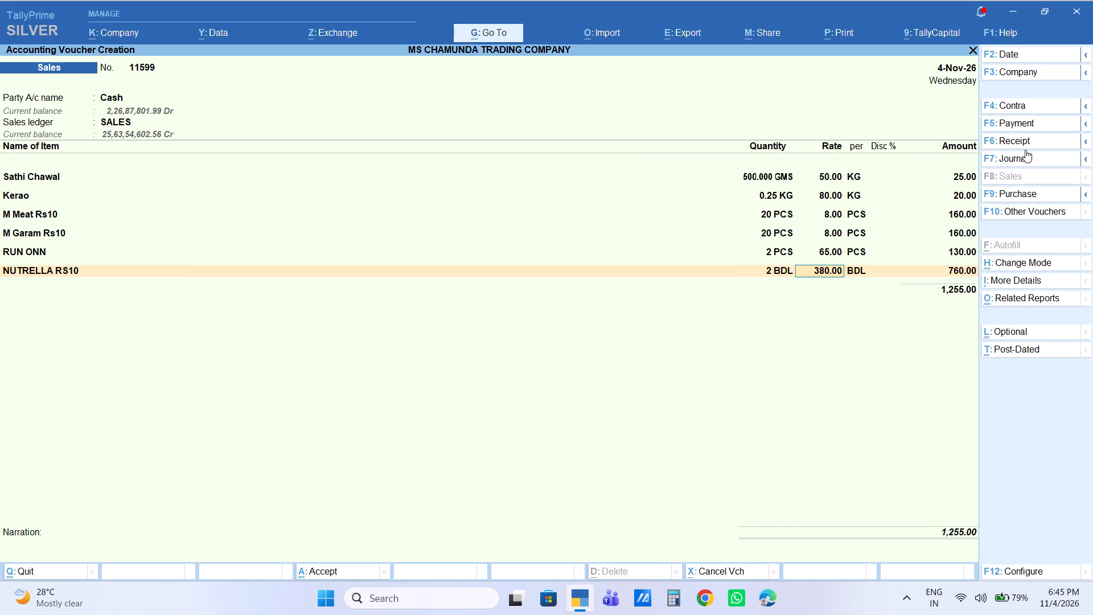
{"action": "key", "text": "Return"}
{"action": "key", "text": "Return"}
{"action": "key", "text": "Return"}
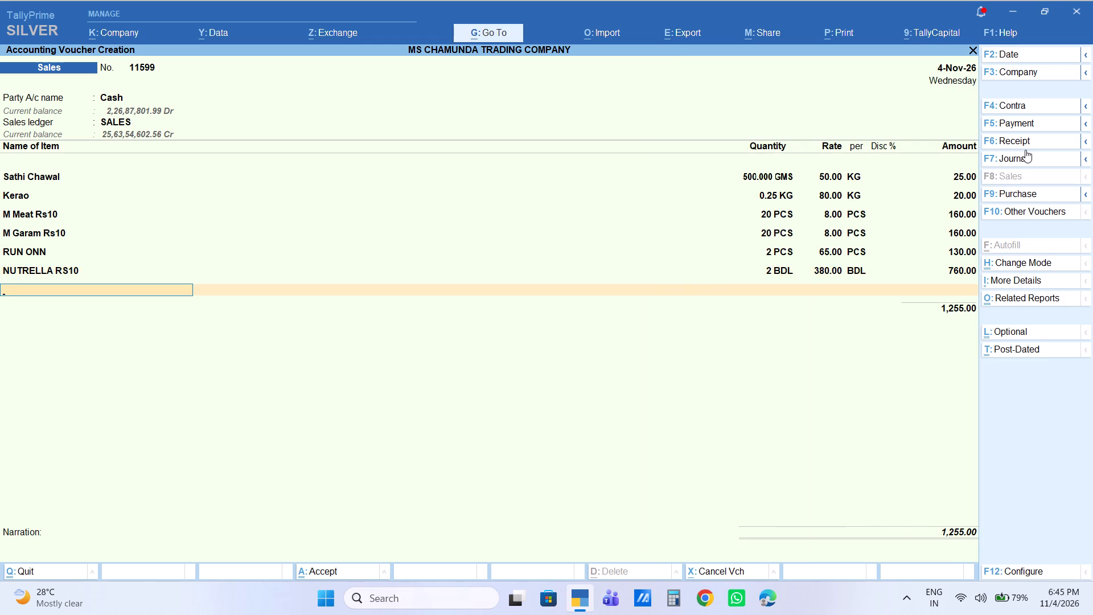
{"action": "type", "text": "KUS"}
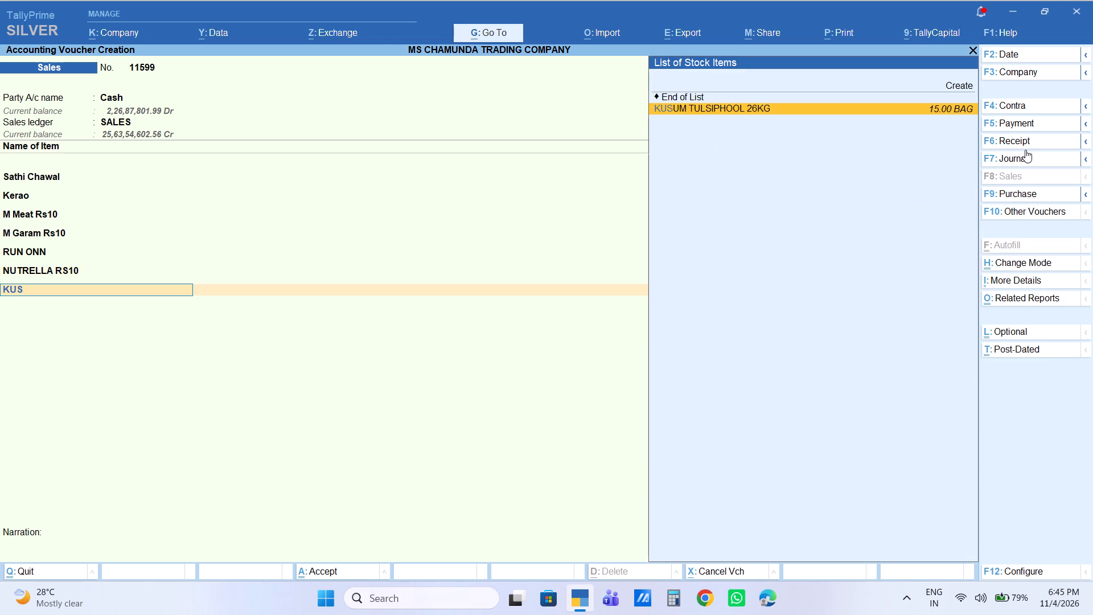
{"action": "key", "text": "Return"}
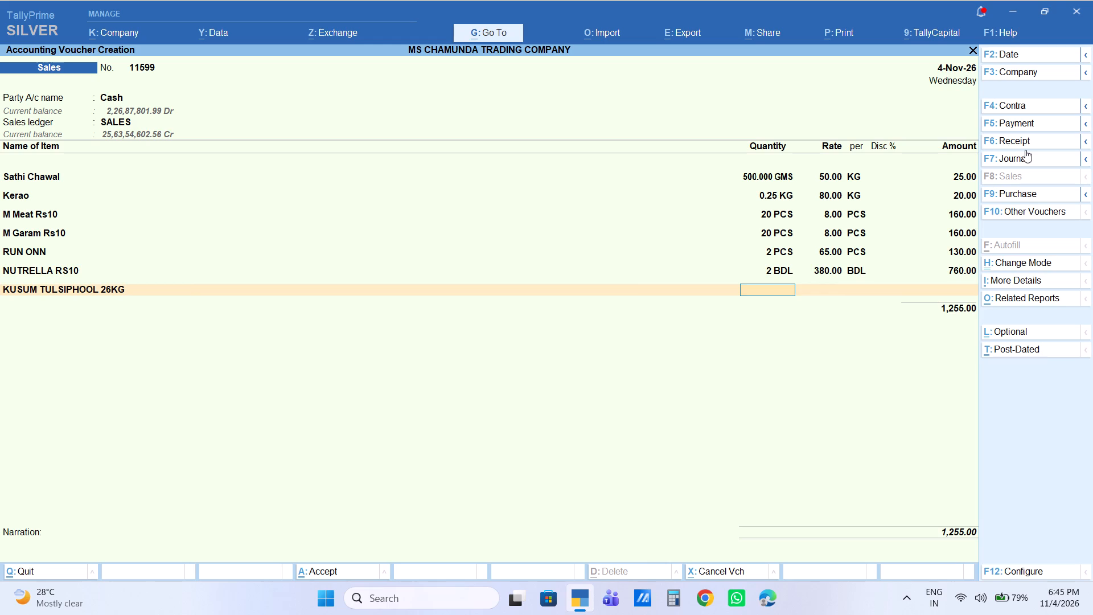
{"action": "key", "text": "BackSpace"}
Add TULSI PHOOL Kg as the seventh item with a quantity of 2 KG at the rate of 130.
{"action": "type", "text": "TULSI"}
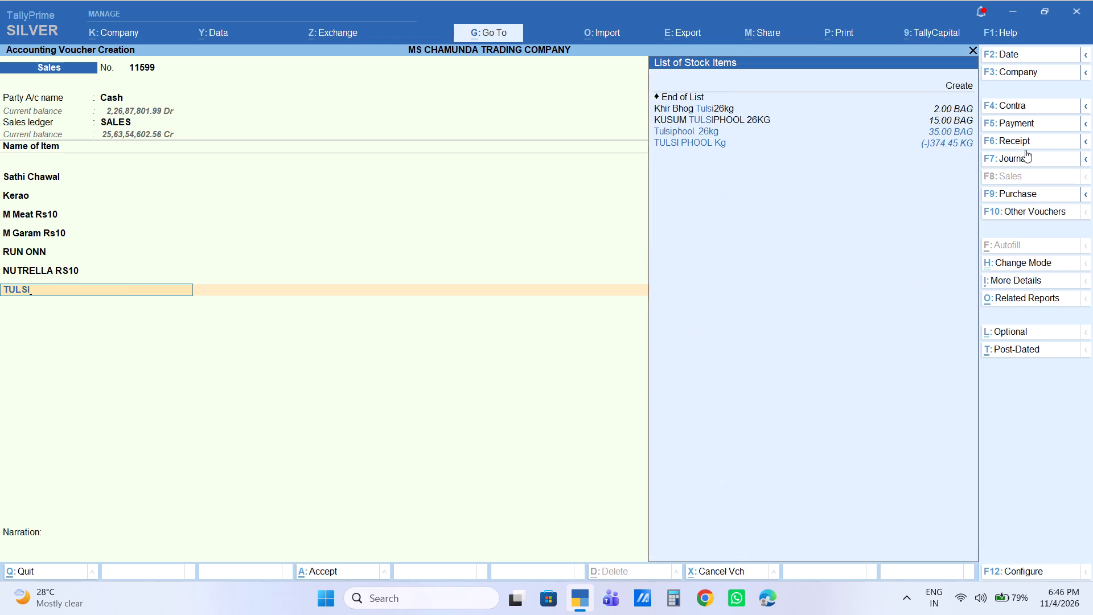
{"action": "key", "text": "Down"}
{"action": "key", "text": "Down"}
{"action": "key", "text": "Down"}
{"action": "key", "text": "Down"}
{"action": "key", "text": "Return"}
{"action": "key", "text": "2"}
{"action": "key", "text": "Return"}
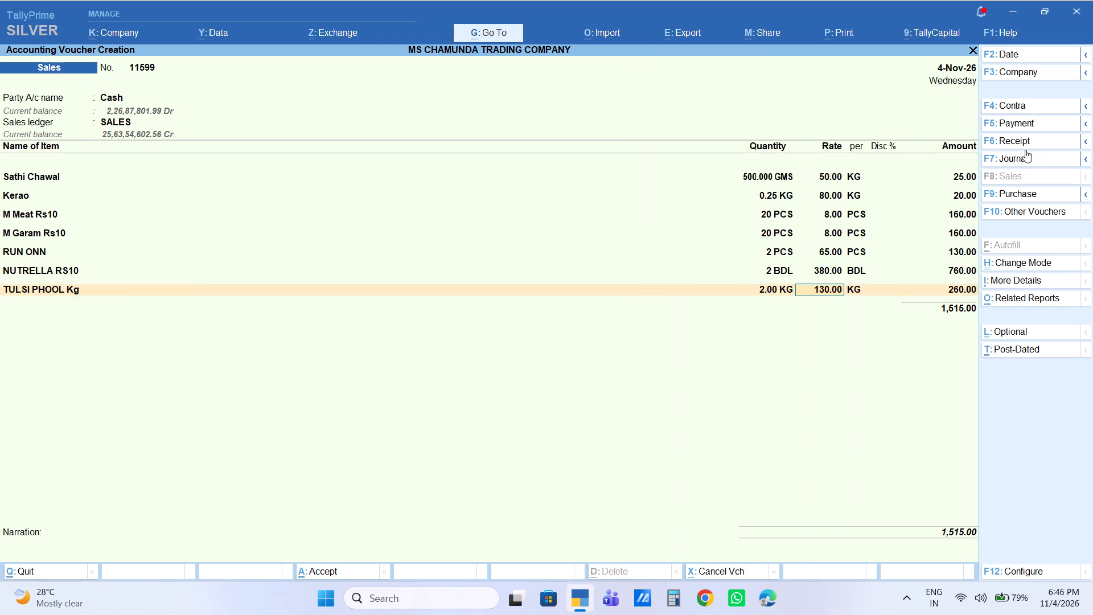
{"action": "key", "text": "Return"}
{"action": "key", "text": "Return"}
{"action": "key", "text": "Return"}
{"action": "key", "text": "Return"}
End the item list without extra charges or narration and save cash sale 11599.
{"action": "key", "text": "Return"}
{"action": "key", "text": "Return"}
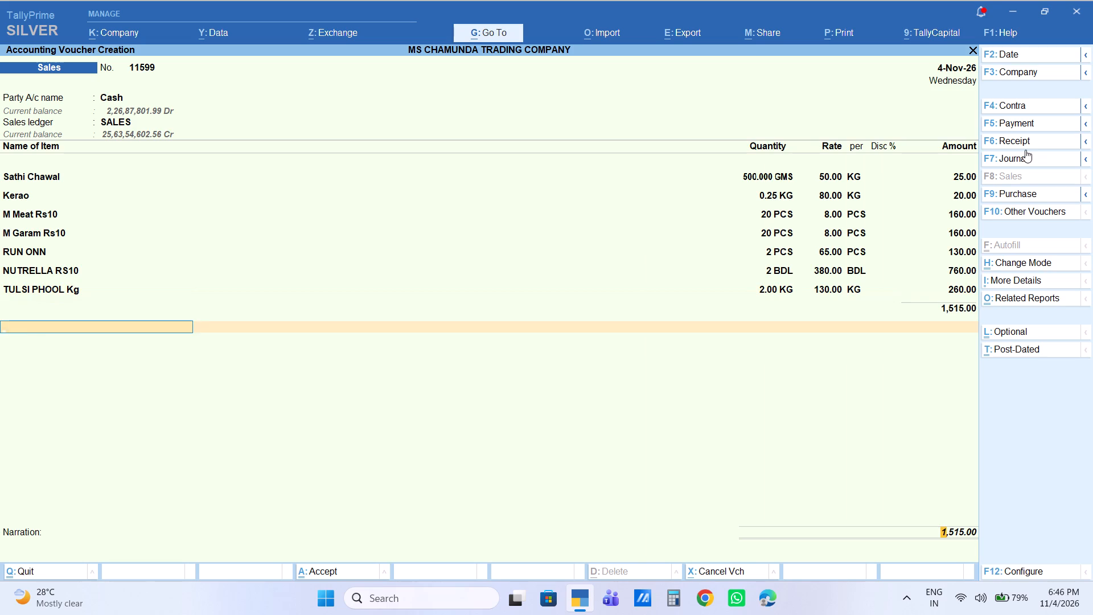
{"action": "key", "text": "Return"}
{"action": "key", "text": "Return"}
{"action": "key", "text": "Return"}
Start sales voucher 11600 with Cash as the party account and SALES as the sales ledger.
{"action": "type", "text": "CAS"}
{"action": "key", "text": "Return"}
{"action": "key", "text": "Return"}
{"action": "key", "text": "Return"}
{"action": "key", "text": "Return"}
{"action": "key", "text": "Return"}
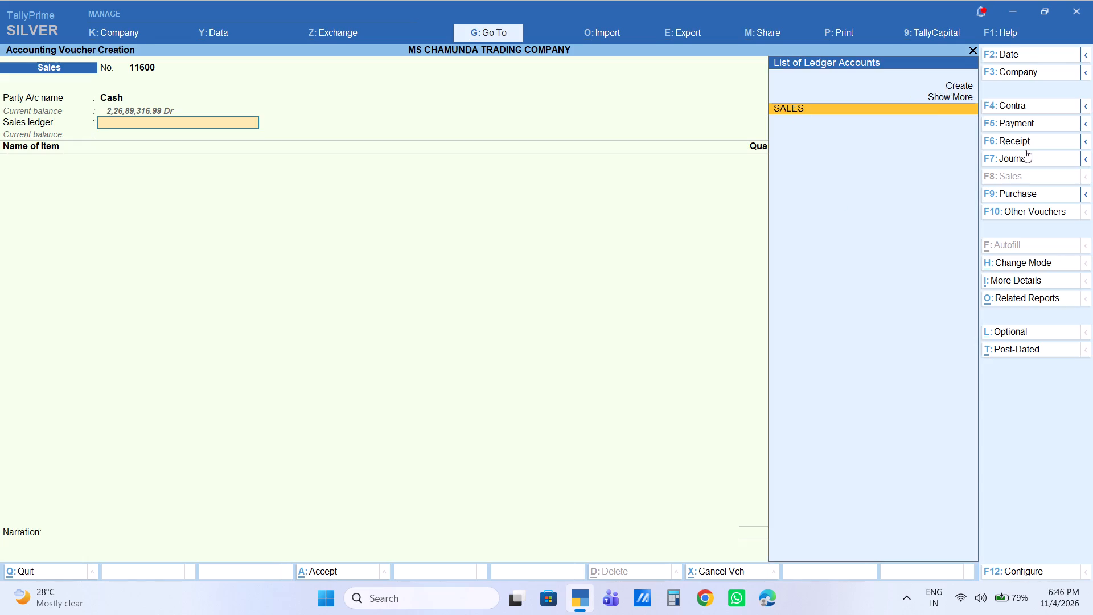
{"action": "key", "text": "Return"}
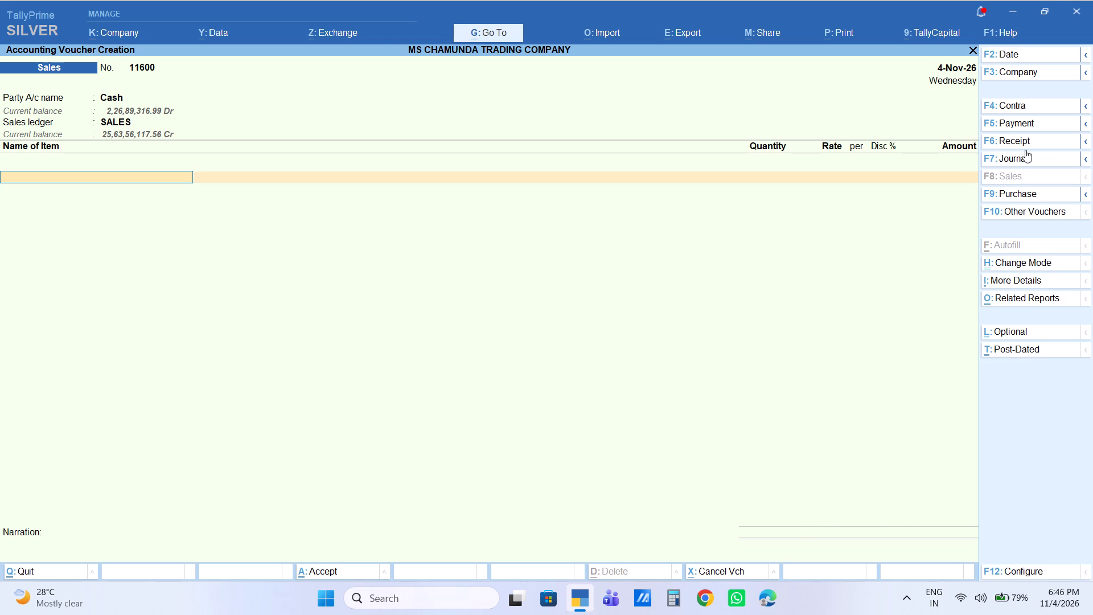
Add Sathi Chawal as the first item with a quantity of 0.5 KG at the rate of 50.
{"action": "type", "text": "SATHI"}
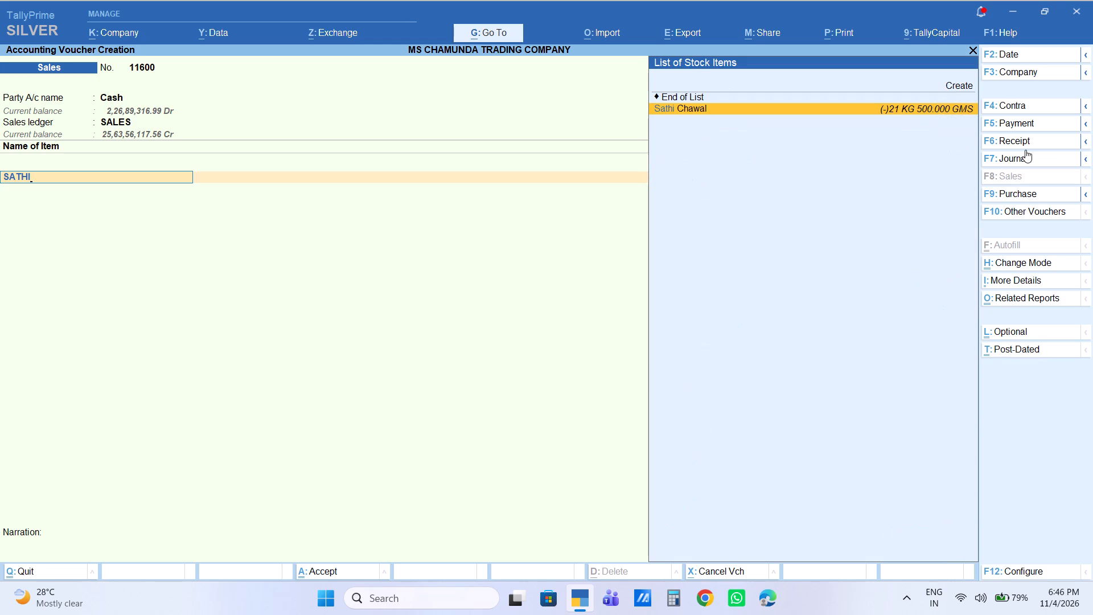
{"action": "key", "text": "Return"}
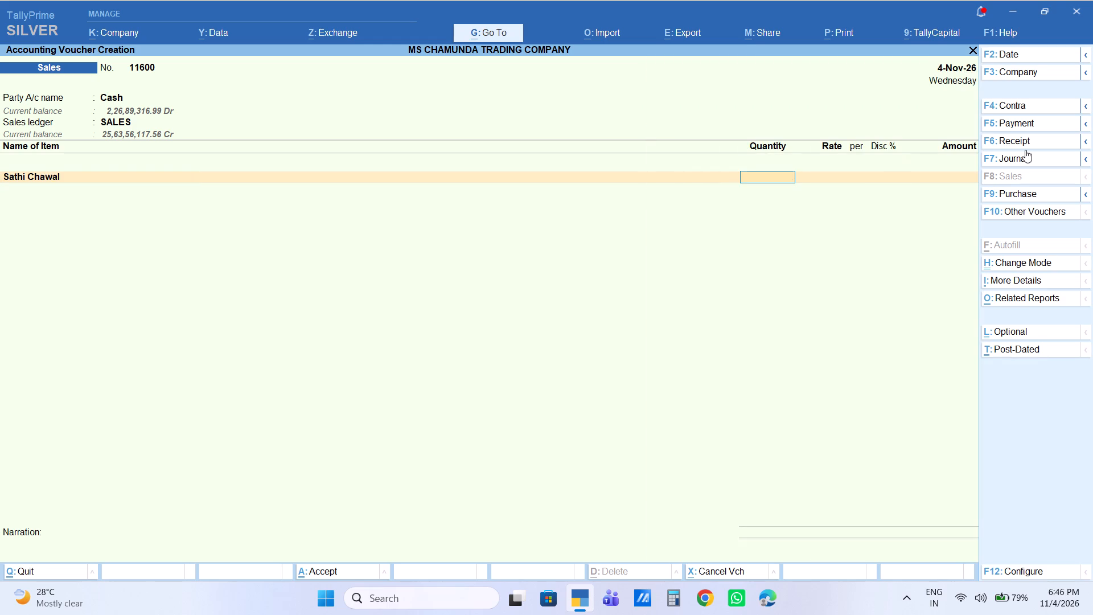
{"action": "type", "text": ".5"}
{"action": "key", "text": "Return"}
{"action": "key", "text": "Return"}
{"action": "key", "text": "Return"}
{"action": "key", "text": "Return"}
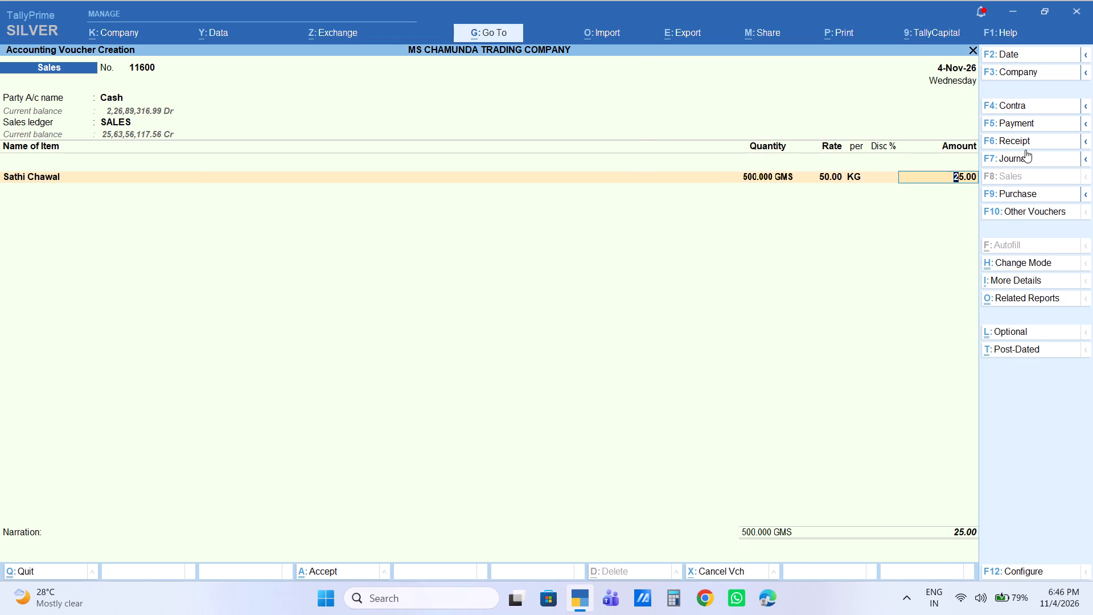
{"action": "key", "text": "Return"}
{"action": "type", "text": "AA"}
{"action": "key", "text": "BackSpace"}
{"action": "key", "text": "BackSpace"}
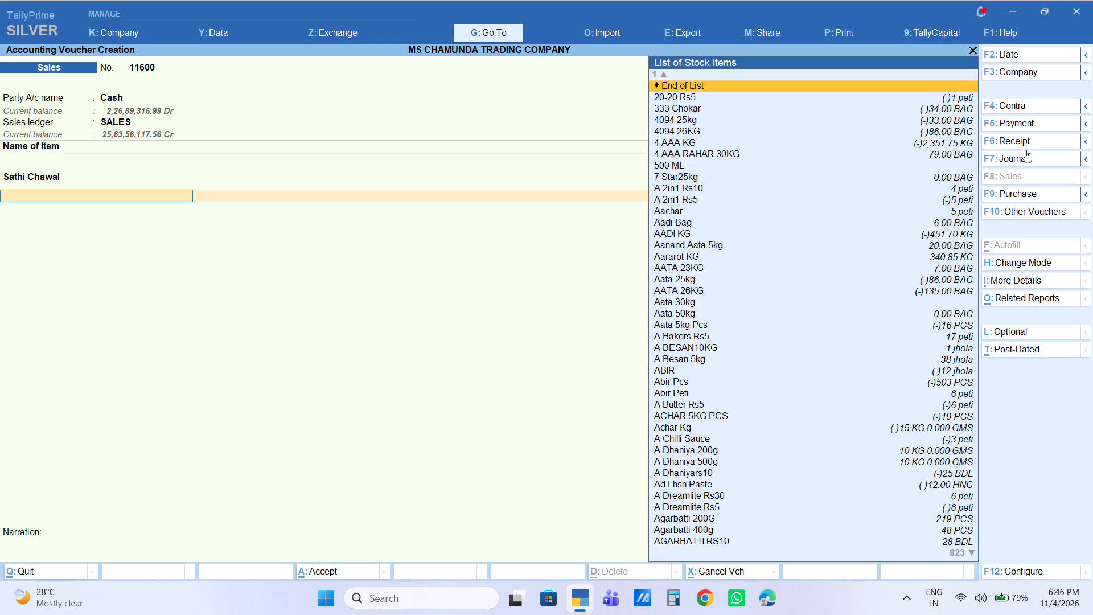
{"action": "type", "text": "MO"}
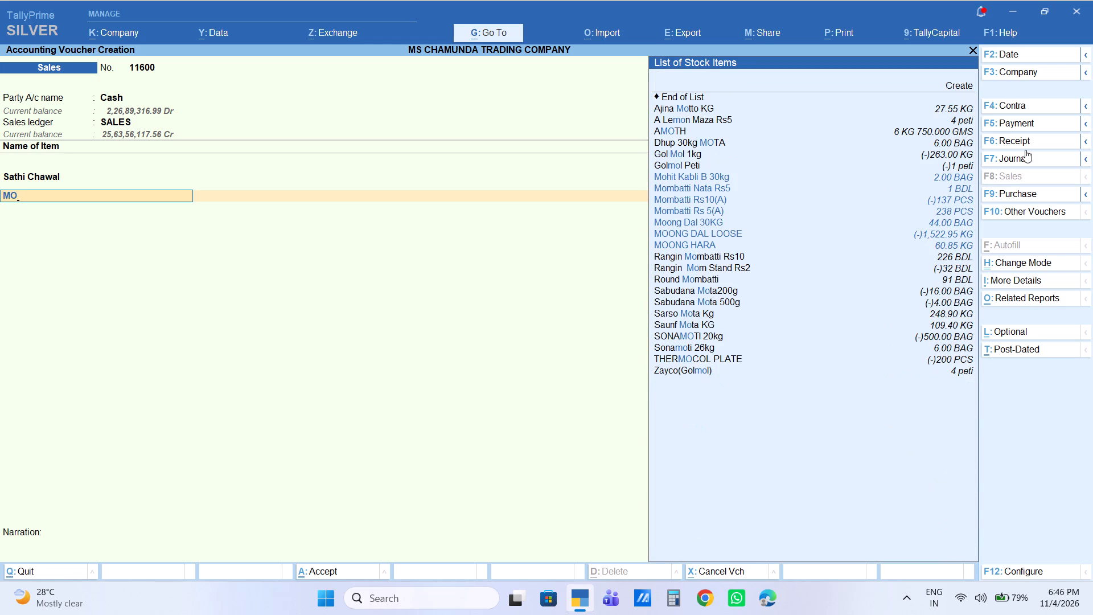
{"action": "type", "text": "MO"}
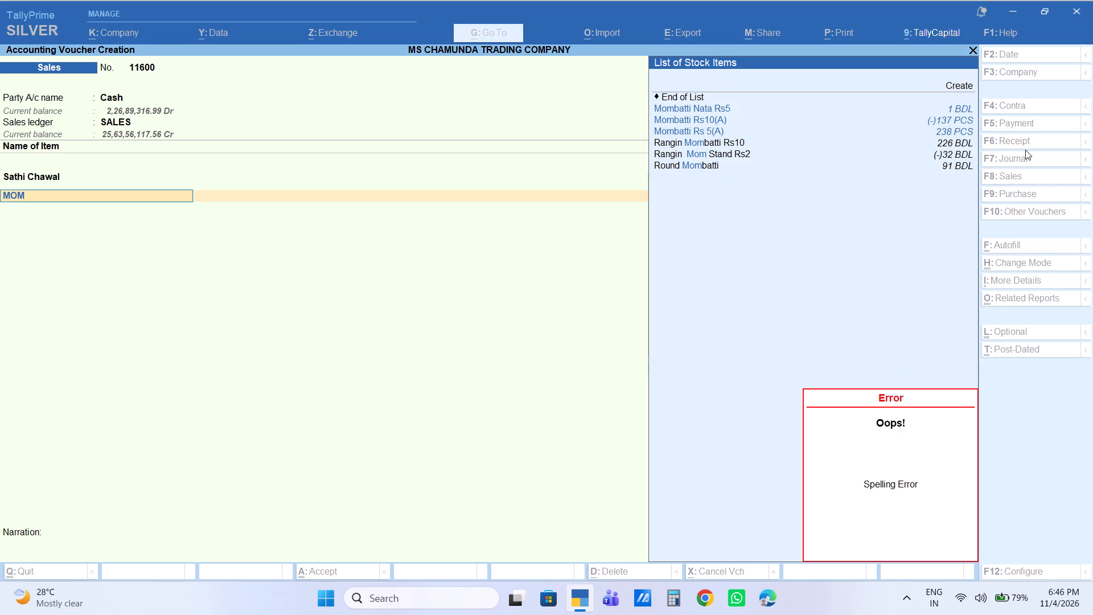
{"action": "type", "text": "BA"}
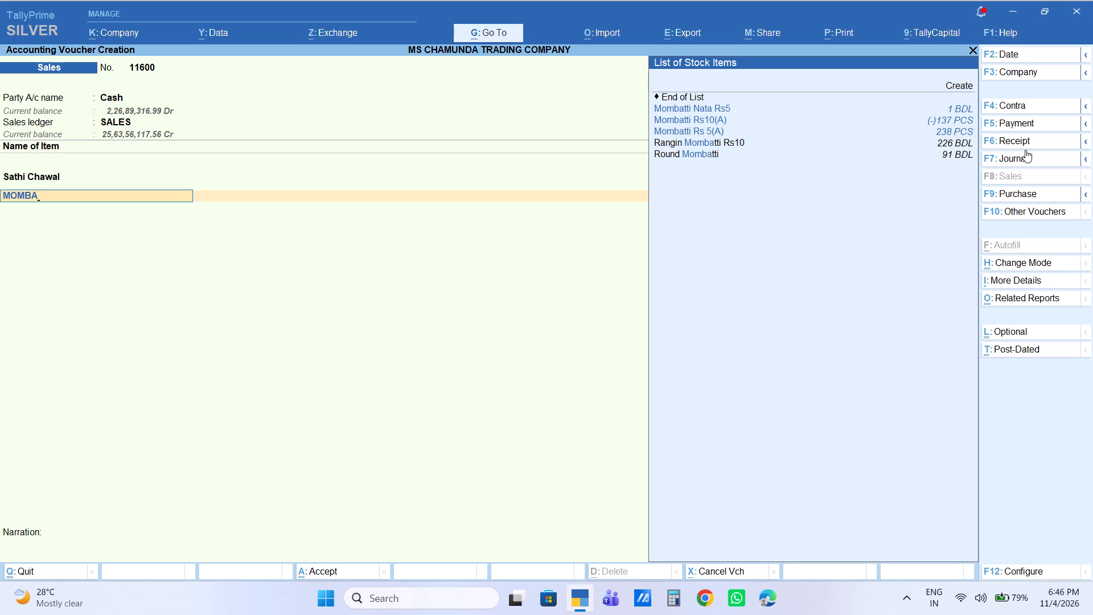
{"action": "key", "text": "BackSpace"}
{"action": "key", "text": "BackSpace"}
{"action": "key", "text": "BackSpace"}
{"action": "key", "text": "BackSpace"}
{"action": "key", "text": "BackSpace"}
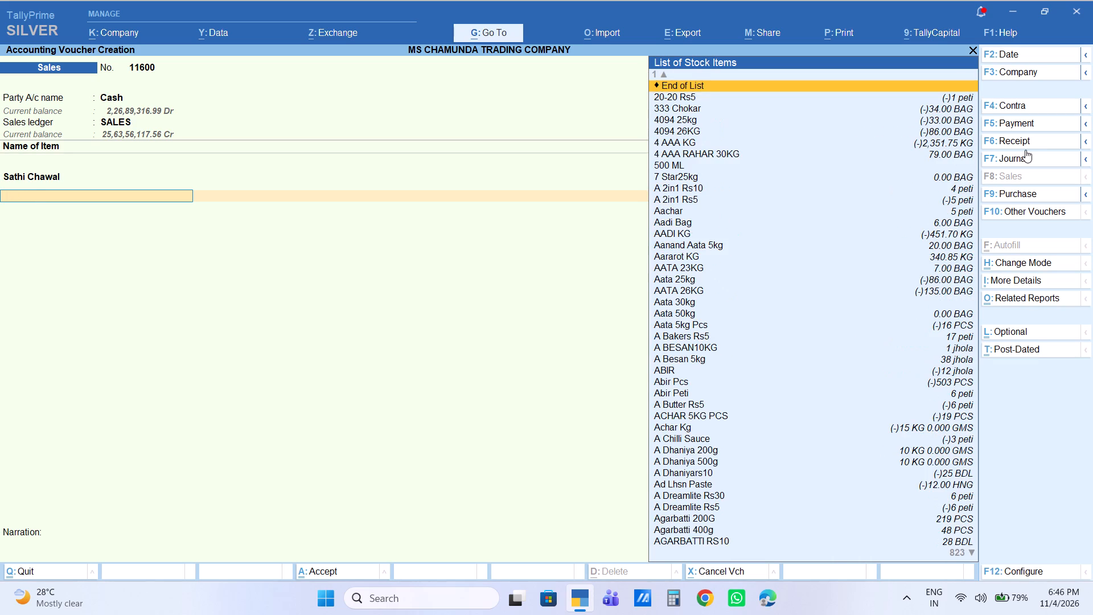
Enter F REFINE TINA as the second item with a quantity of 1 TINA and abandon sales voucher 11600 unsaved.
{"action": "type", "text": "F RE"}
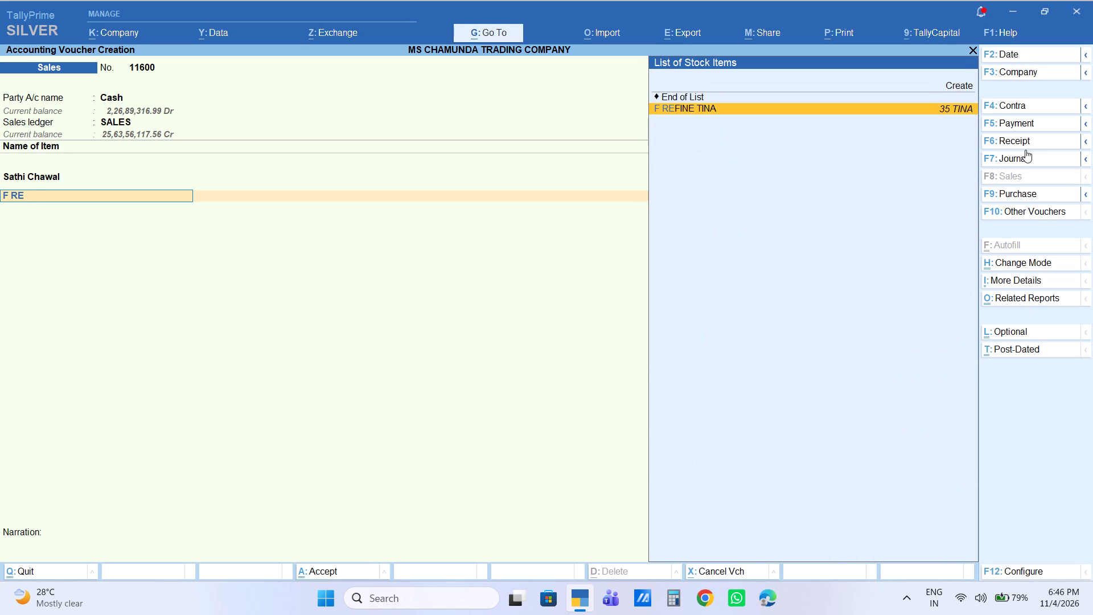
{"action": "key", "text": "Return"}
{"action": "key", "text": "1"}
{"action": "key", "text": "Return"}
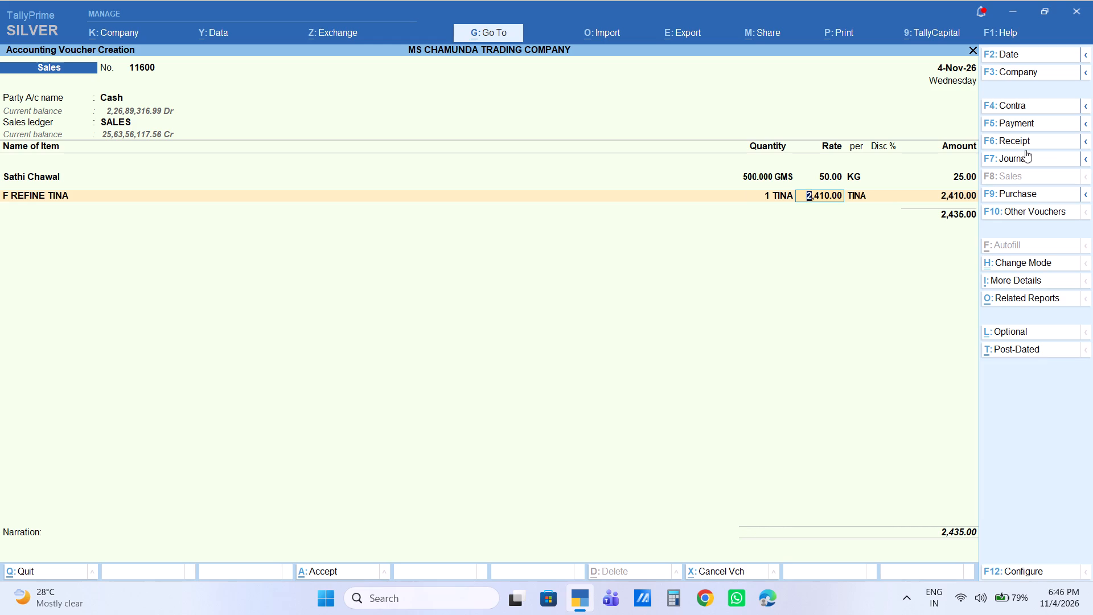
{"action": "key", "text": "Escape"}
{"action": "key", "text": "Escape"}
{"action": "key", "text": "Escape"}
Open the Ledger report from the account books.
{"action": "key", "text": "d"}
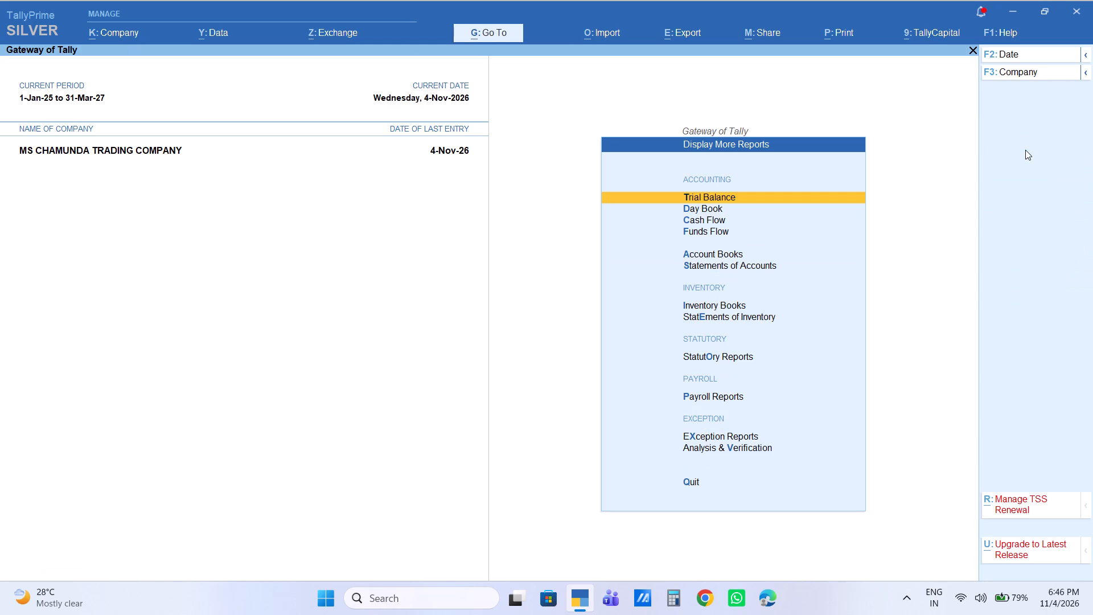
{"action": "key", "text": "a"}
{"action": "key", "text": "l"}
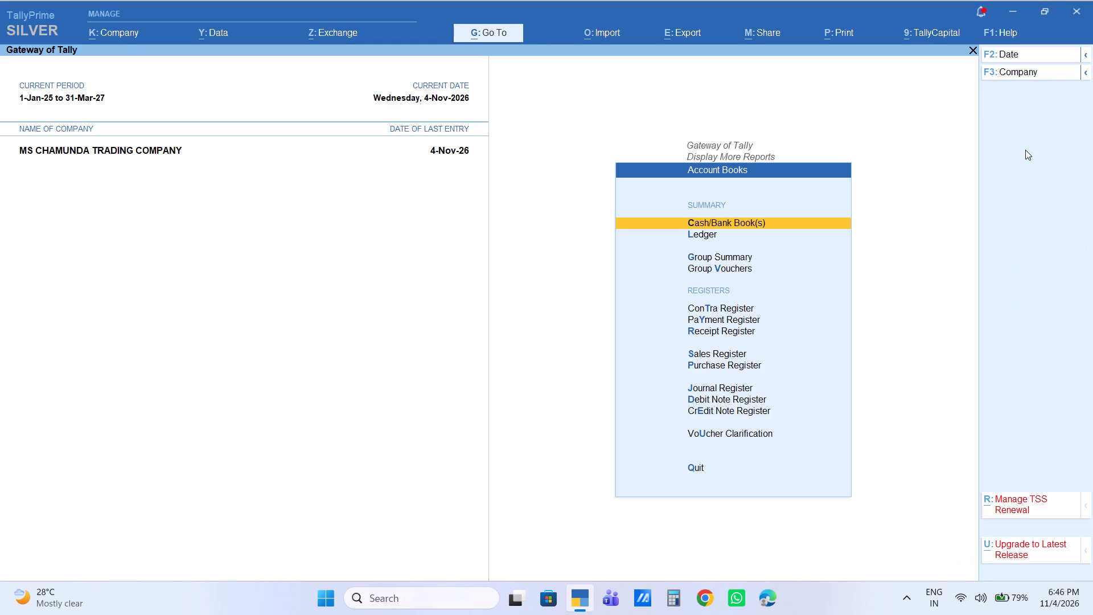
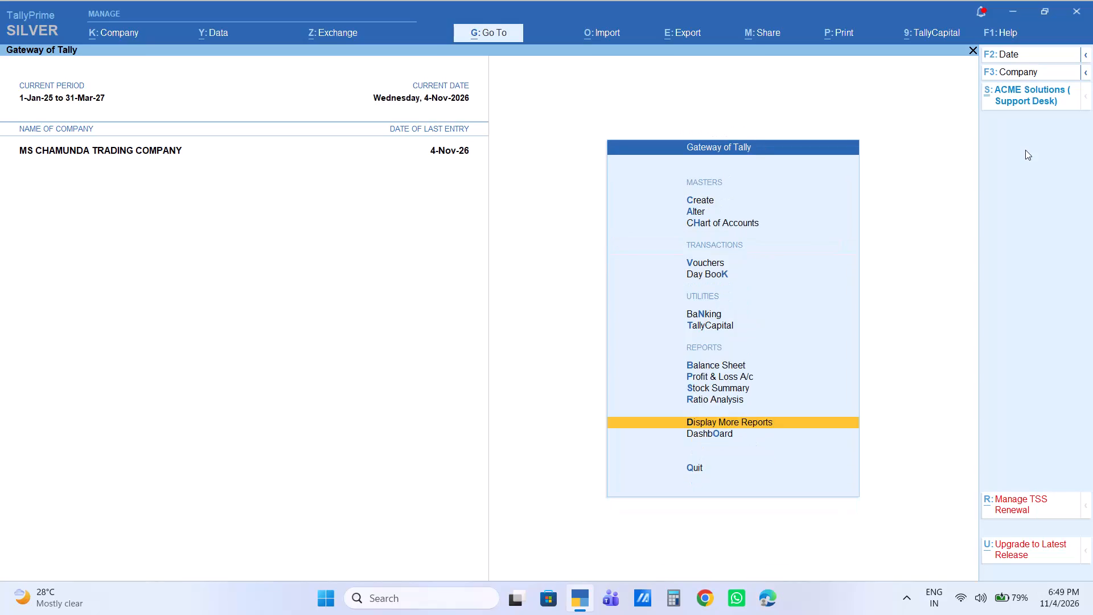
Open the Day Book for 4-Nov-26 and examine the items of cash sales voucher 11599.
{"action": "key", "text": "Up"}
{"action": "key", "text": "Up"}
{"action": "key", "text": "Up"}
{"action": "key", "text": "Up"}
{"action": "key", "text": "Up"}
{"action": "key", "text": "Up"}
{"action": "key", "text": "Up"}
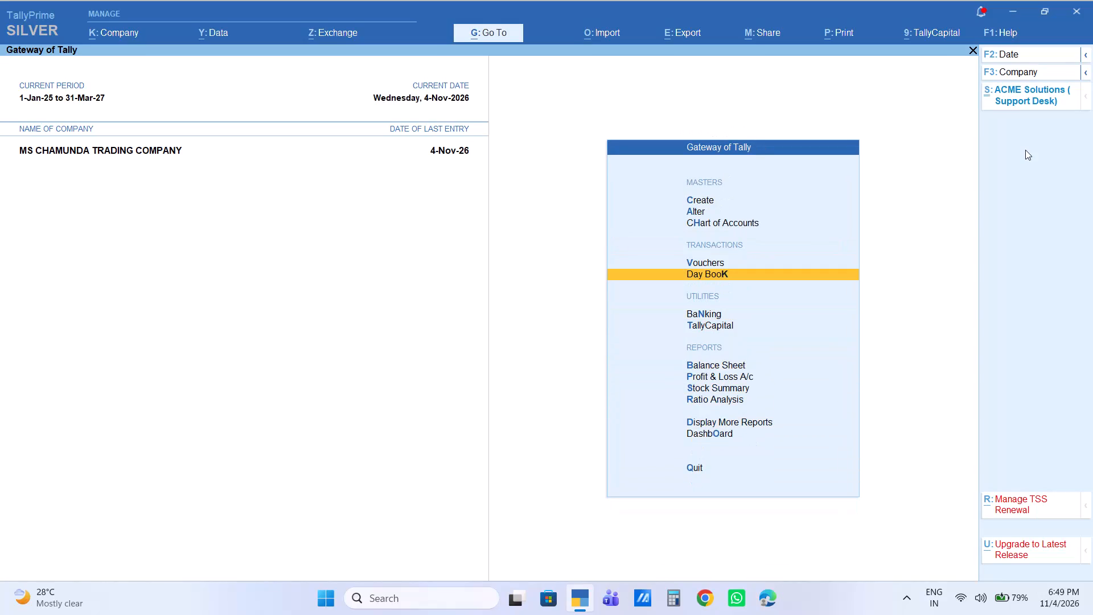
{"action": "key", "text": "Return"}
{"action": "key", "text": "Down"}
{"action": "key", "text": "Down"}
{"action": "key", "text": "Down"}
{"action": "key", "text": "Down"}
{"action": "key", "text": "Down"}
{"action": "key", "text": "Down"}
{"action": "key", "text": "Down"}
{"action": "key", "text": "Down"}
{"action": "key", "text": "Down"}
{"action": "key", "text": "Down"}
{"action": "key", "text": "Down"}
{"action": "key", "text": "Down"}
{"action": "key", "text": "Down"}
{"action": "key", "text": "Down"}
{"action": "key", "text": "Down"}
{"action": "key", "text": "Down"}
{"action": "key", "text": "Down"}
{"action": "key", "text": "Down"}
{"action": "key", "text": "Down"}
{"action": "key", "text": "Down"}
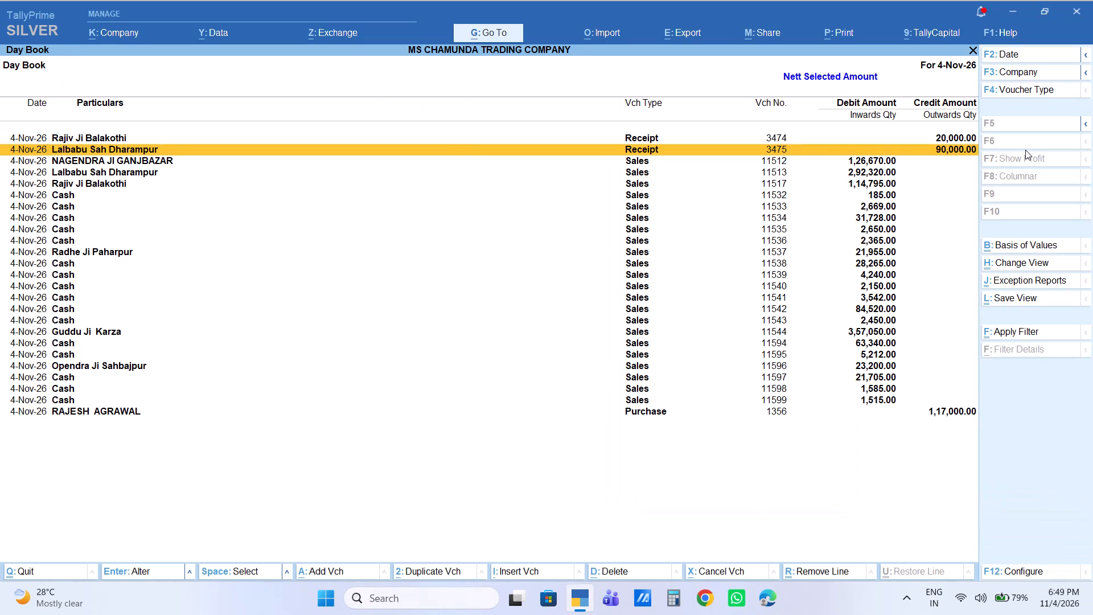
{"action": "key", "text": "Up"}
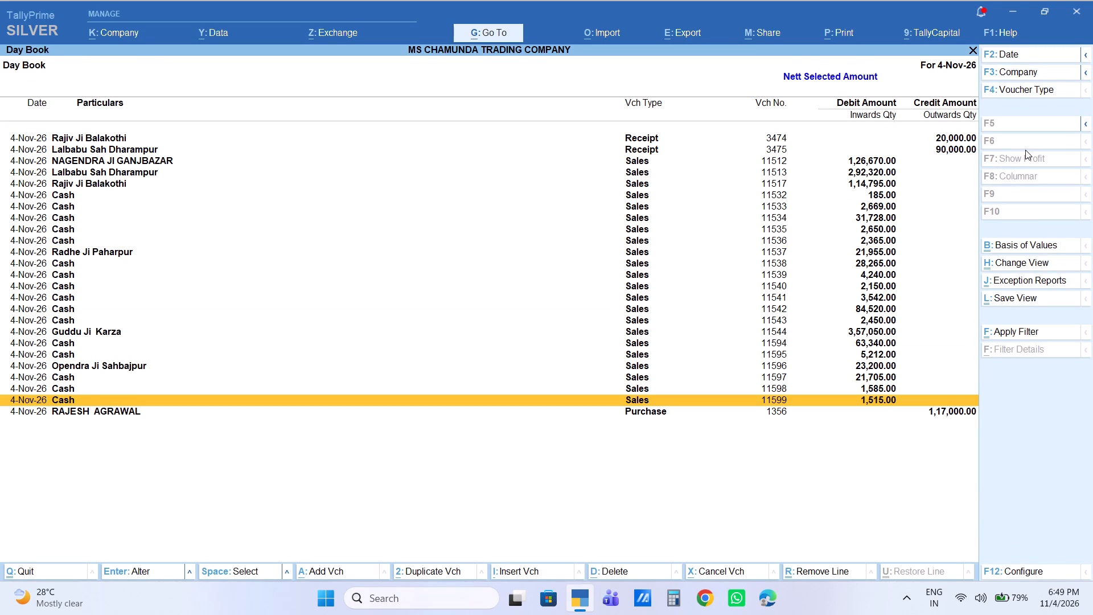
{"action": "key", "text": "Return"}
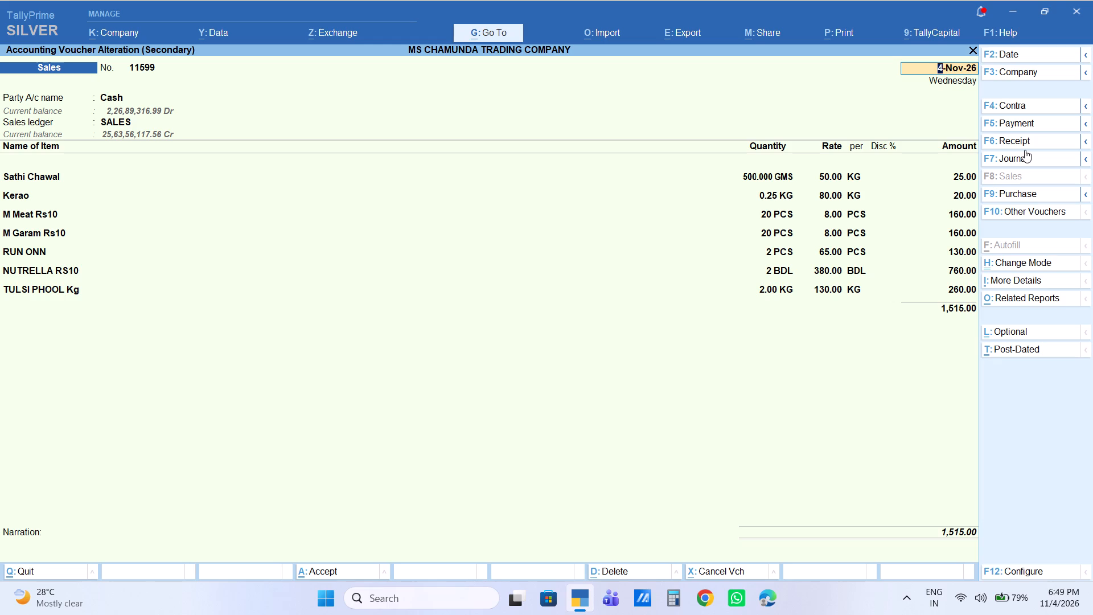
{"action": "key", "text": "Escape"}
{"action": "key", "text": "Escape"}
{"action": "key", "text": "Escape"}
{"action": "key", "text": "Escape"}
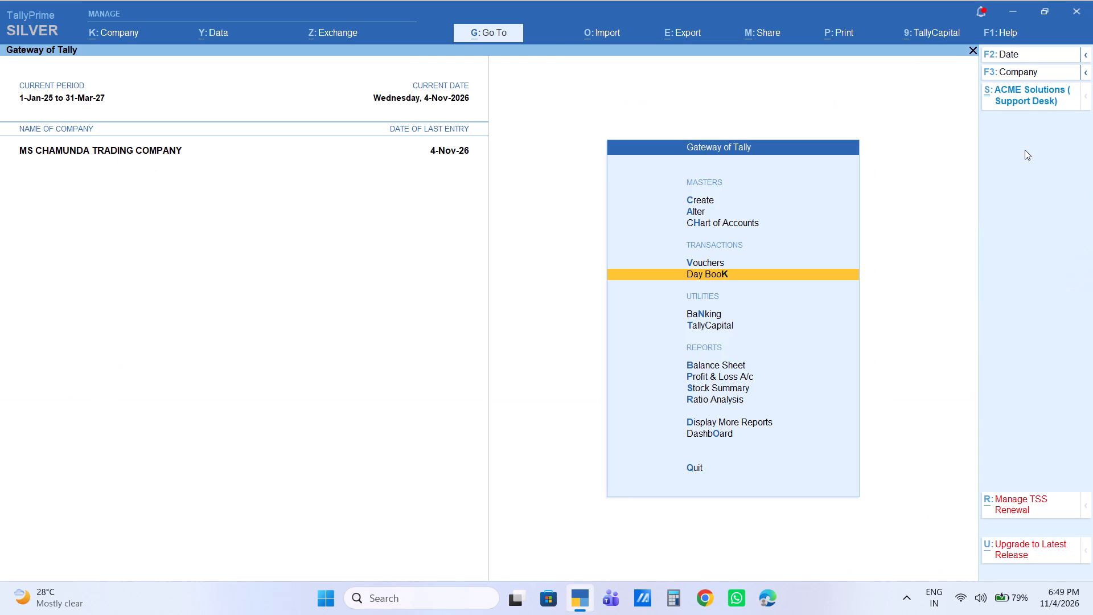
Start sales voucher 11600 with Cash as the party account and SALES as the sales ledger.
{"action": "key", "text": "Up"}
{"action": "key", "text": "Return"}
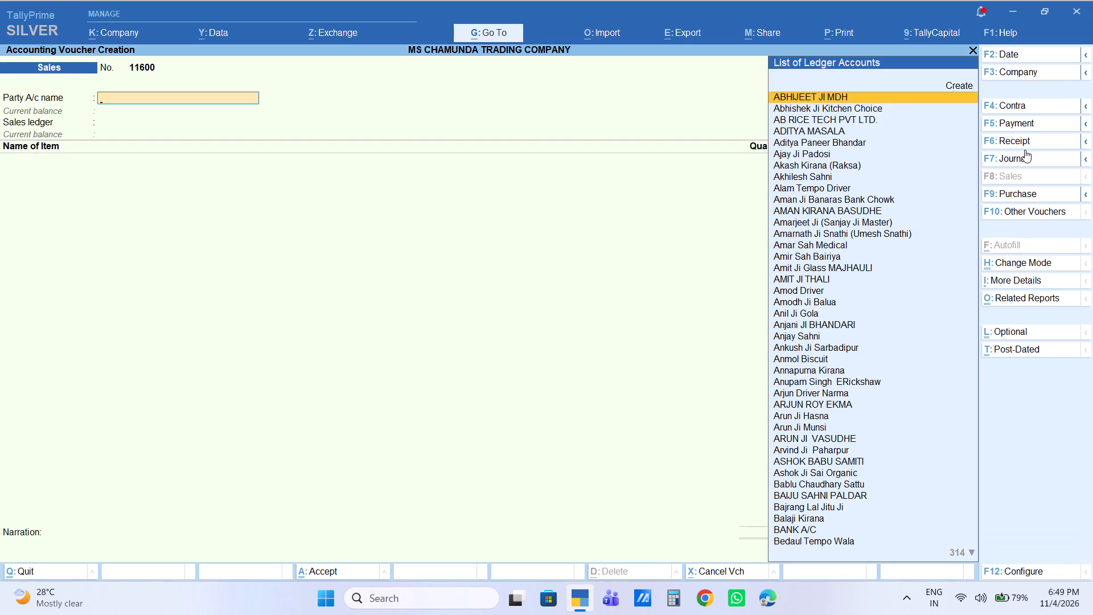
{"action": "type", "text": "CAS"}
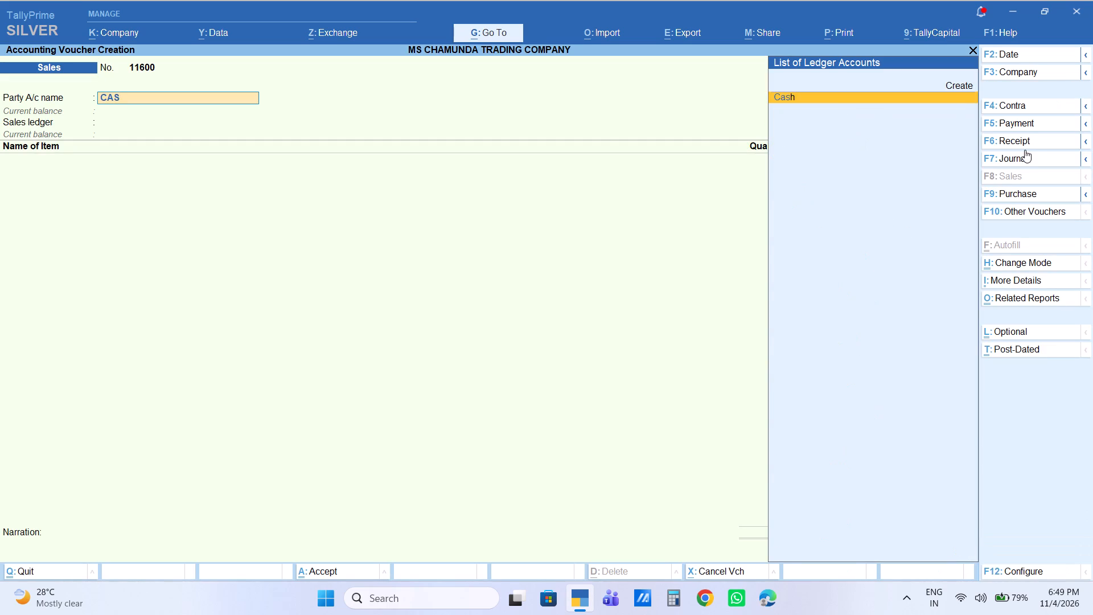
{"action": "key", "text": "Return"}
{"action": "key", "text": "Return"}
{"action": "key", "text": "Return"}
{"action": "key", "text": "Return"}
{"action": "key", "text": "Return"}
{"action": "key", "text": "Return"}
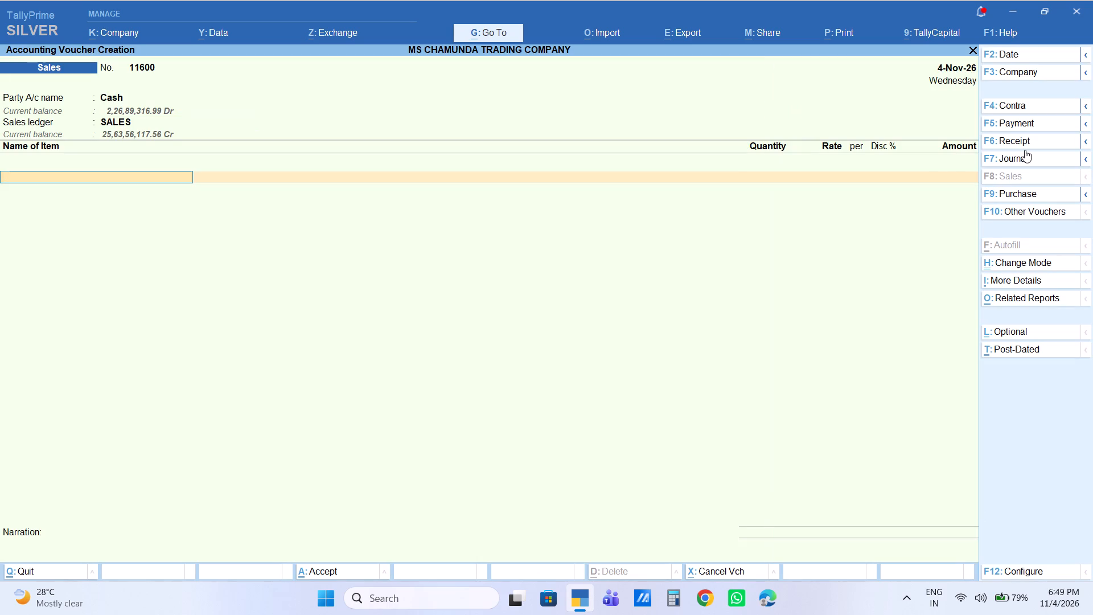
Add Sathi Chawal as the first item with a quantity of 0.5 KG at the rate of 50.
{"action": "type", "text": "SATHI"}
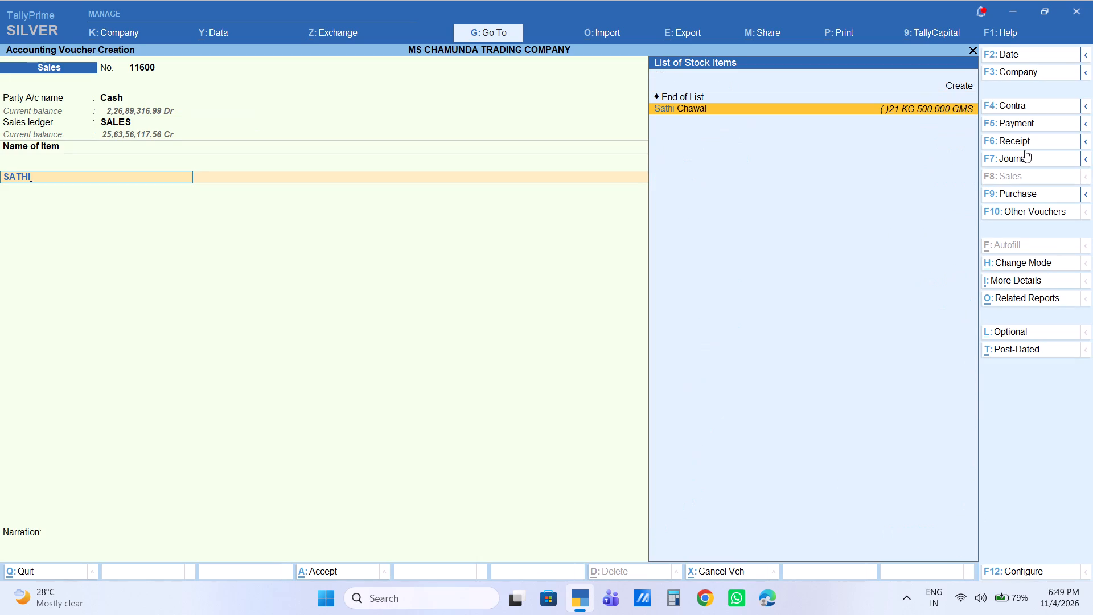
{"action": "key", "text": "Return"}
{"action": "type", "text": ".5"}
{"action": "key", "text": "Return"}
{"action": "key", "text": "Return"}
{"action": "key", "text": "Return"}
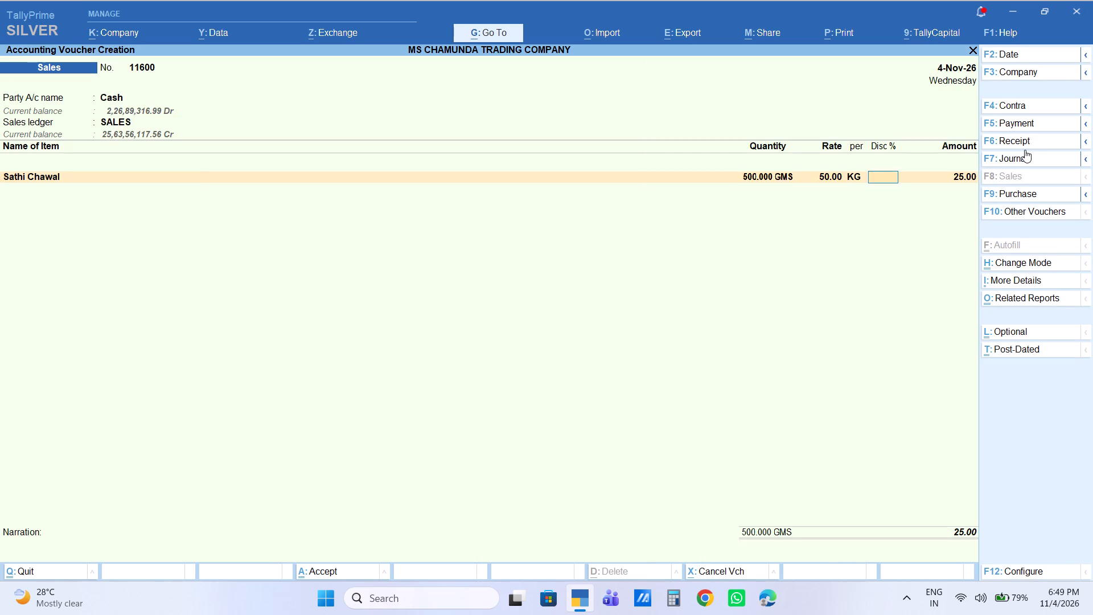
{"action": "key", "text": "Return"}
{"action": "key", "text": "Return"}
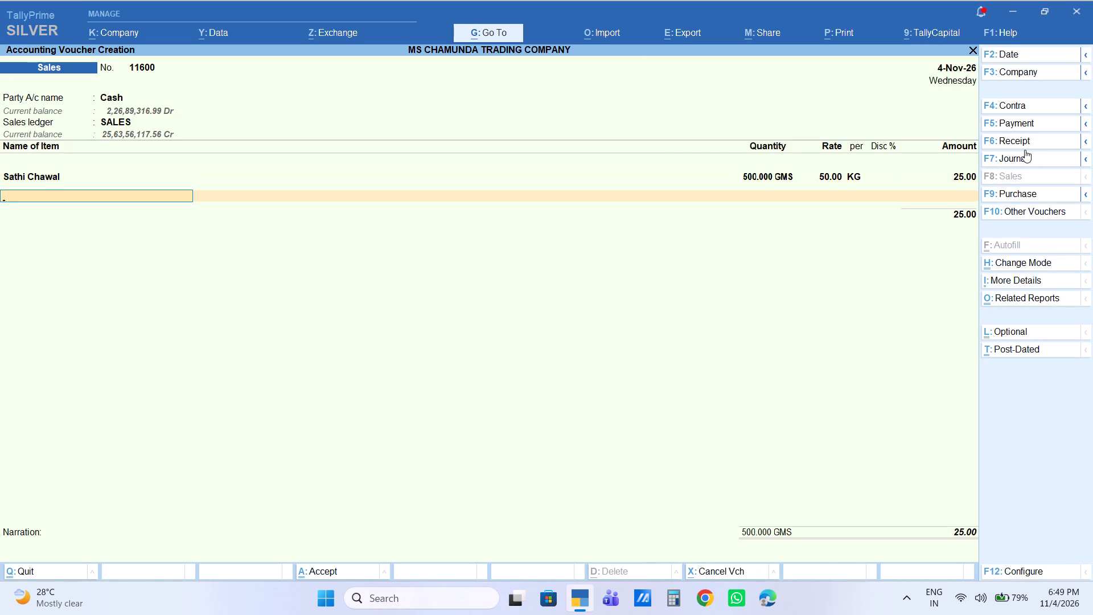
Add Mombatti Rs10(A) as the second item with a quantity of 10 PCS at the rate of 30.
{"action": "type", "text": "MOM"}
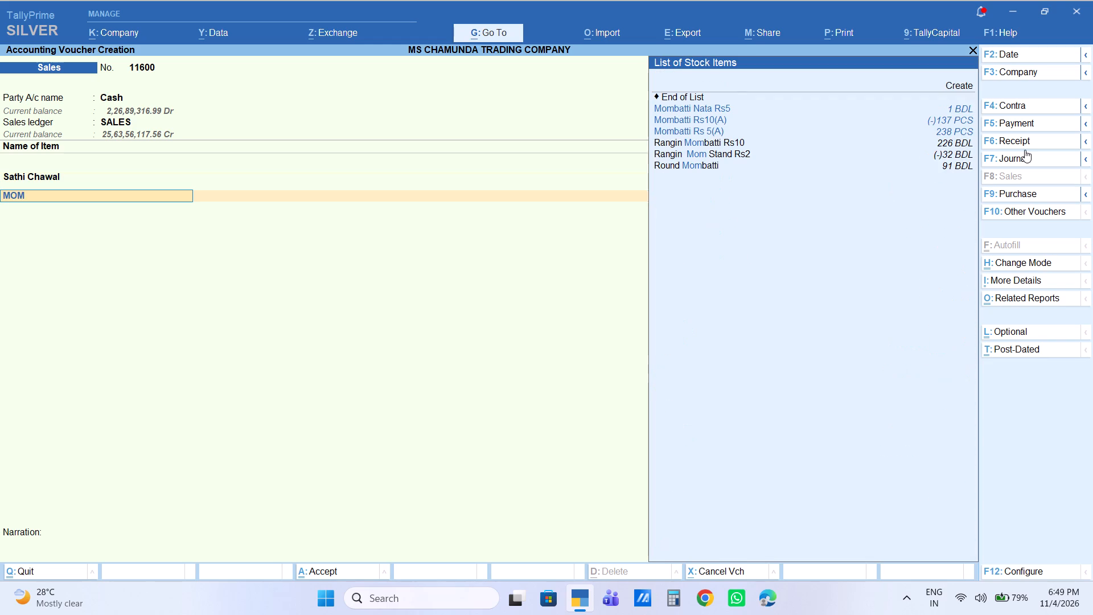
{"action": "key", "text": "Down"}
{"action": "key", "text": "Down"}
{"action": "key", "text": "Down"}
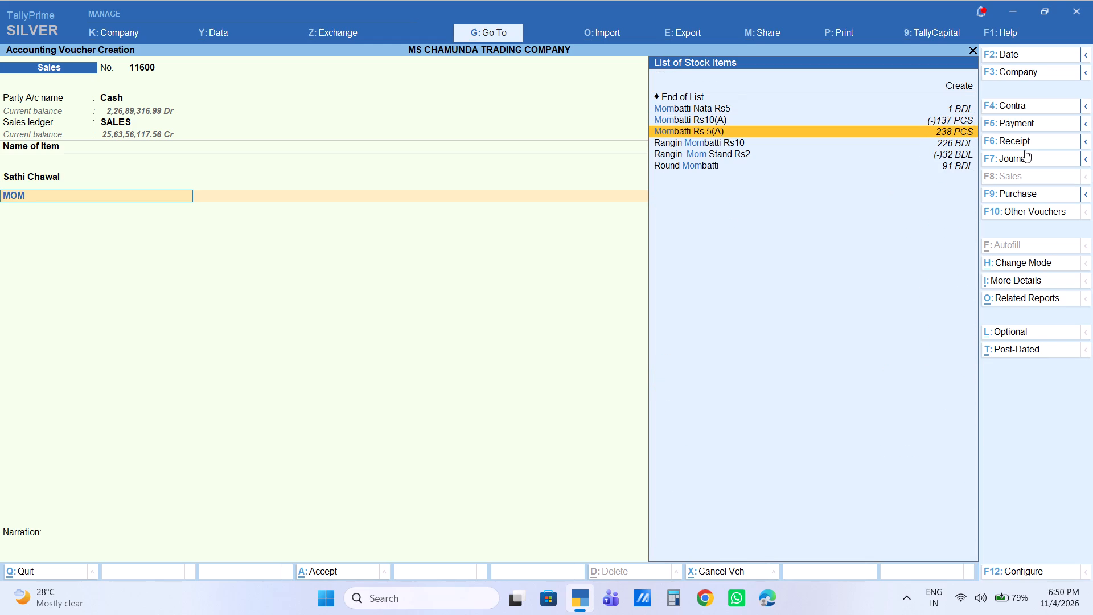
{"action": "key", "text": "Up"}
{"action": "key", "text": "Return"}
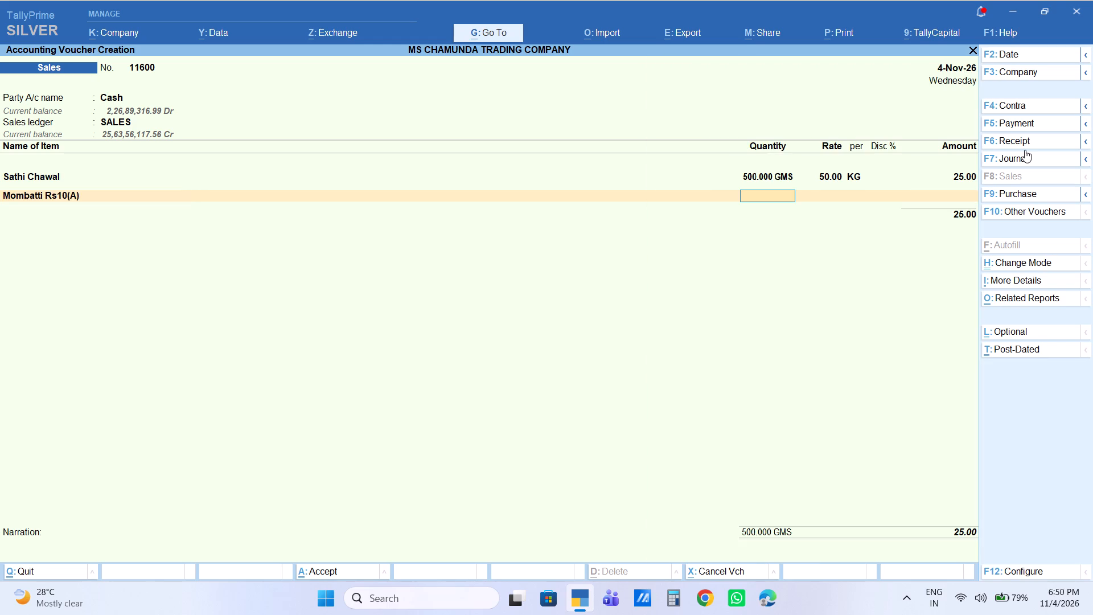
{"action": "type", "text": "10"}
{"action": "key", "text": "Return"}
{"action": "key", "text": "Return"}
{"action": "key", "text": "Return"}
{"action": "key", "text": "Return"}
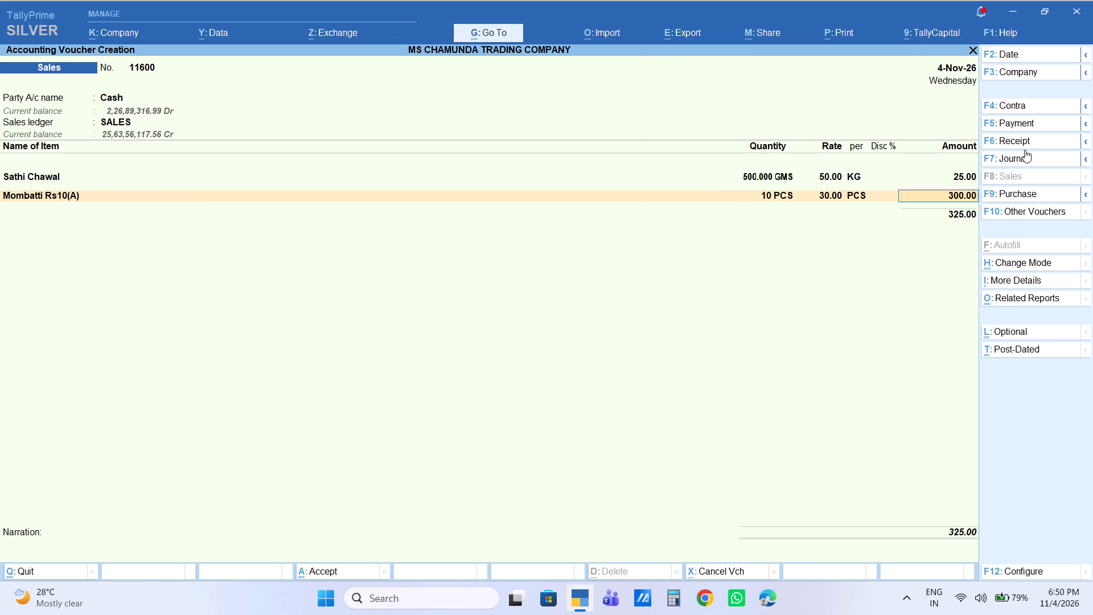
{"action": "key", "text": "Return"}
Add Mombatti Rs 5(A) as the third item with a quantity of 10 PCS at the rate of 10.
{"action": "type", "text": "MOM"}
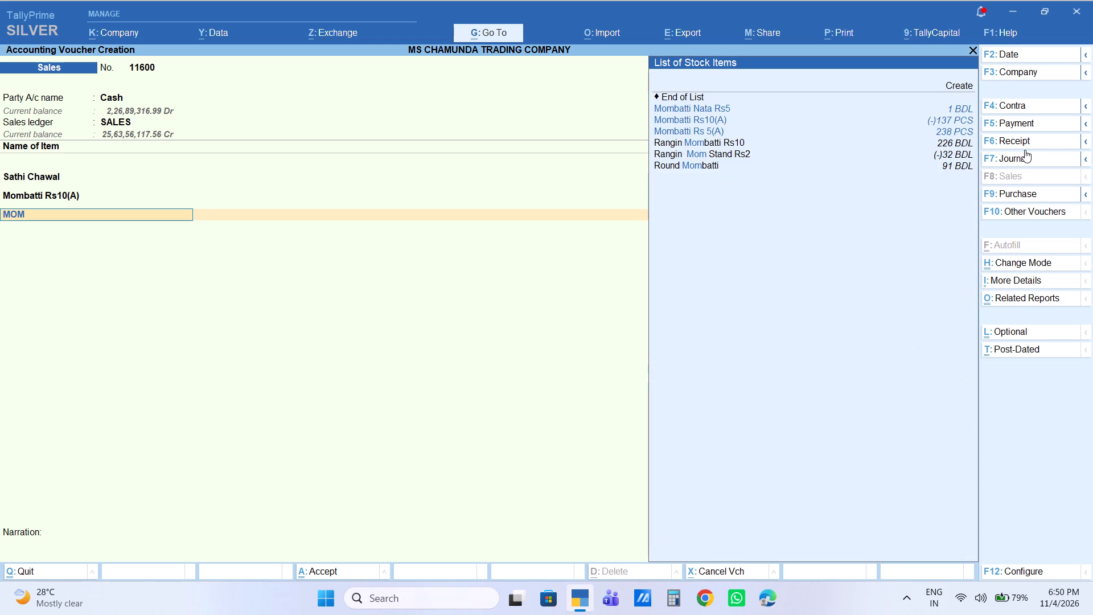
{"action": "key", "text": "Down"}
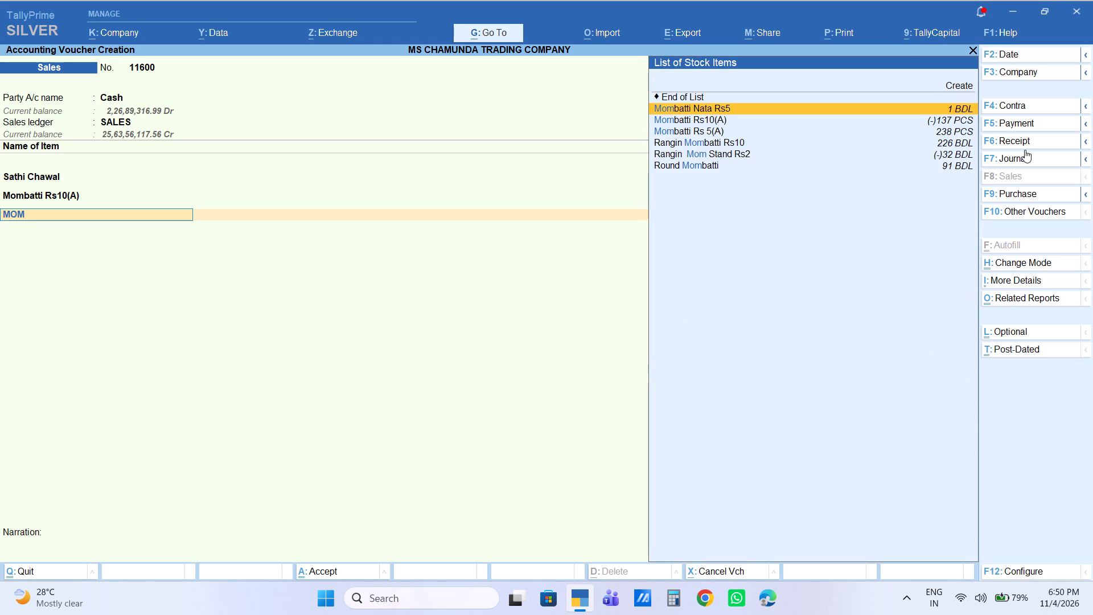
{"action": "key", "text": "Down"}
{"action": "key", "text": "Down"}
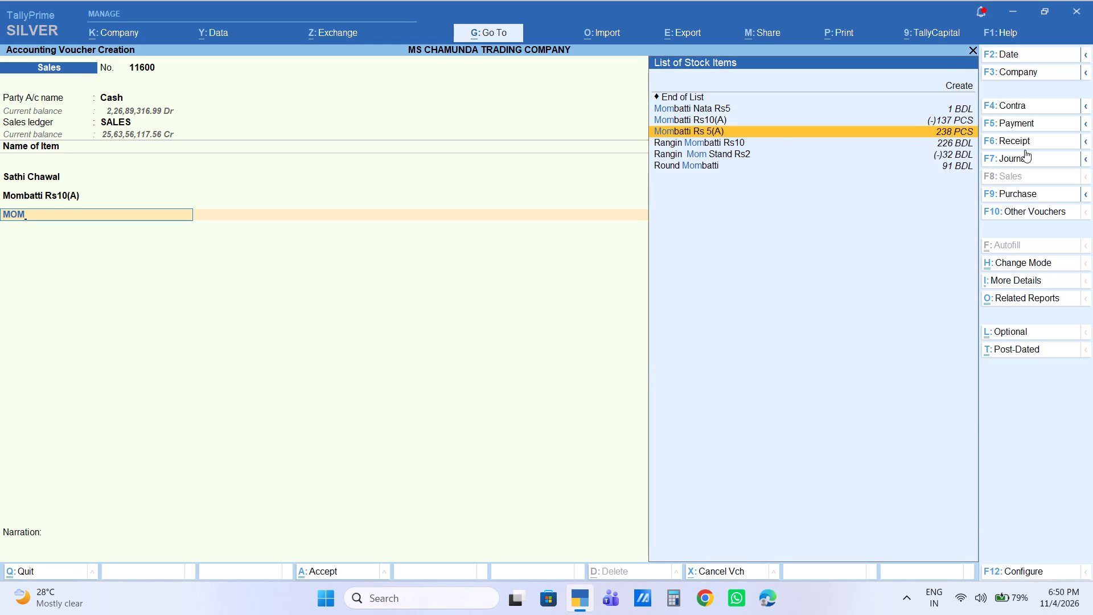
{"action": "key", "text": "Return"}
{"action": "type", "text": "10"}
{"action": "key", "text": "Return"}
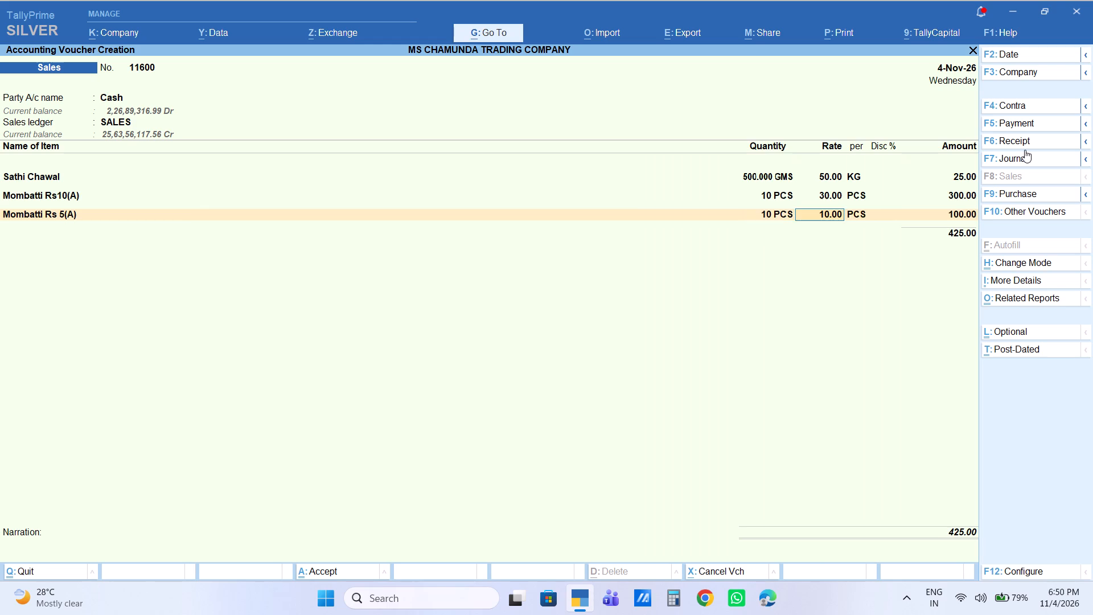
{"action": "key", "text": "Return"}
{"action": "key", "text": "Return"}
{"action": "key", "text": "Return"}
{"action": "key", "text": "Return"}
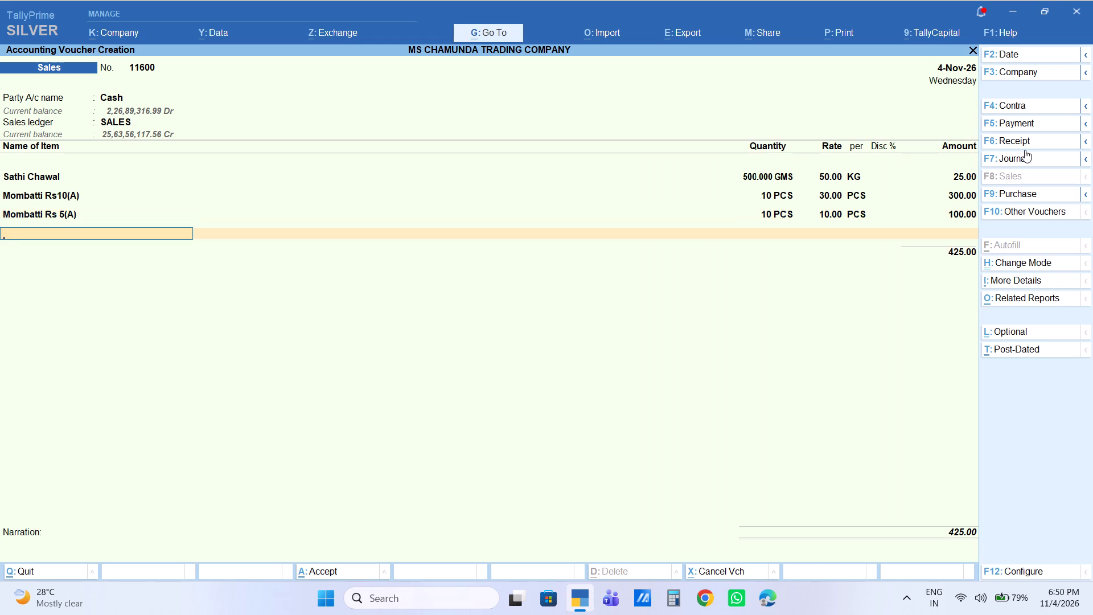
Add Safed Matar KG as the fourth item with a quantity of 2 KG and an amount of 120.
{"action": "type", "text": "MATAR"}
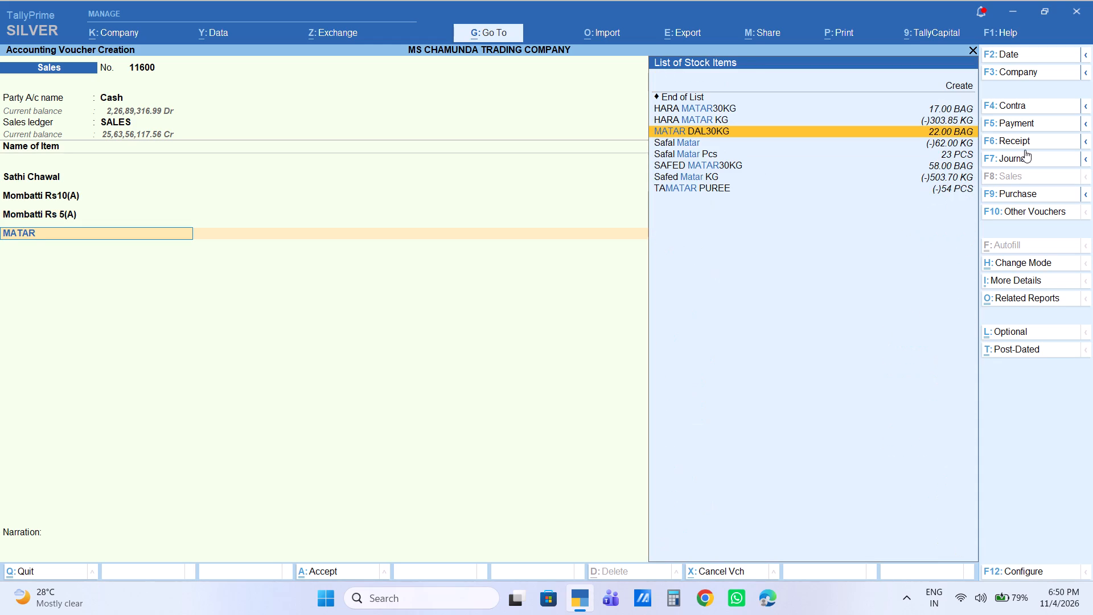
{"action": "key", "text": "Down"}
{"action": "key", "text": "Down"}
{"action": "key", "text": "Down"}
{"action": "key", "text": "Down"}
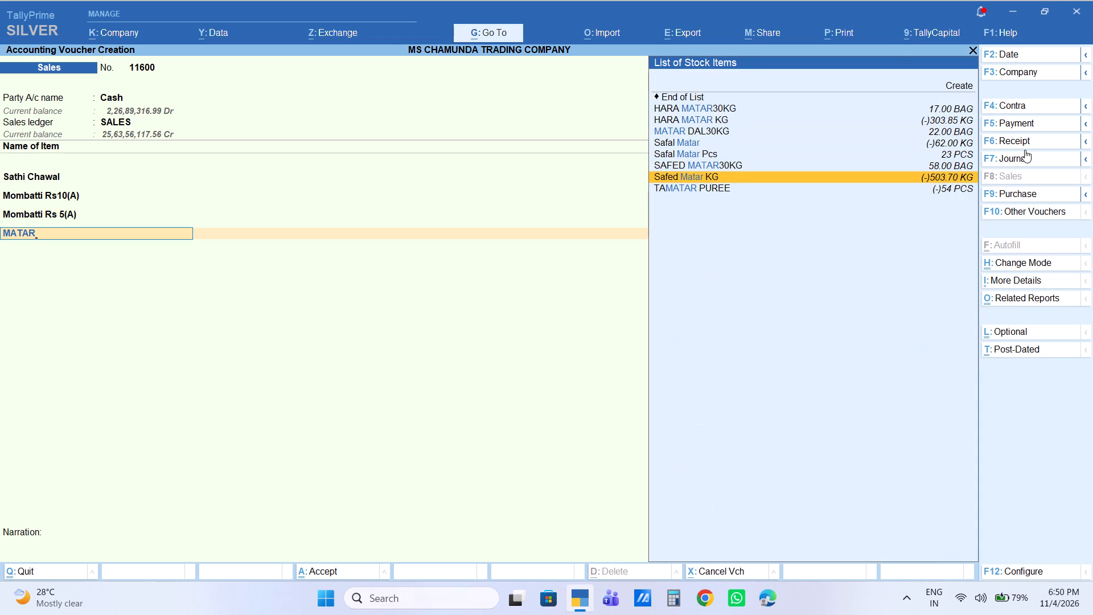
{"action": "key", "text": "Return"}
{"action": "key", "text": "2"}
{"action": "key", "text": "Return"}
{"action": "key", "text": "Return"}
{"action": "key", "text": "Return"}
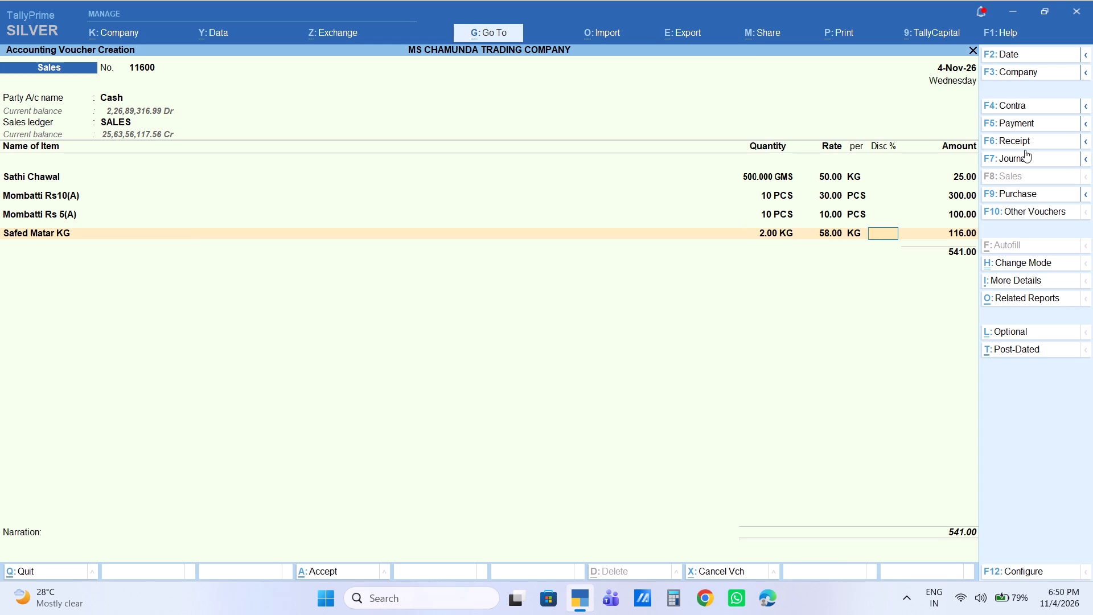
{"action": "key", "text": "Return"}
{"action": "type", "text": "120"}
{"action": "key", "text": "Return"}
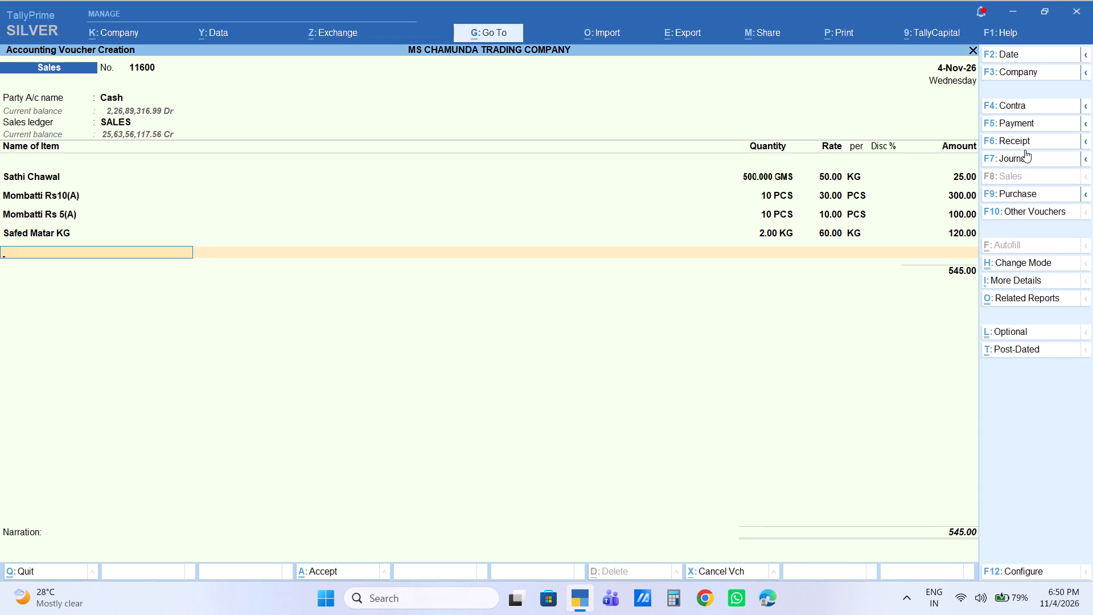
Add Kabli Chana Loose as the fifth item with a quantity of 2 KG at the rate of 100.
{"action": "type", "text": "KABLI"}
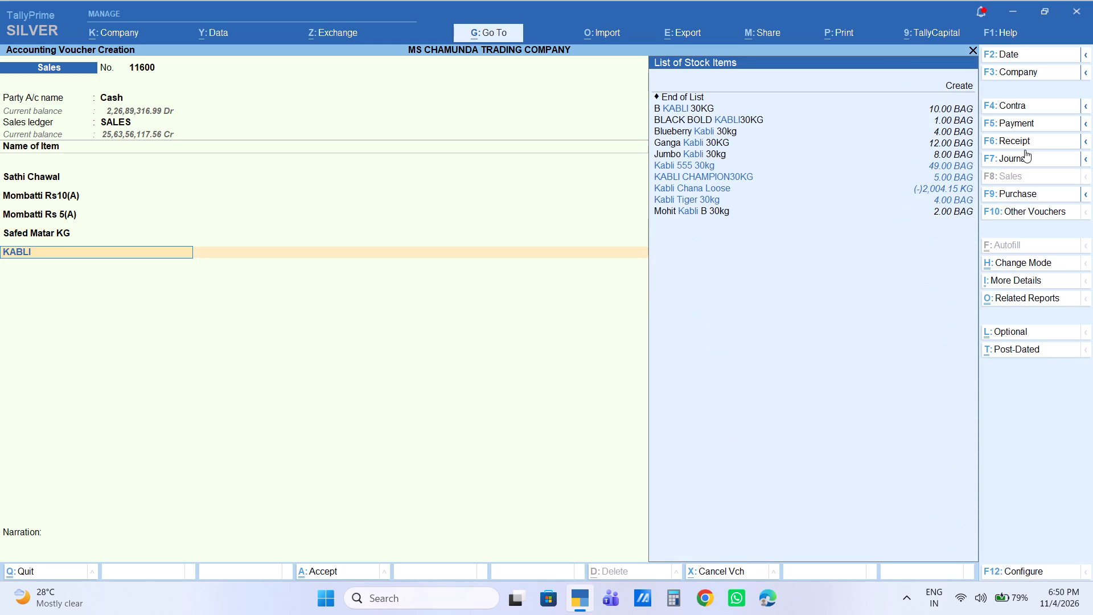
{"action": "key", "text": "Down"}
{"action": "key", "text": "Down"}
{"action": "key", "text": "Down"}
{"action": "key", "text": "Down"}
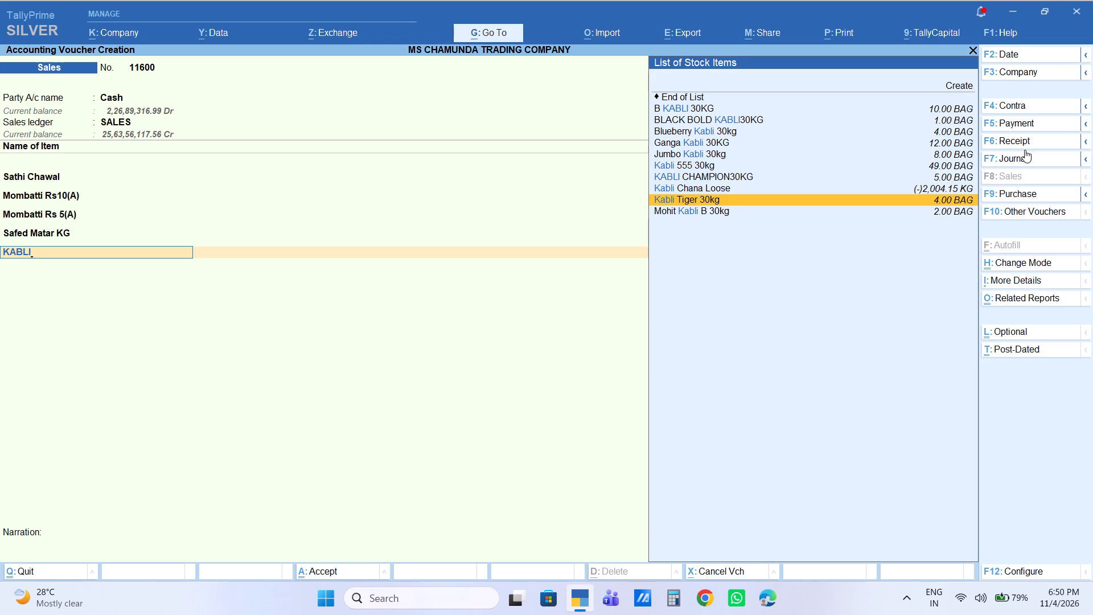
{"action": "key", "text": "Up"}
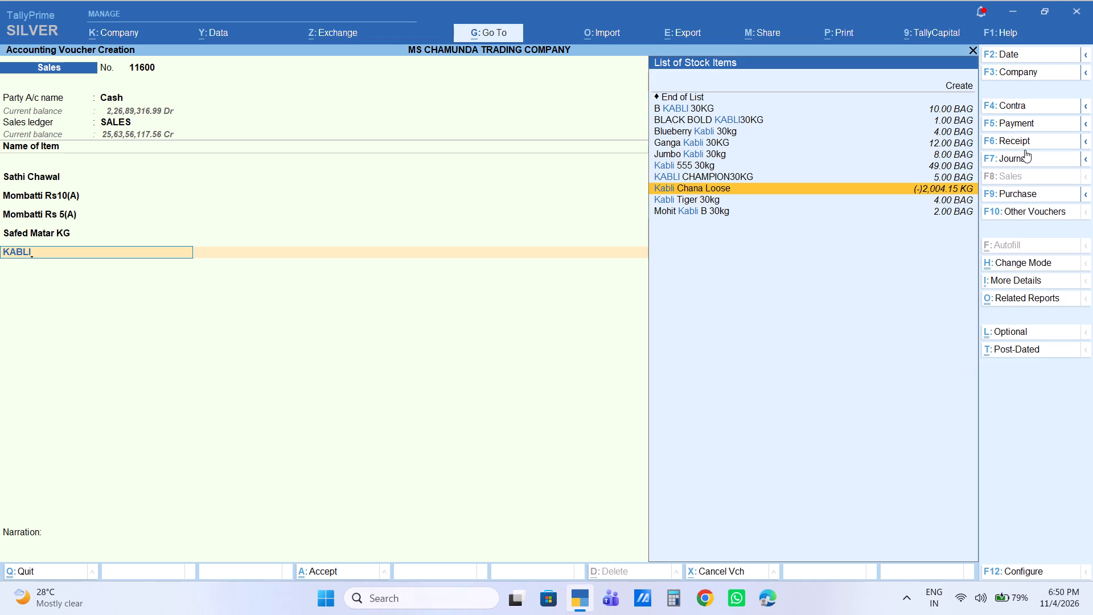
{"action": "key", "text": "Return"}
{"action": "key", "text": "2"}
{"action": "key", "text": "Return"}
{"action": "key", "text": "Return"}
{"action": "key", "text": "Return"}
{"action": "key", "text": "Return"}
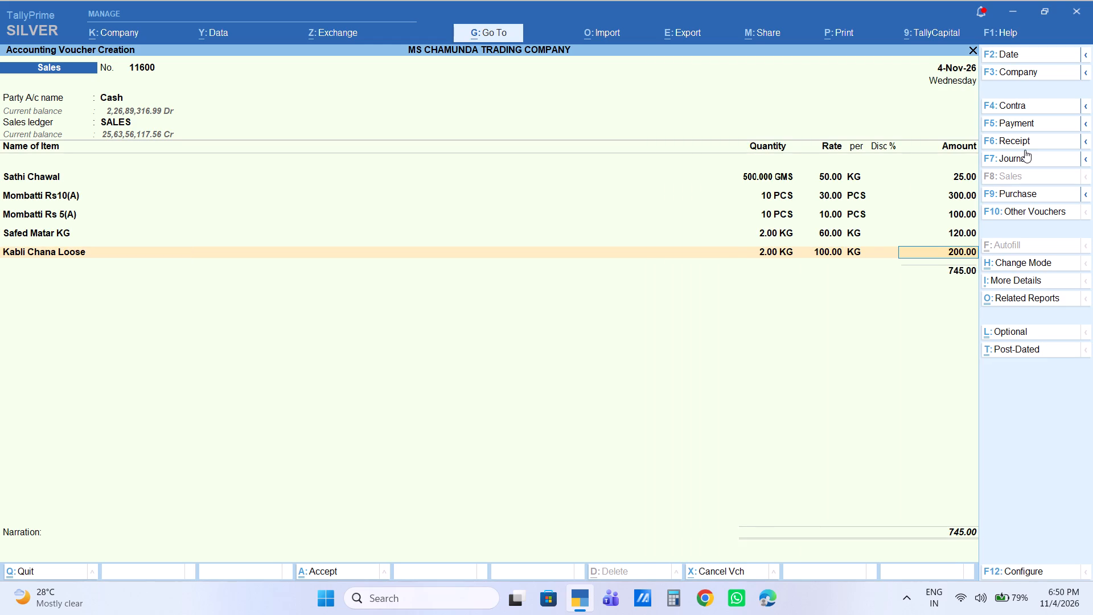
{"action": "key", "text": "Return"}
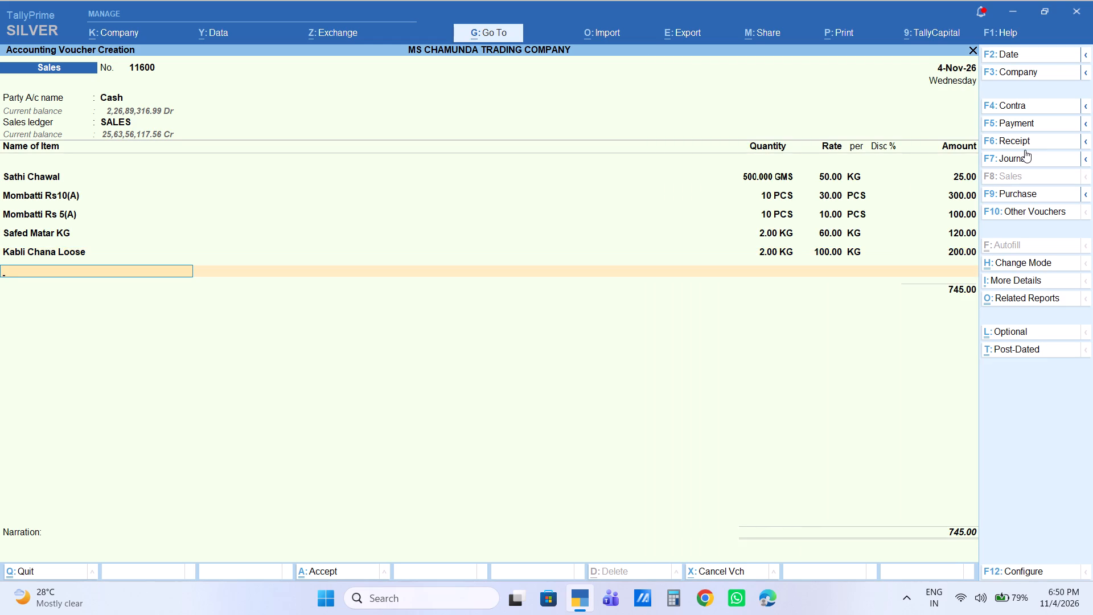
Add Kerao as the sixth item with a quantity of 0.5 KG and an amount of 35.
{"action": "type", "text": "KERA"}
{"action": "key", "text": "Down"}
{"action": "key", "text": "Return"}
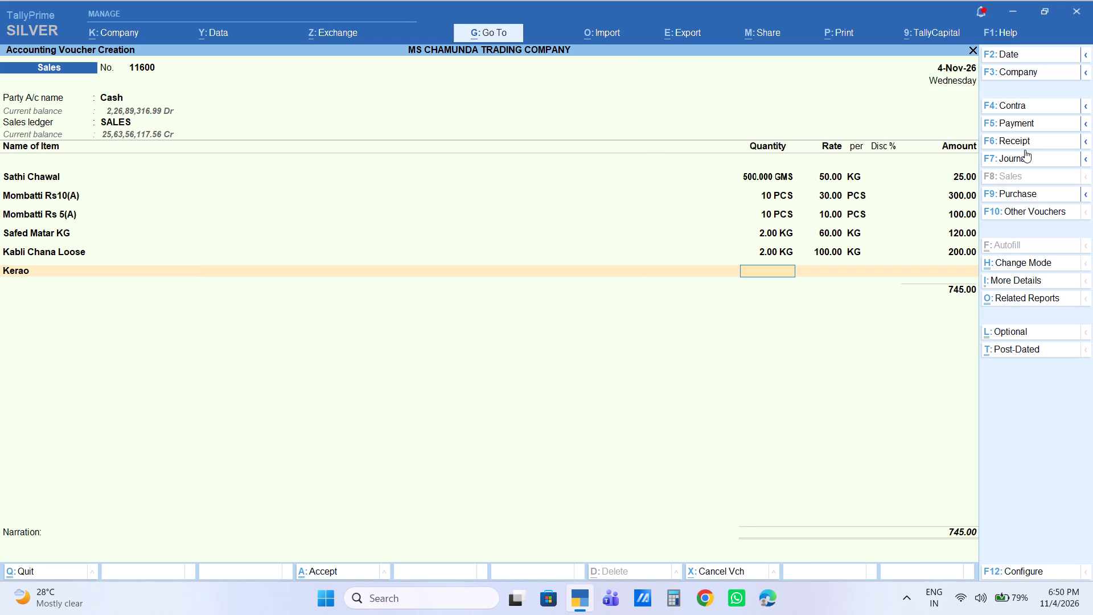
{"action": "type", "text": ".5"}
{"action": "key", "text": "Return"}
{"action": "key", "text": "Return"}
{"action": "key", "text": "Return"}
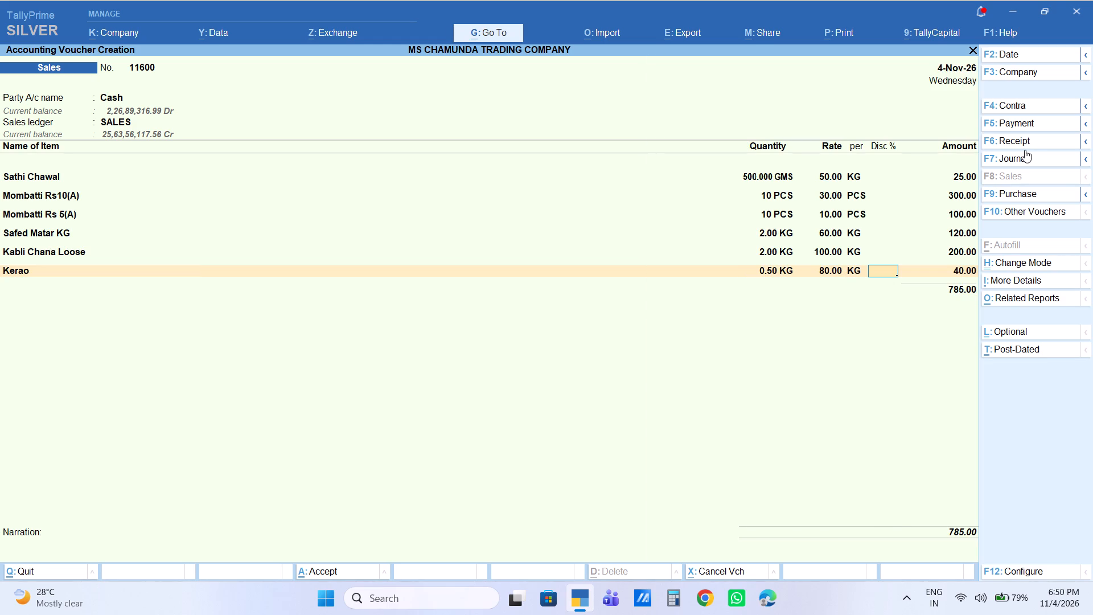
{"action": "key", "text": "Return"}
{"action": "type", "text": "35"}
{"action": "key", "text": "Return"}
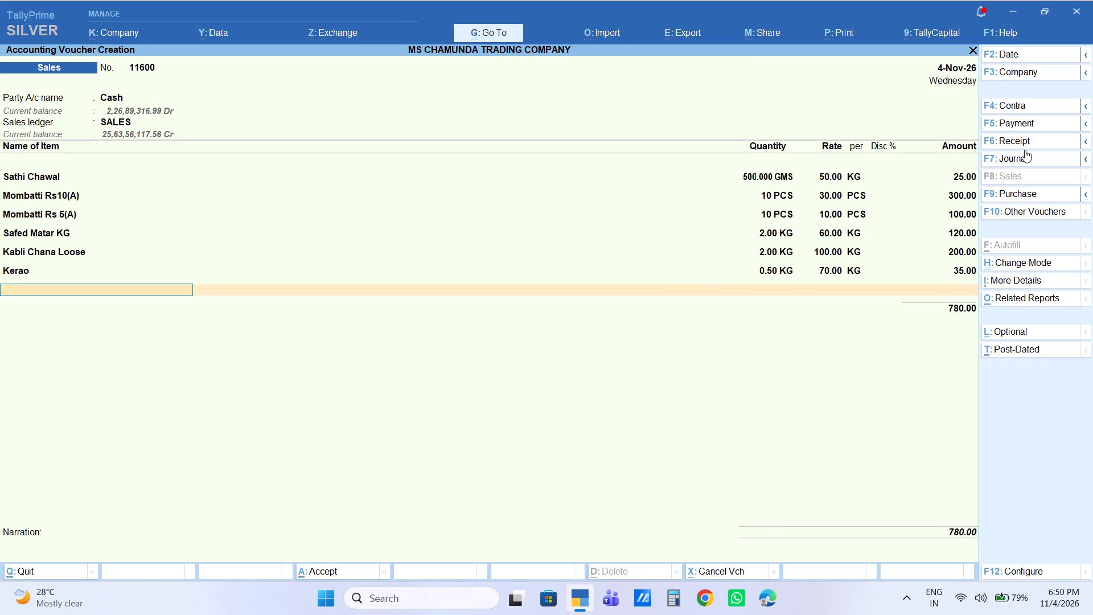
Add AGARBATTI RS10 as the seventh item with a quantity of 2 BDL, keeping the prefilled rate of 150.
{"action": "type", "text": "AGARV"}
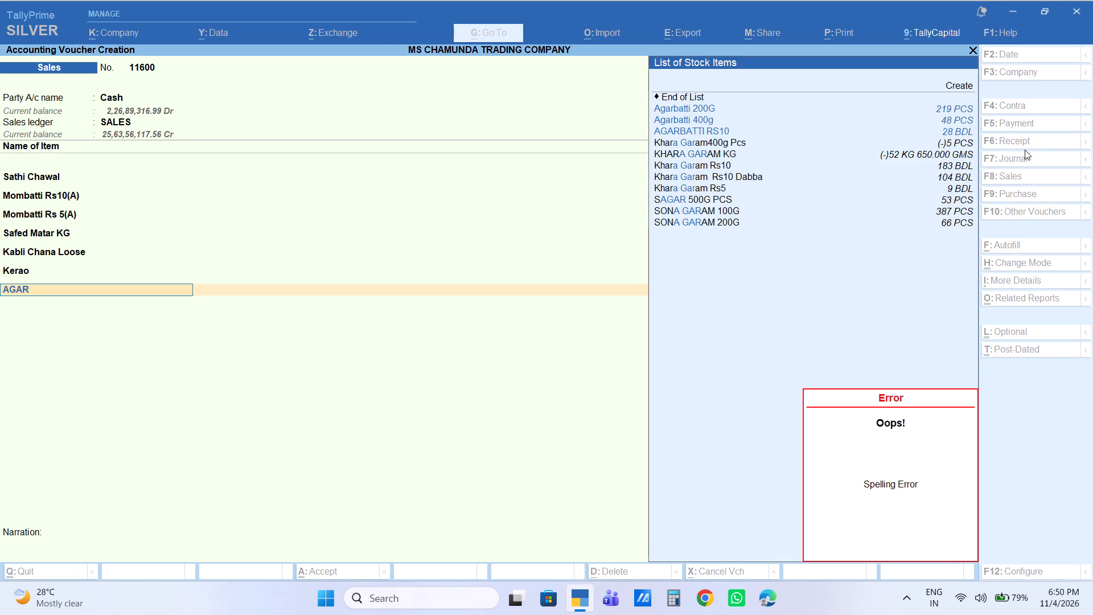
{"action": "key", "text": "Down"}
{"action": "key", "text": "Down"}
{"action": "key", "text": "Down"}
{"action": "key", "text": "Down"}
{"action": "key", "text": "Down"}
{"action": "key", "text": "Down"}
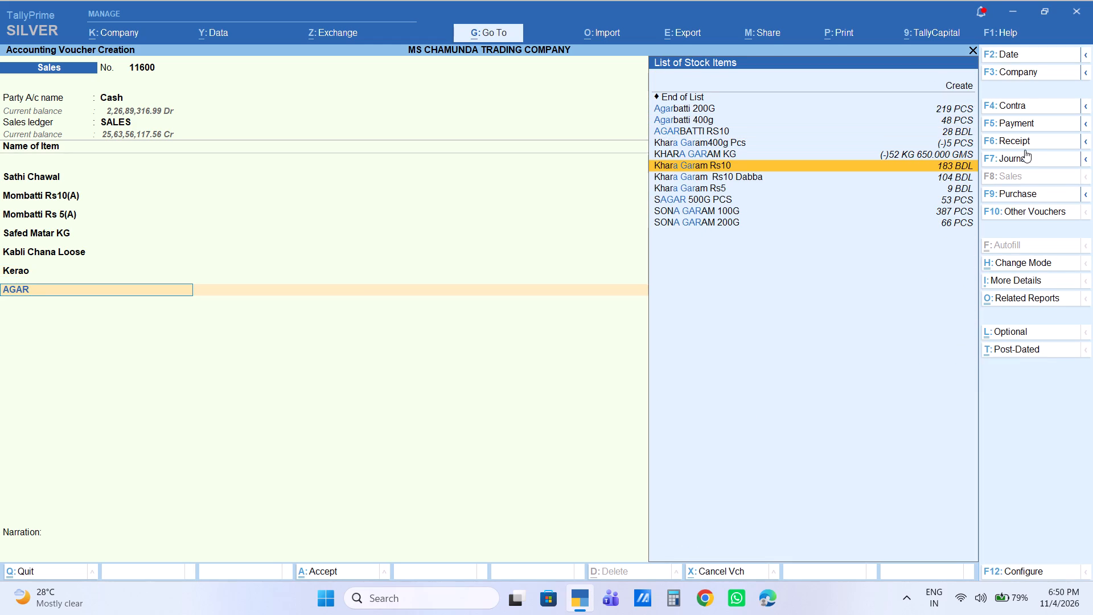
{"action": "key", "text": "Up"}
{"action": "key", "text": "Up"}
{"action": "key", "text": "Up"}
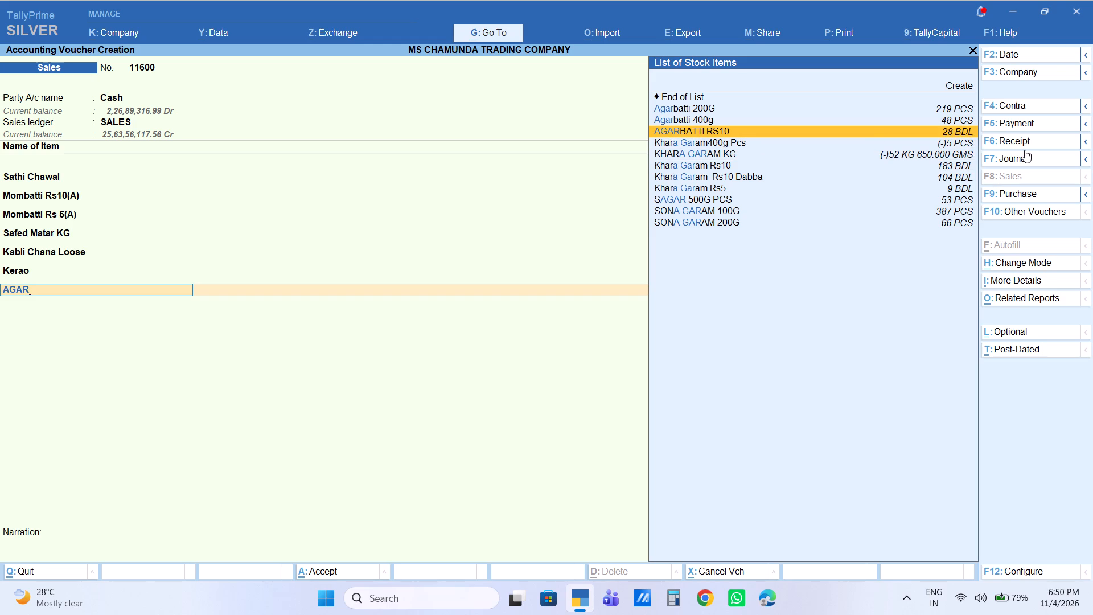
{"action": "key", "text": "Up"}
{"action": "key", "text": "Down"}
{"action": "key", "text": "Return"}
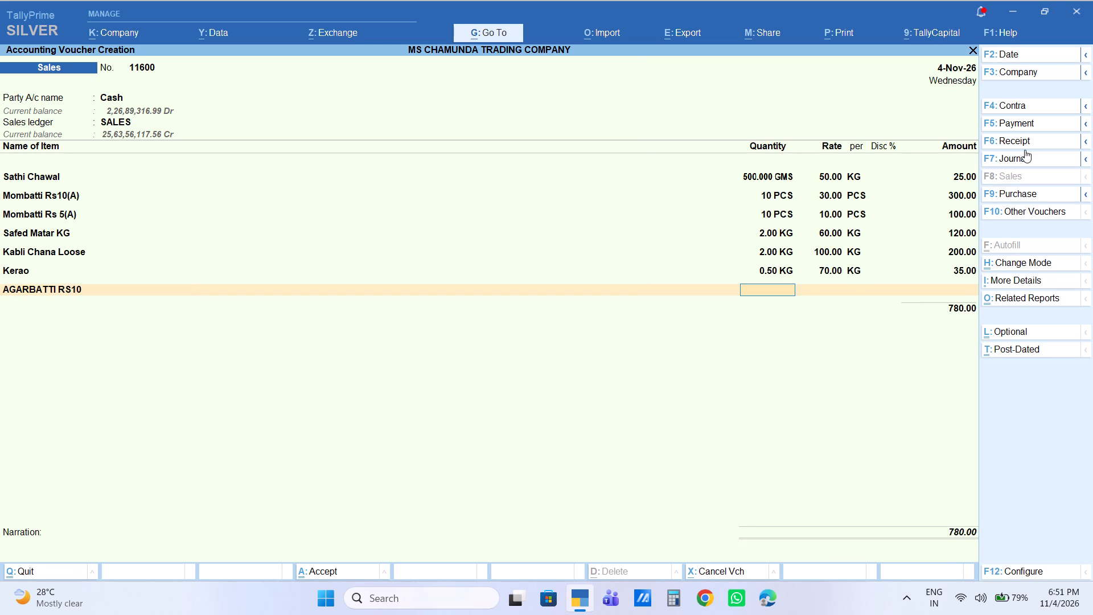
{"action": "key", "text": "2"}
{"action": "key", "text": "Return"}
{"action": "key", "text": "Return"}
{"action": "key", "text": "Return"}
{"action": "key", "text": "Return"}
{"action": "key", "text": "Return"}
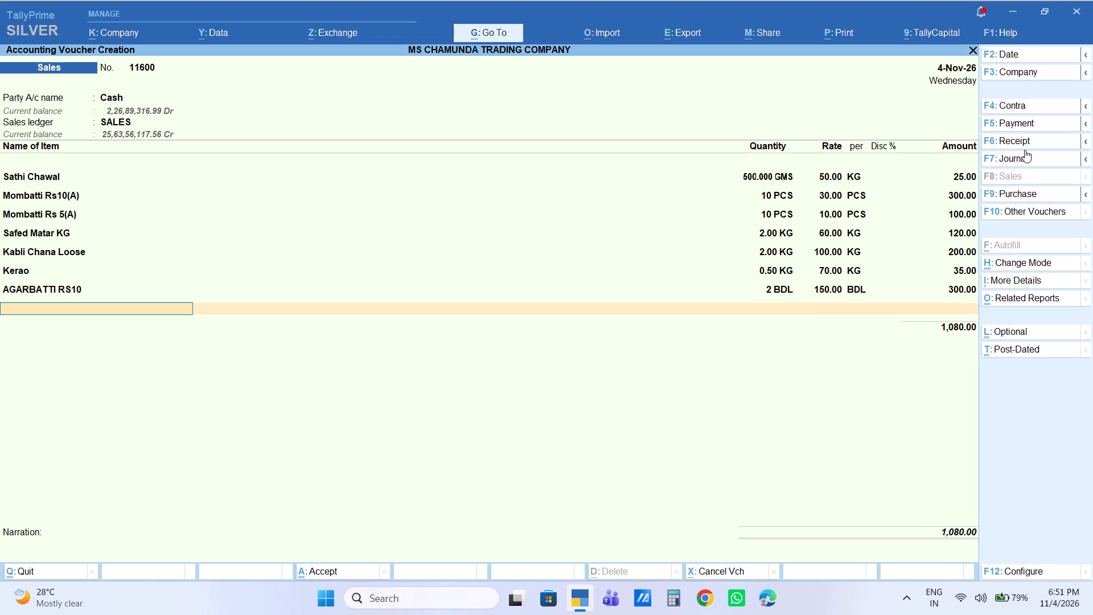
Add TULSI PHOOL Kg as the eighth item with a quantity of 2 KG, keeping the prefilled rate of 130.
{"action": "type", "text": "TULSI"}
{"action": "key", "text": "Down"}
{"action": "key", "text": "Down"}
{"action": "key", "text": "Down"}
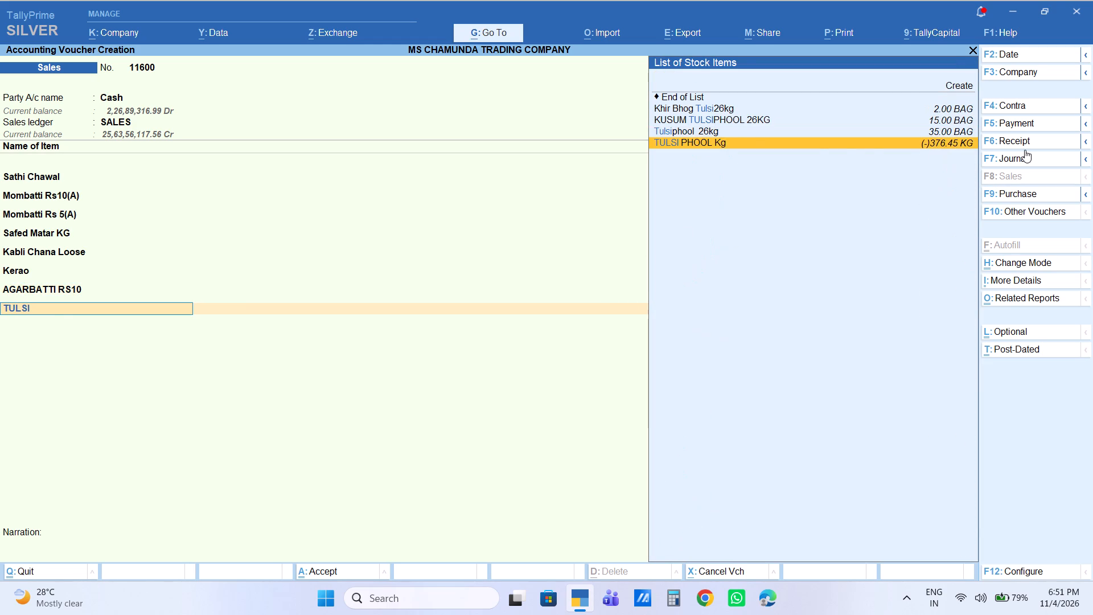
{"action": "key", "text": "Return"}
{"action": "key", "text": "2"}
{"action": "key", "text": "Return"}
{"action": "key", "text": "Return"}
{"action": "key", "text": "Return"}
{"action": "key", "text": "Return"}
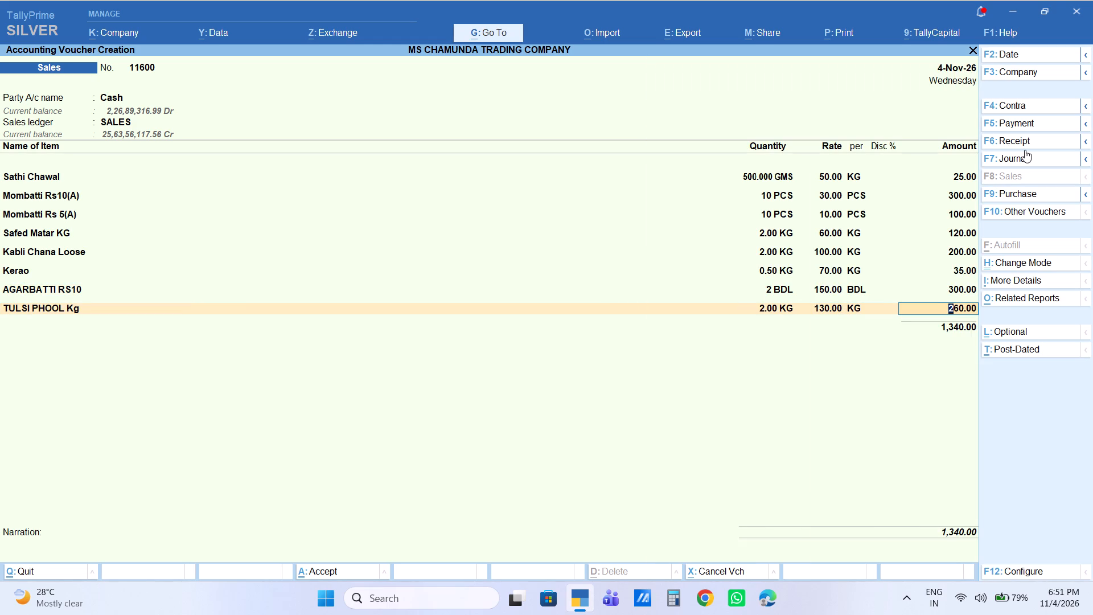
{"action": "key", "text": "Return"}
End the item list, leave the narration blank and save sales voucher 11600.
{"action": "key", "text": "Return"}
{"action": "key", "text": "Return"}
{"action": "key", "text": "Return"}
{"action": "key", "text": "Return"}
{"action": "key", "text": "Return"}
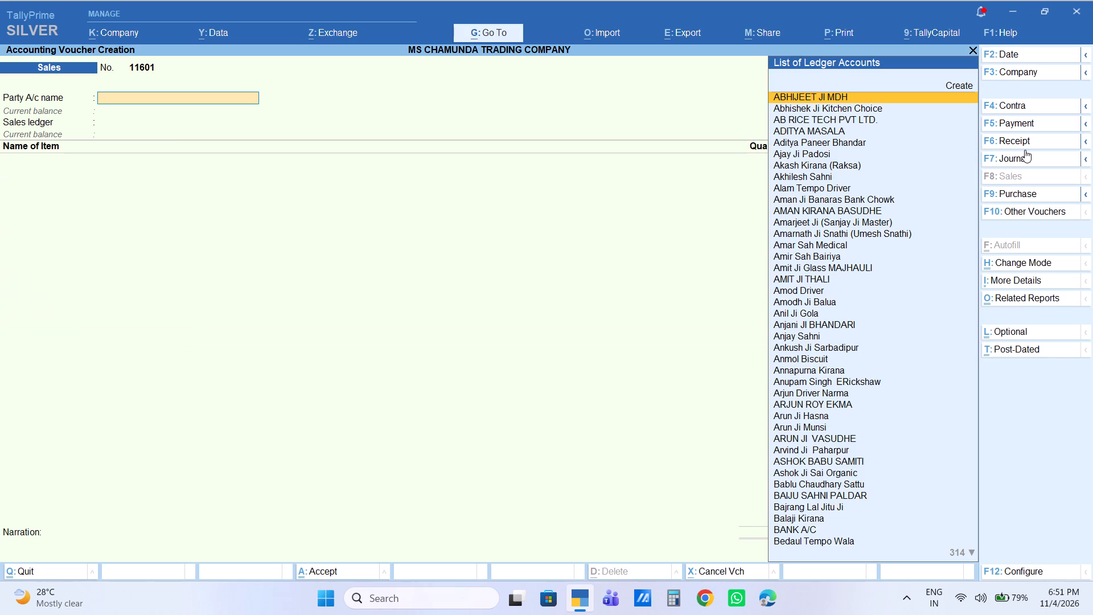
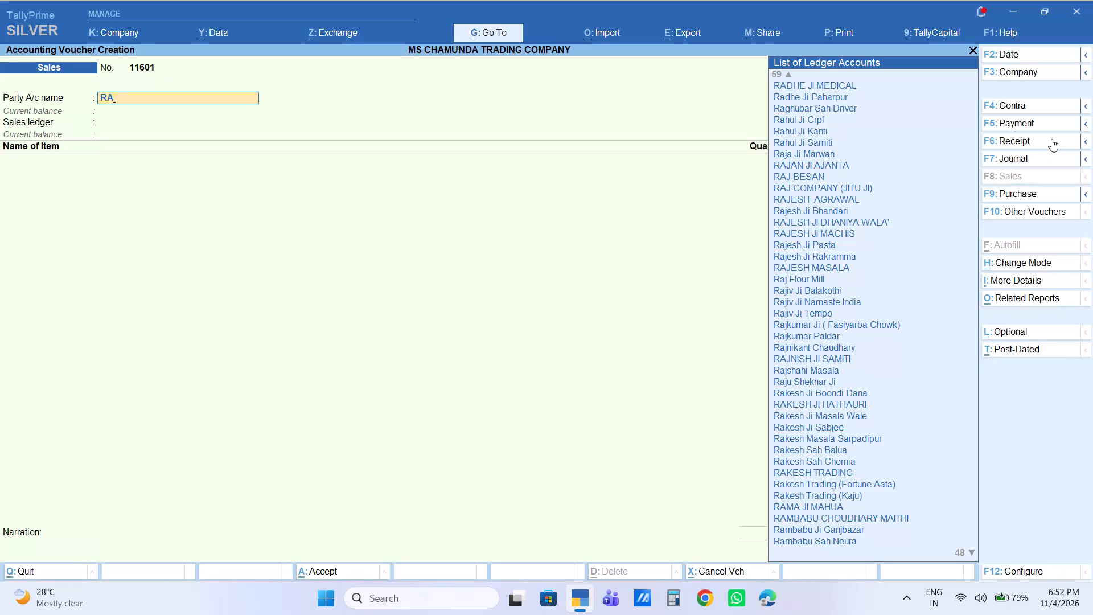
Set Rahul Ji Samiti as the party of sales voucher 11601, keeping the prefilled party details and the SALES ledger.
{"action": "type", "text": "HUL JI"}
{"action": "key", "text": "space"}
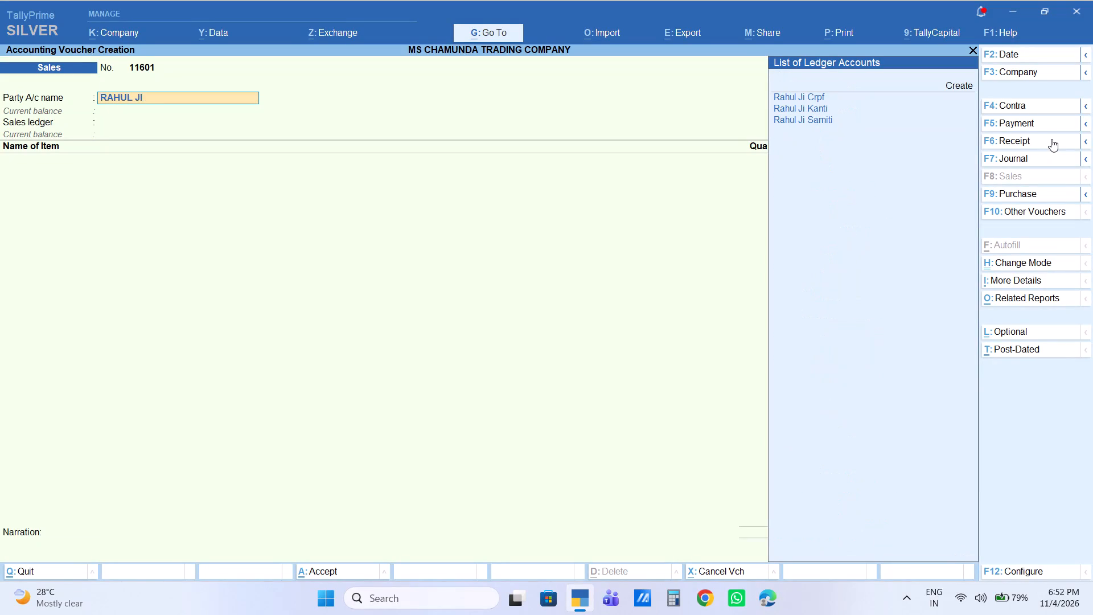
{"action": "key", "text": "Down"}
{"action": "key", "text": "Down"}
{"action": "key", "text": "Down"}
{"action": "key", "text": "Return"}
{"action": "key", "text": "Return"}
{"action": "key", "text": "Return"}
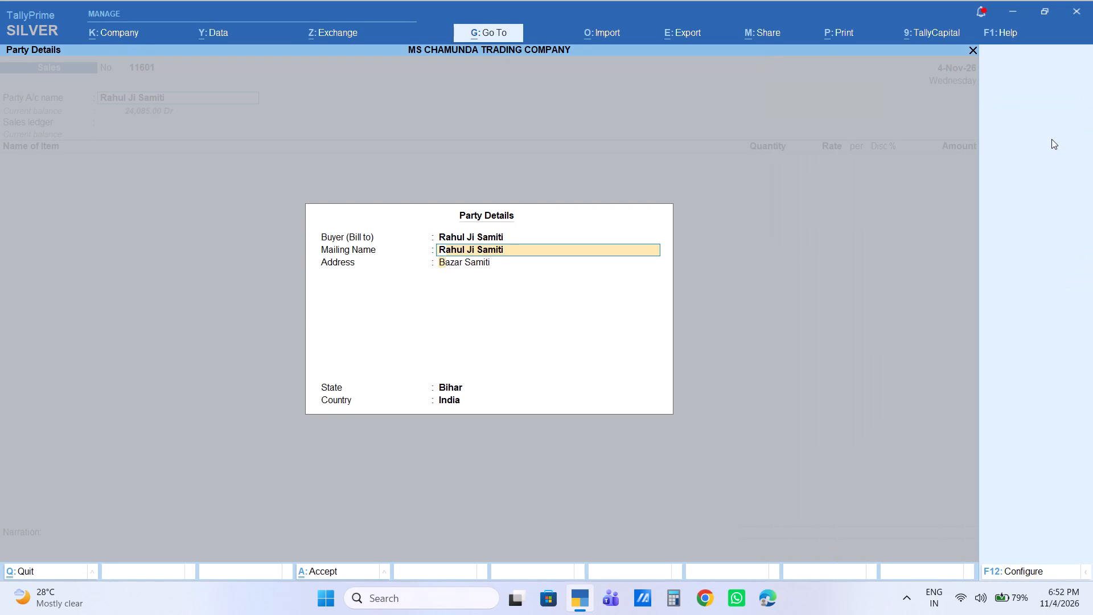
{"action": "key", "text": "Return"}
{"action": "key", "text": "Return"}
{"action": "key", "text": "Return"}
{"action": "key", "text": "Return"}
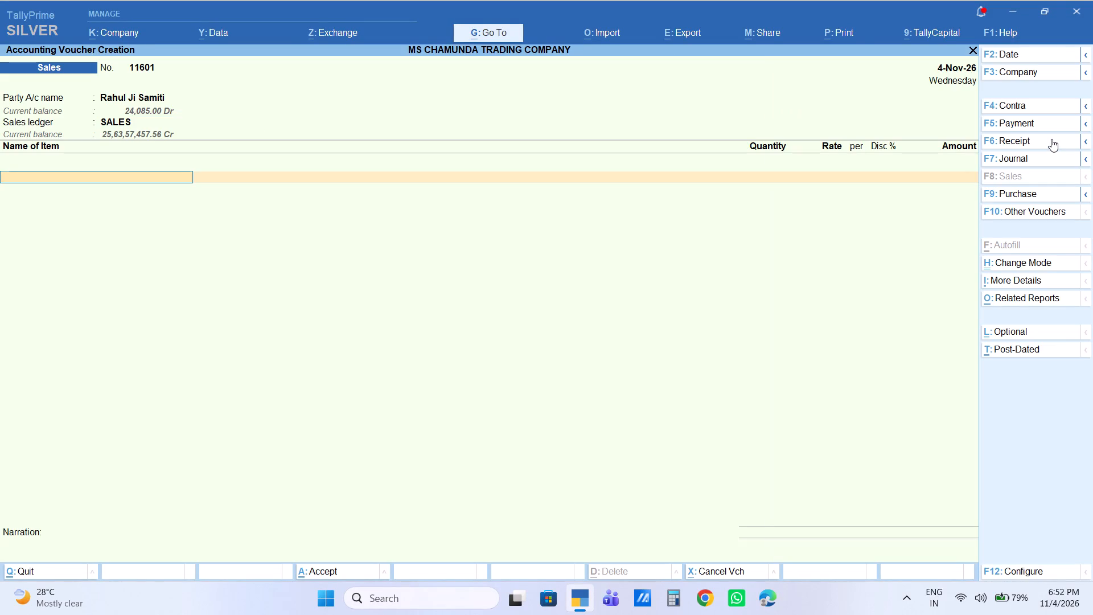
Add MASOOR DAL 30kg as the first item with a quantity of 2 BAG, keeping the prefilled rate of 2,100.
{"action": "type", "text": "MASOO"}
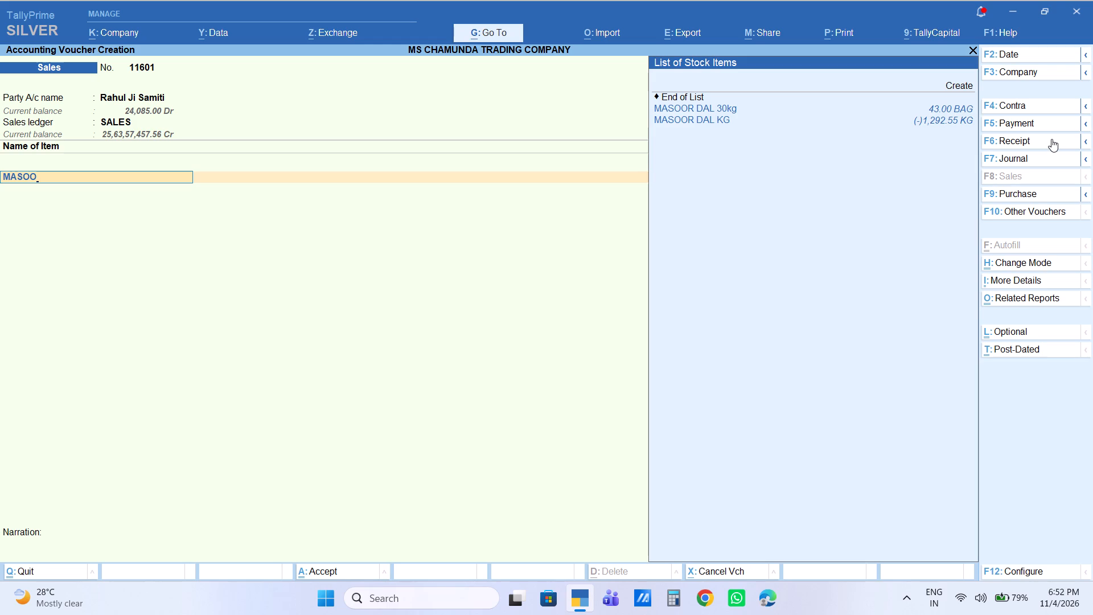
{"action": "key", "text": "Down"}
{"action": "key", "text": "Return"}
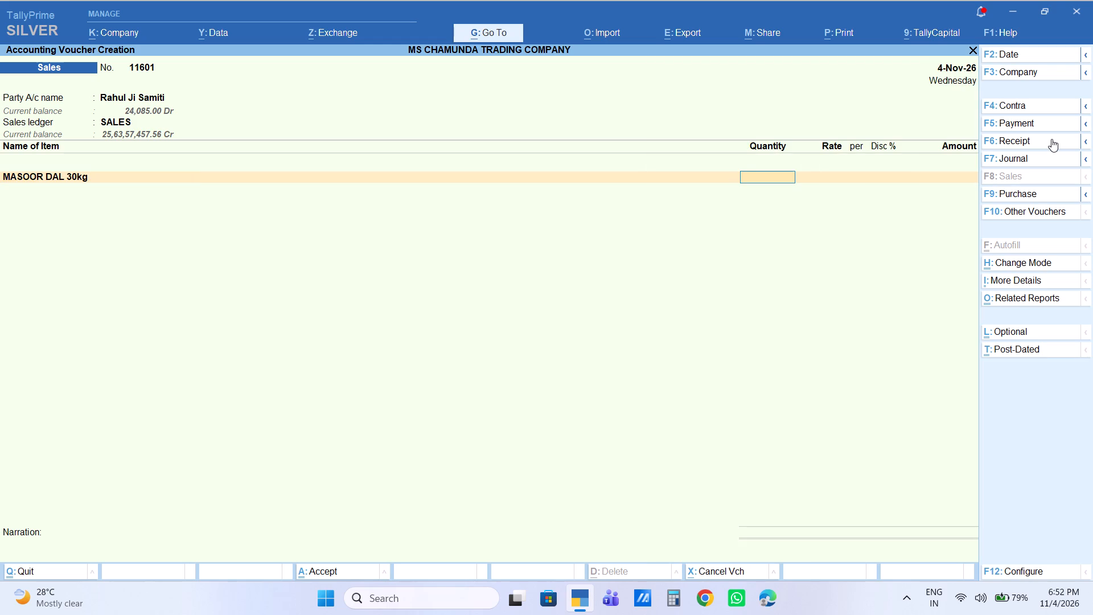
{"action": "key", "text": "2"}
{"action": "key", "text": "Return"}
{"action": "key", "text": "Return"}
{"action": "key", "text": "Return"}
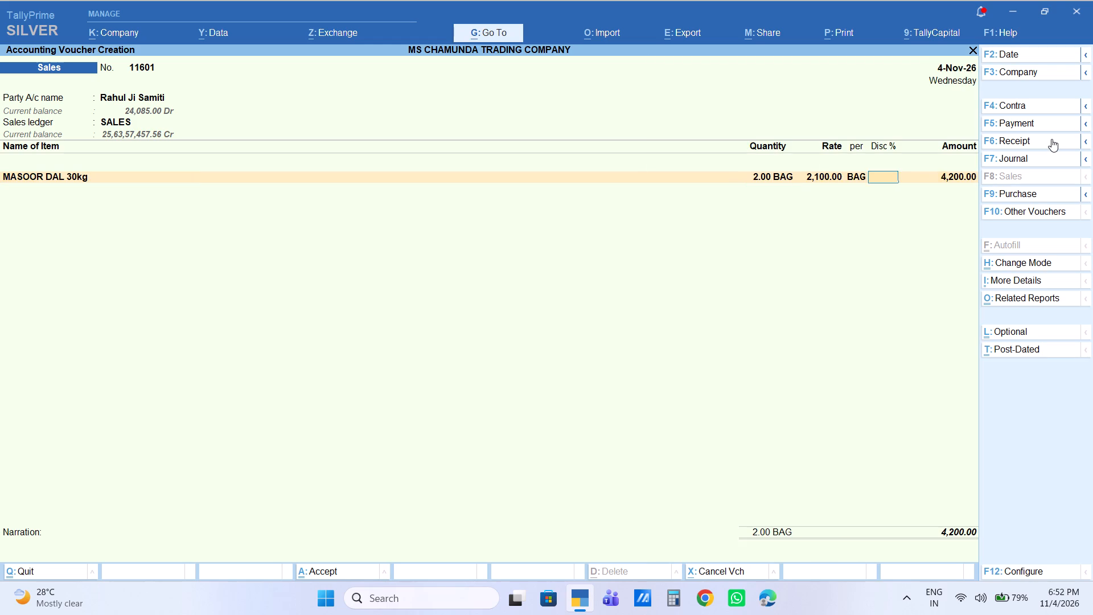
{"action": "key", "text": "Return"}
{"action": "key", "text": "Return"}
Add Frylo Peti as the second item with a quantity of 1 peti, keeping the prefilled rate of 1,400.
{"action": "type", "text": "FRY"}
{"action": "key", "text": "Down"}
{"action": "key", "text": "Down"}
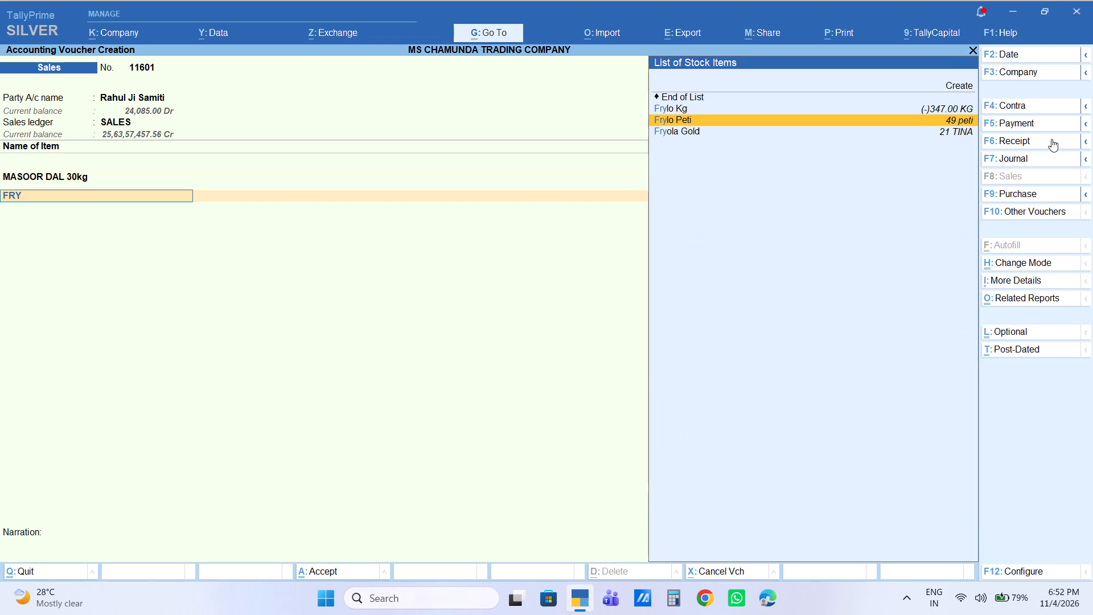
{"action": "key", "text": "Return"}
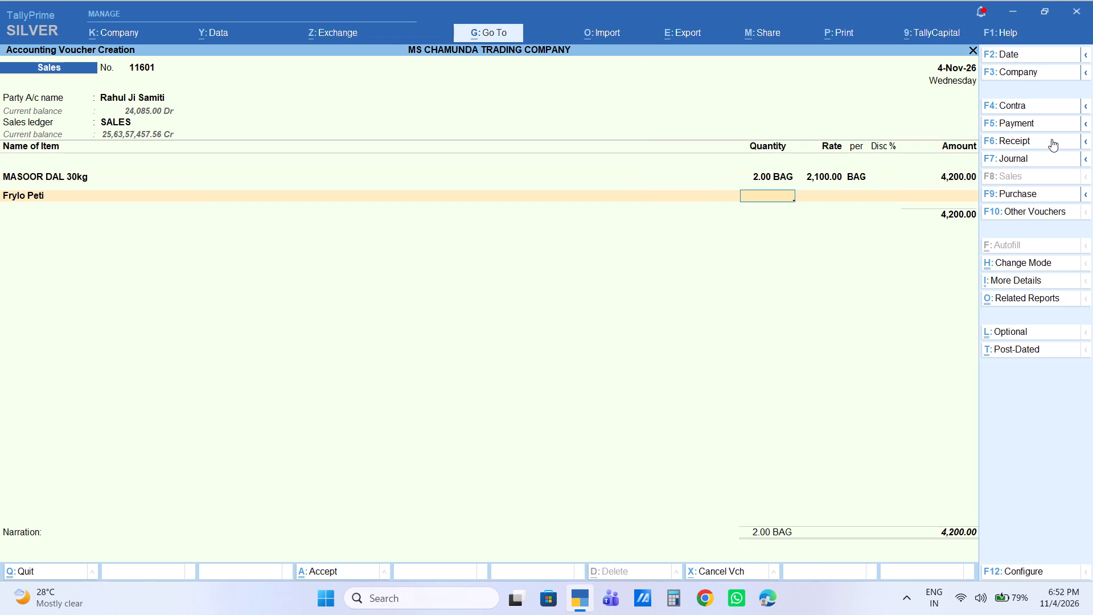
{"action": "key", "text": "1"}
{"action": "key", "text": "Return"}
{"action": "key", "text": "Return"}
{"action": "key", "text": "Return"}
{"action": "key", "text": "Return"}
{"action": "key", "text": "Return"}
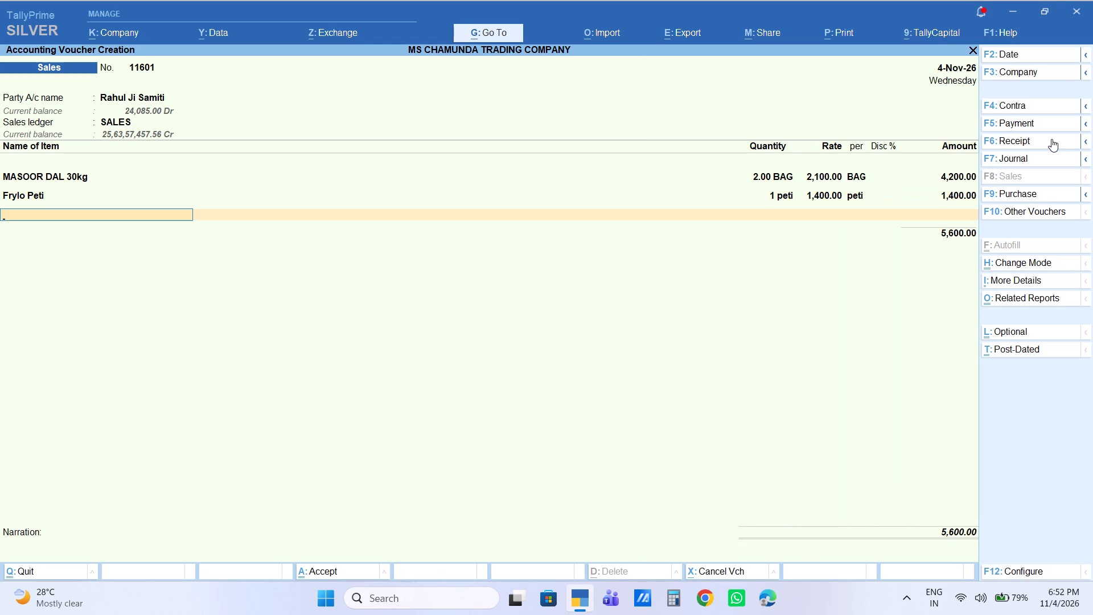
Add BHINDI BAG as the third item with a quantity of 1 BAG and an amount of 780.
{"action": "type", "text": "BHINDI"}
{"action": "key", "text": "Down"}
{"action": "key", "text": "Down"}
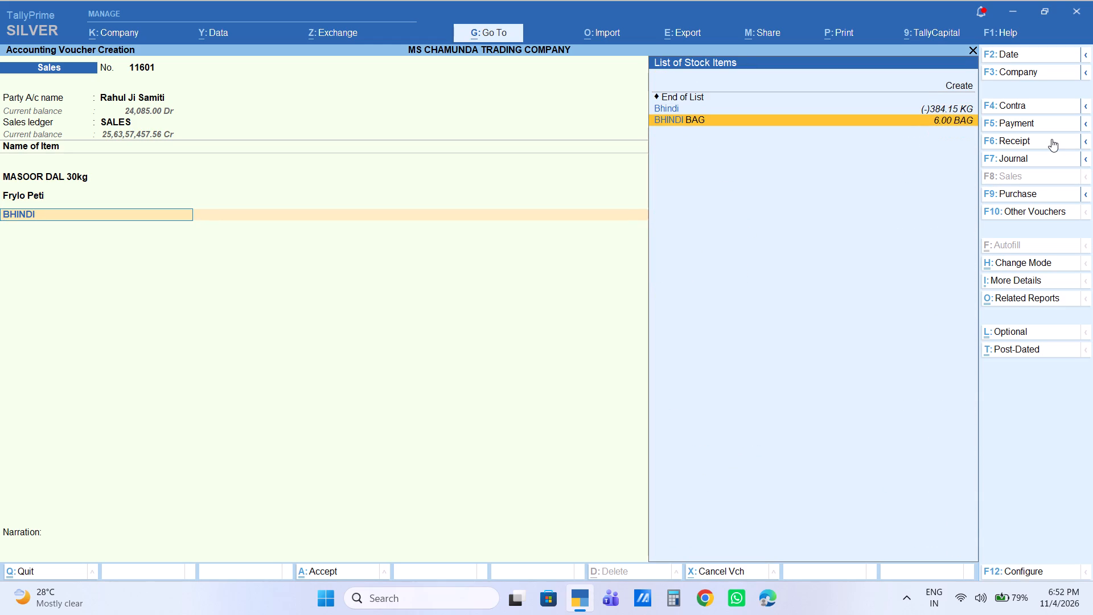
{"action": "key", "text": "Return"}
{"action": "key", "text": "1"}
{"action": "key", "text": "Return"}
{"action": "key", "text": "Return"}
{"action": "key", "text": "Return"}
{"action": "key", "text": "Return"}
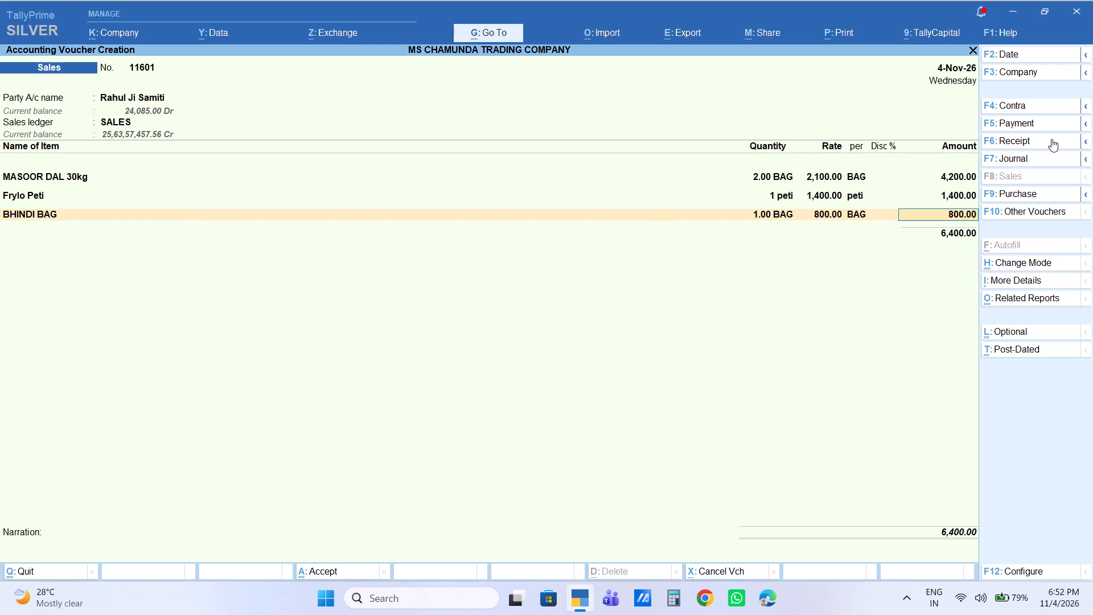
{"action": "type", "text": "780"}
{"action": "key", "text": "Return"}
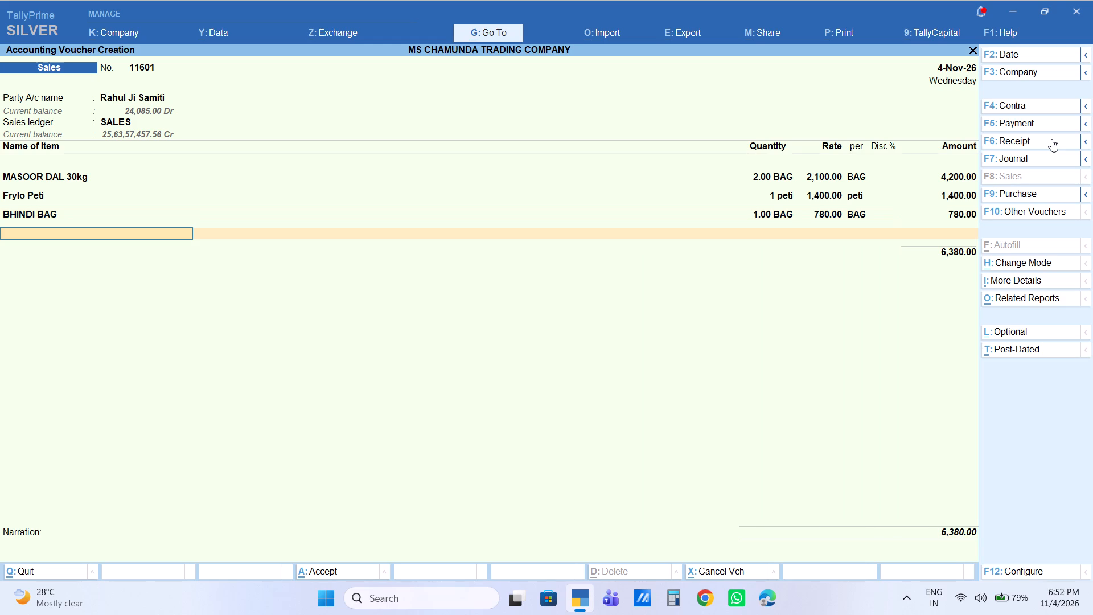
Add M Garam Rs10 as the fourth item with a quantity of 40 PCS and an amount of 300.
{"action": "type", "text": "M GARA"}
{"action": "key", "text": "Down"}
{"action": "key", "text": "Down"}
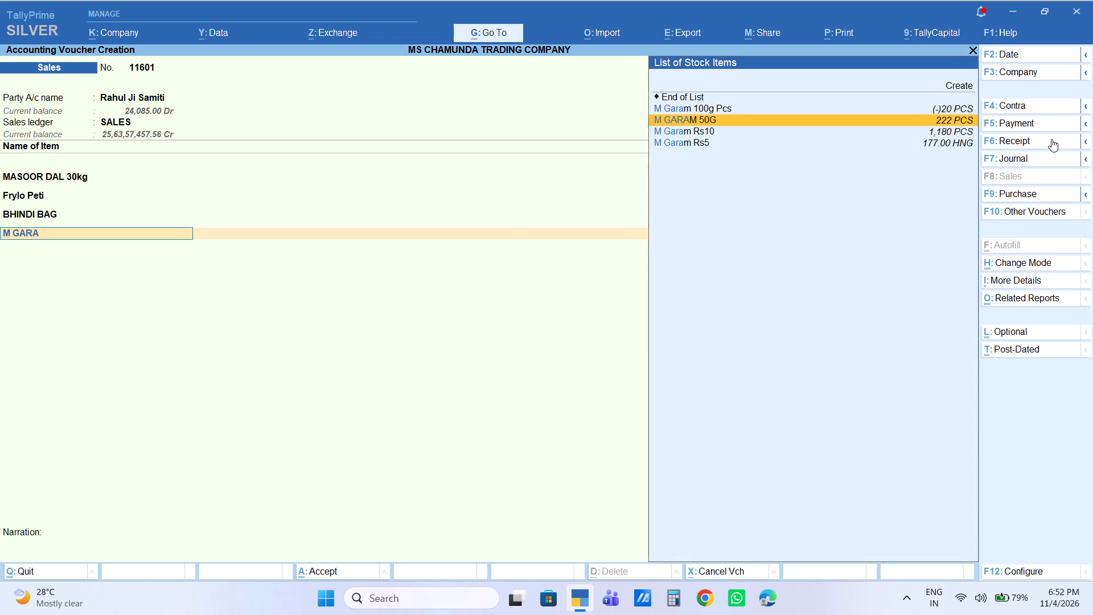
{"action": "key", "text": "Down"}
{"action": "key", "text": "Down"}
{"action": "key", "text": "Up"}
{"action": "key", "text": "Return"}
{"action": "type", "text": "40"}
{"action": "key", "text": "Return"}
{"action": "key", "text": "Return"}
{"action": "key", "text": "Return"}
{"action": "key", "text": "Return"}
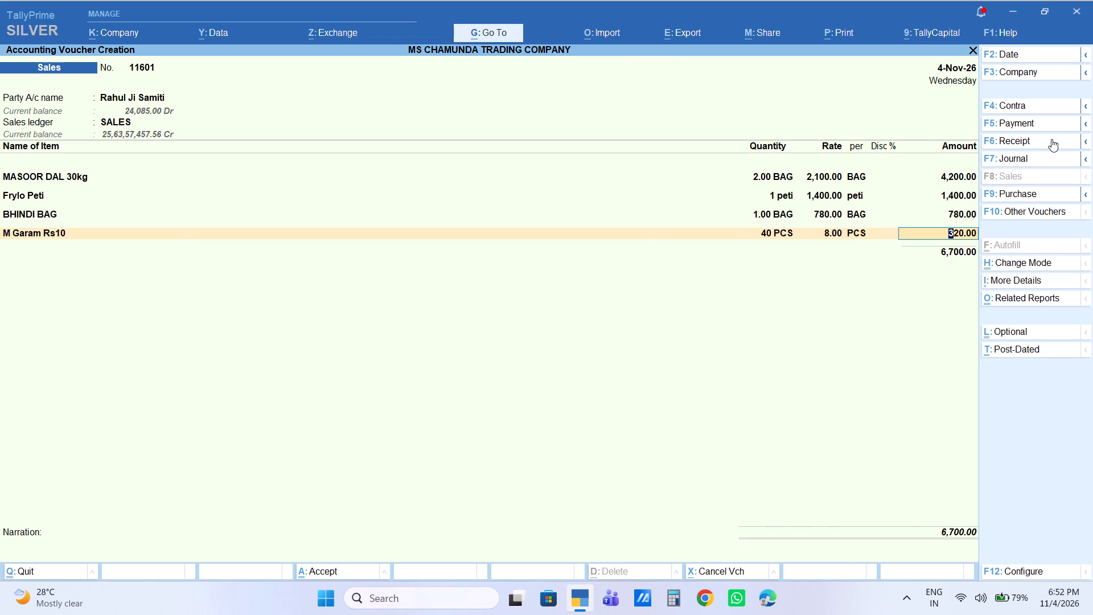
{"action": "type", "text": "300"}
{"action": "key", "text": "Return"}
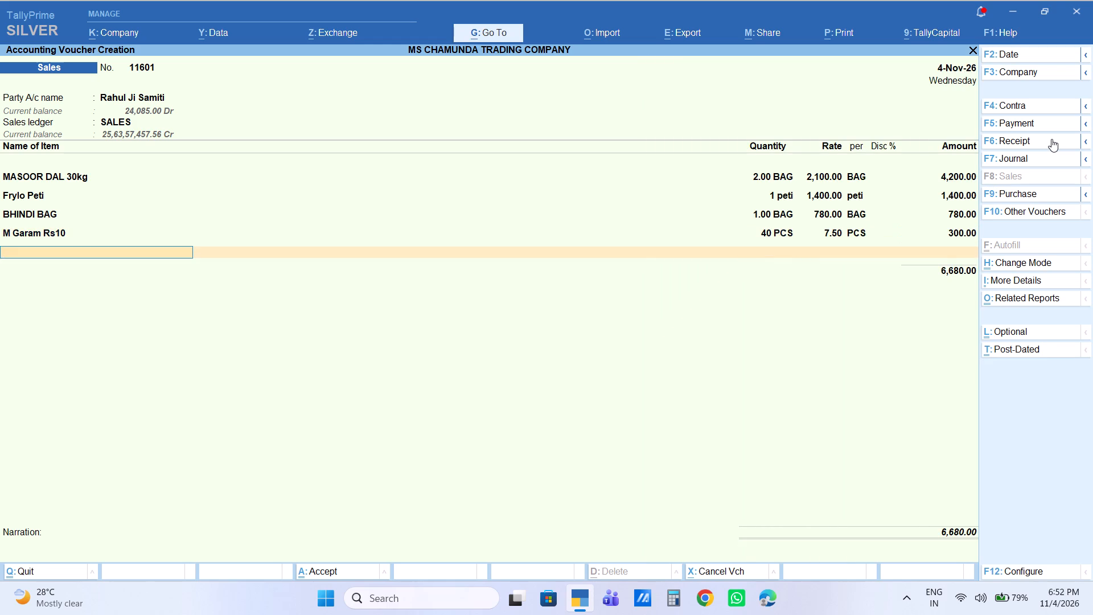
End the item list and add a Labour Charge of 10 below the items.
{"action": "key", "text": "Return"}
{"action": "type", "text": "LA"}
{"action": "key", "text": "Return"}
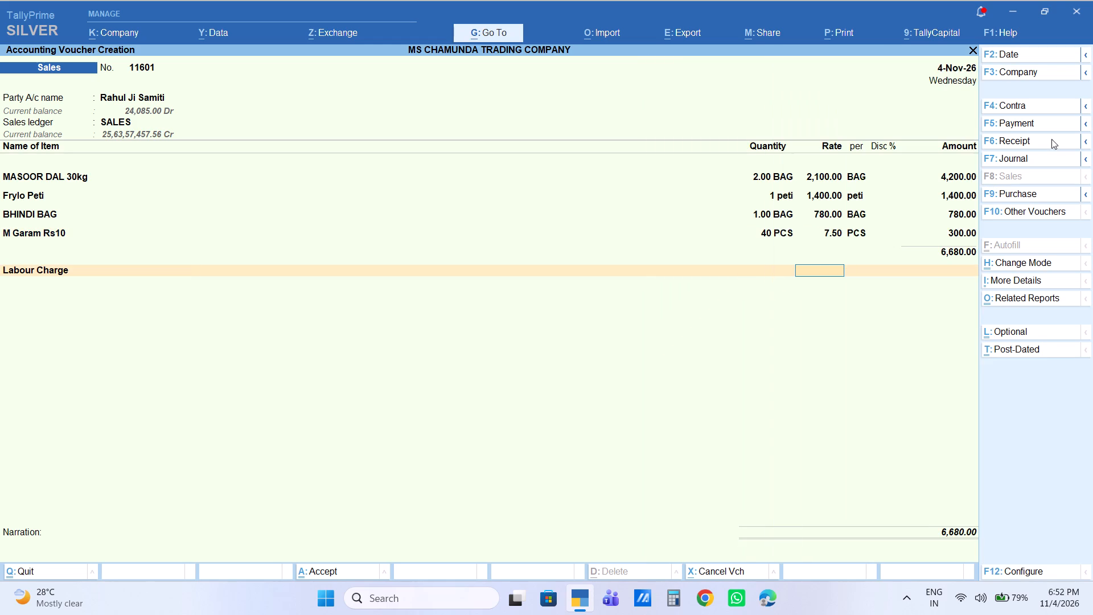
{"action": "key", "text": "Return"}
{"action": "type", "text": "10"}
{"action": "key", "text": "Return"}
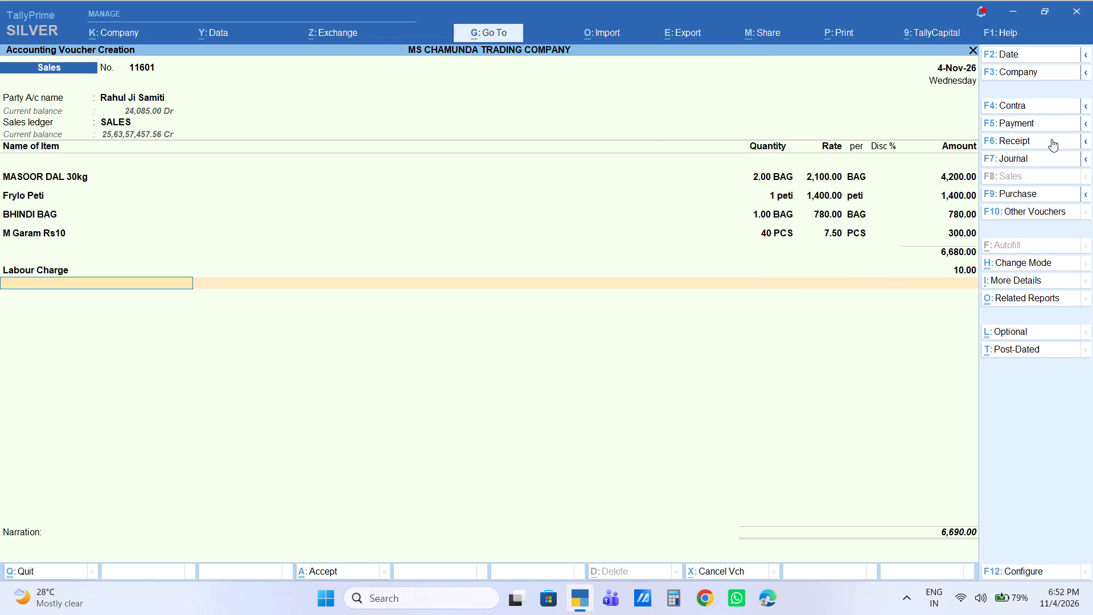
Keep the default bill details, leave the narration blank and save sales voucher 11601.
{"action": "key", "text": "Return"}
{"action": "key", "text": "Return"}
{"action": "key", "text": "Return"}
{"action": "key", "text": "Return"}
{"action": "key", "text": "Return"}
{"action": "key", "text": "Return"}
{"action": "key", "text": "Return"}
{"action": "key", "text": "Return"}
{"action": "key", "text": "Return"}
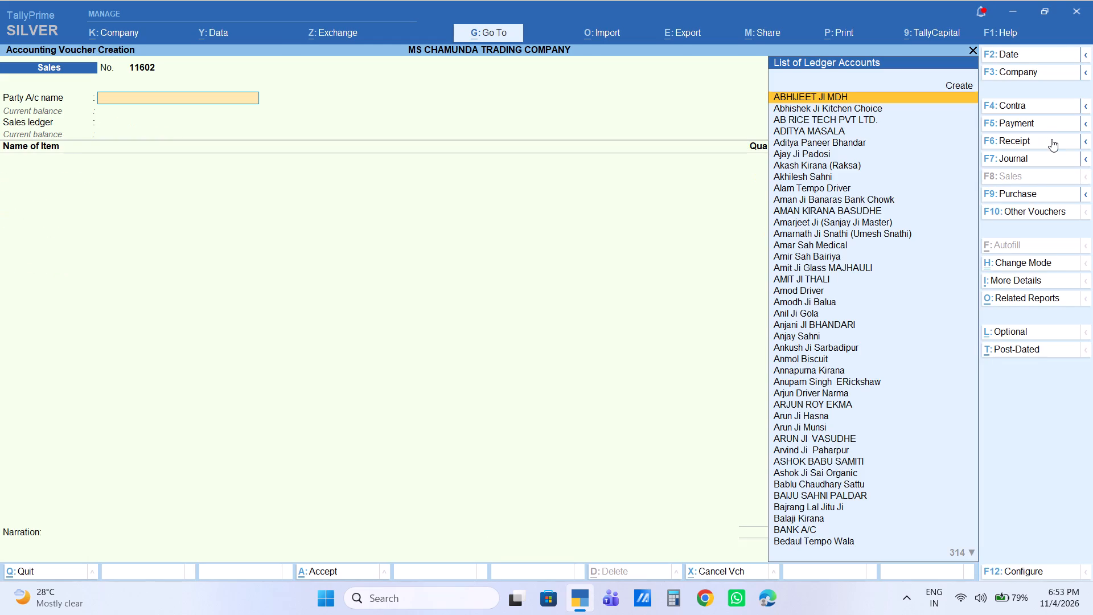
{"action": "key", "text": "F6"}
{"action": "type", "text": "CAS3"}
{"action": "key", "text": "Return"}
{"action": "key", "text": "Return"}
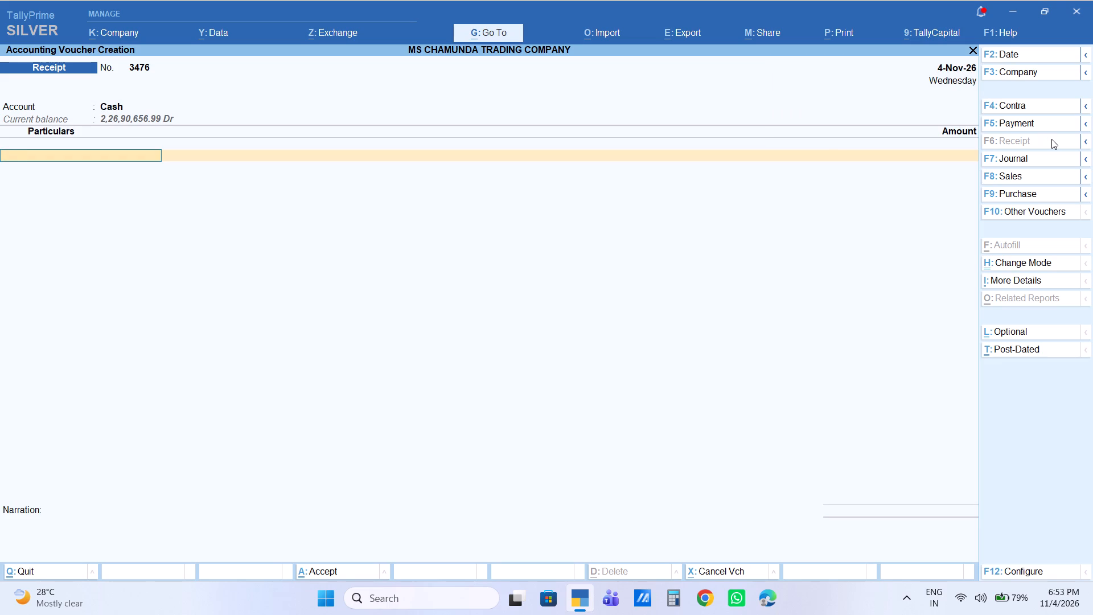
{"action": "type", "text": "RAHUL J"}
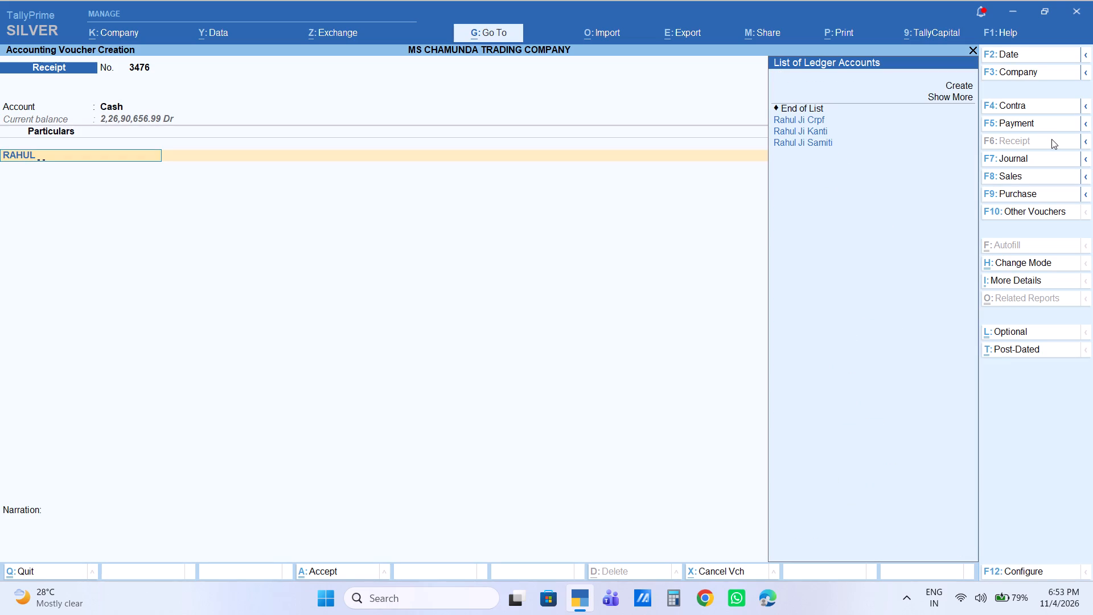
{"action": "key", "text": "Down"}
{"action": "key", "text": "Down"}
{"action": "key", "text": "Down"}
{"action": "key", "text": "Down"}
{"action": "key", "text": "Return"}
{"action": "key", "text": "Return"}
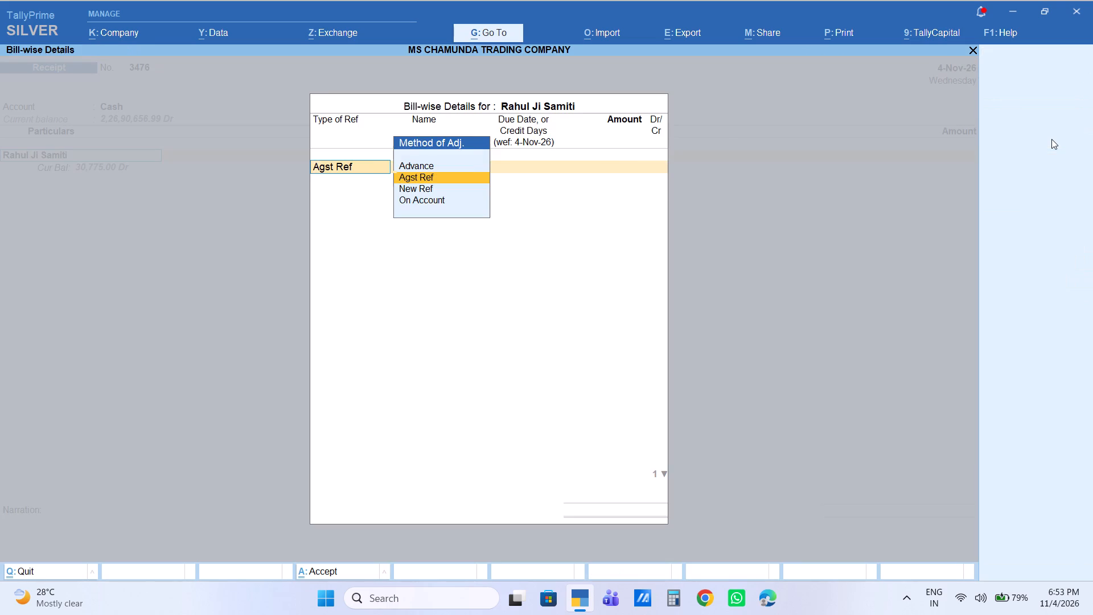
Allocate 6650 against bill 11601 as Agst Ref and save receipt voucher 3476.
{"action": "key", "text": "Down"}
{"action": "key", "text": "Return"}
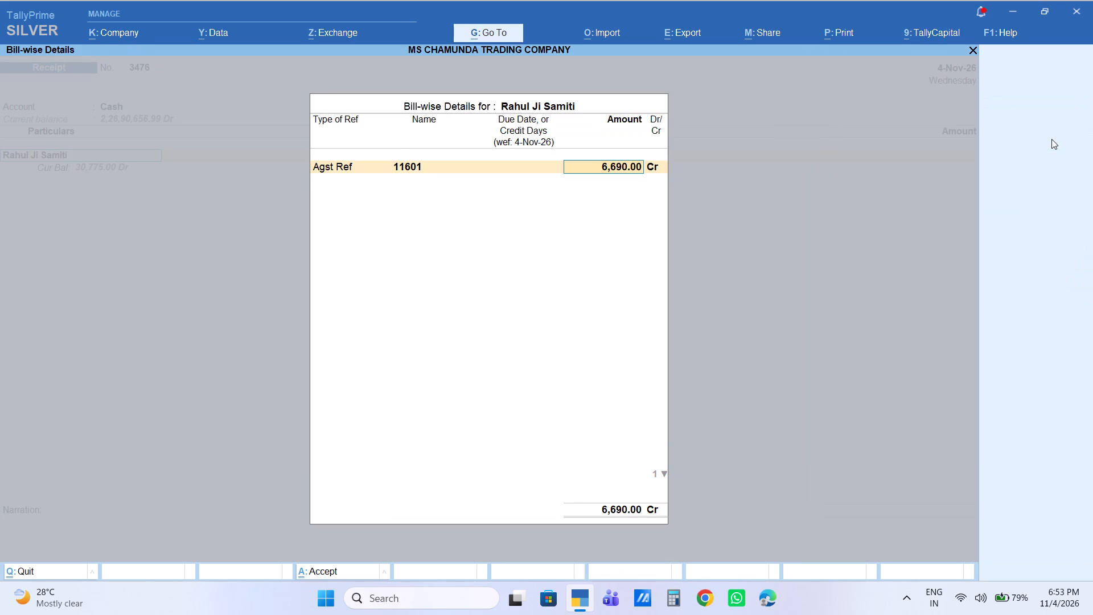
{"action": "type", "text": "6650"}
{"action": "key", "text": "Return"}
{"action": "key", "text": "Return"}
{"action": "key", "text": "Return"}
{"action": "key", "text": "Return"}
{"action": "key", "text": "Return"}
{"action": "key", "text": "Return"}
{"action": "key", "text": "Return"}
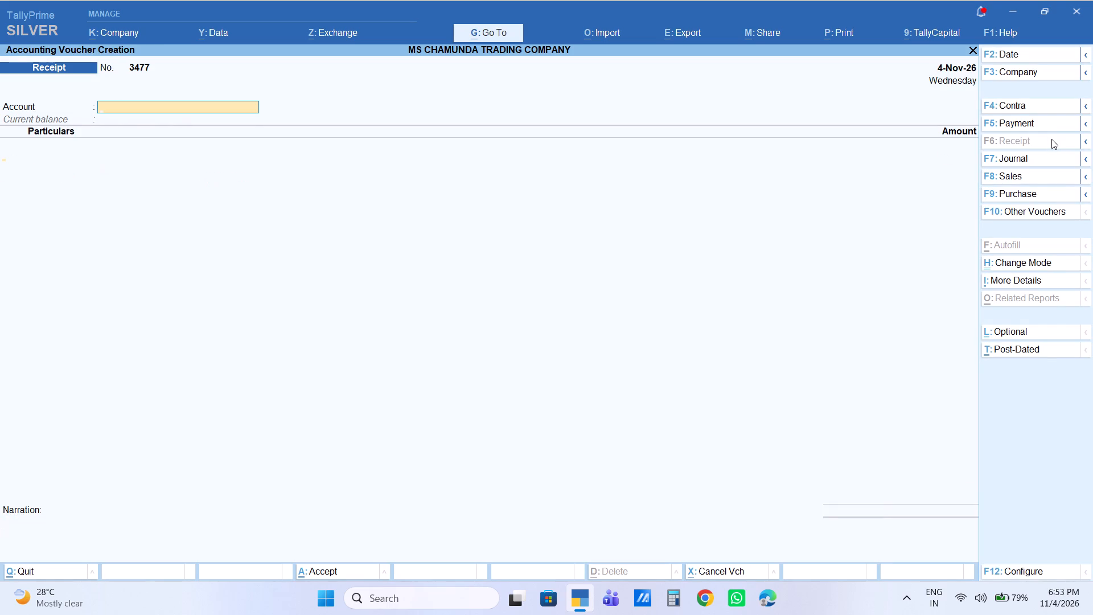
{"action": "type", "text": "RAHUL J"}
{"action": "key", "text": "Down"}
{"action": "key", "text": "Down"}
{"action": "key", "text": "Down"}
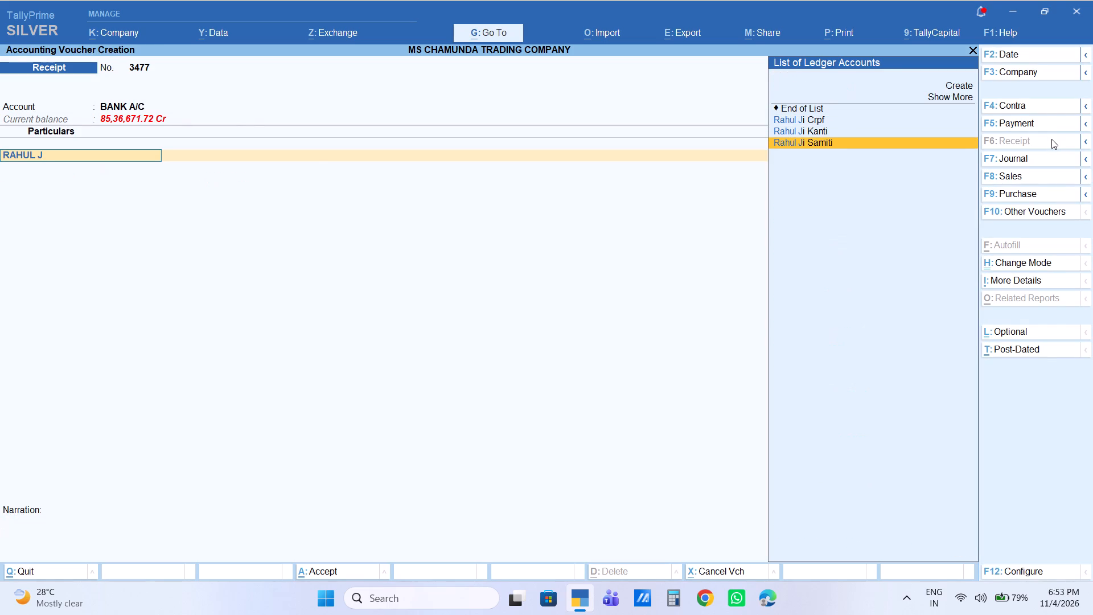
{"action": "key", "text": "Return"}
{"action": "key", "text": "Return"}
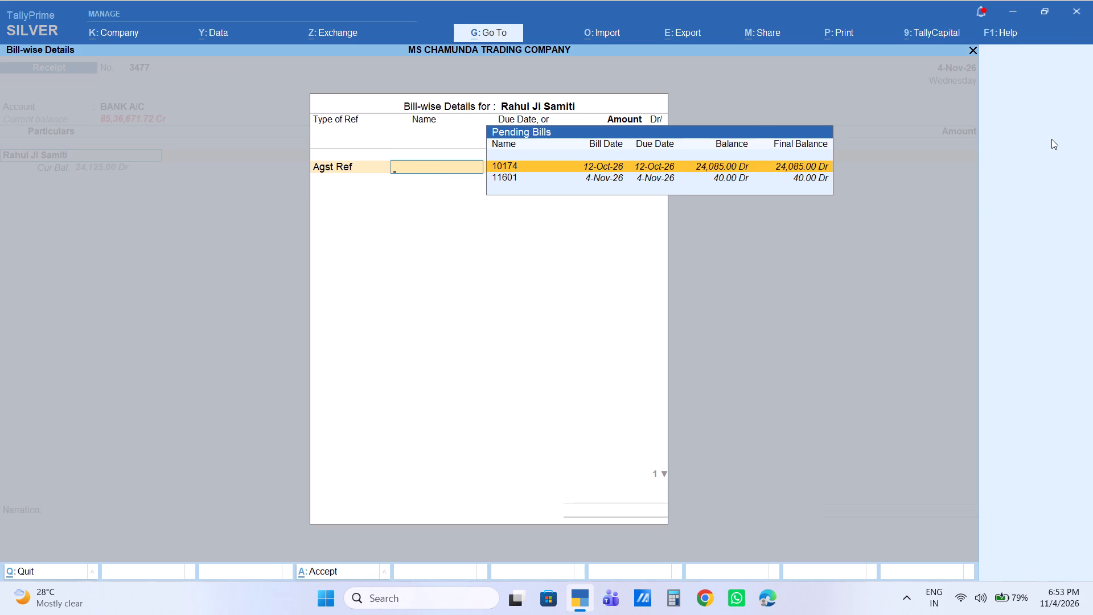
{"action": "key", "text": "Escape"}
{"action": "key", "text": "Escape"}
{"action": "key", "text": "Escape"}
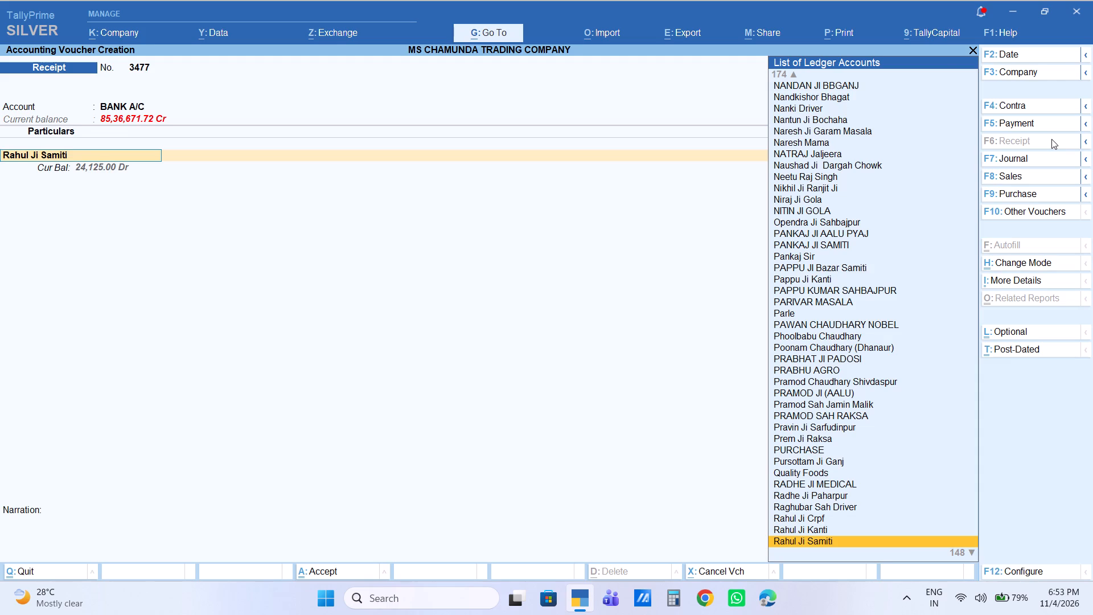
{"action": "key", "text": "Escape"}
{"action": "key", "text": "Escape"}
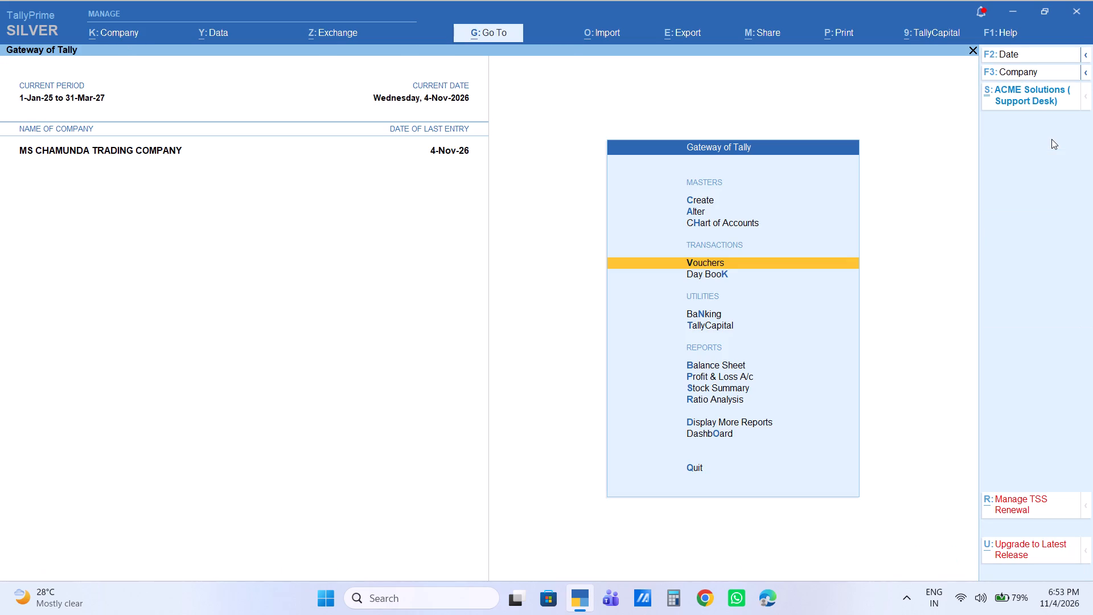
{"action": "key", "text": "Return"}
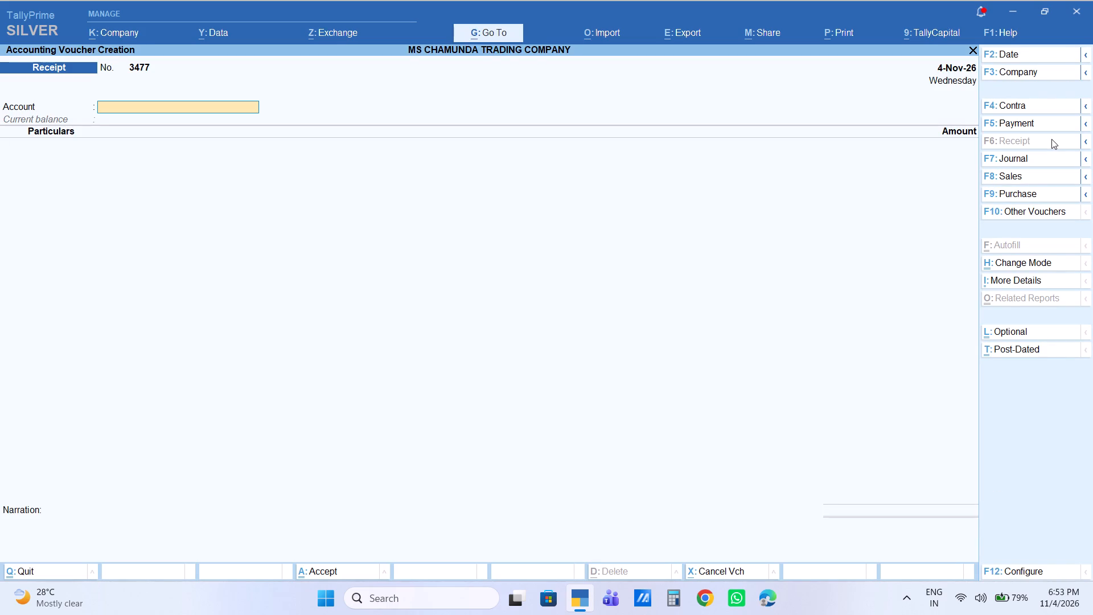
Start sales voucher 11602 with Cash as the party, keeping the default party details and the SALES ledger.
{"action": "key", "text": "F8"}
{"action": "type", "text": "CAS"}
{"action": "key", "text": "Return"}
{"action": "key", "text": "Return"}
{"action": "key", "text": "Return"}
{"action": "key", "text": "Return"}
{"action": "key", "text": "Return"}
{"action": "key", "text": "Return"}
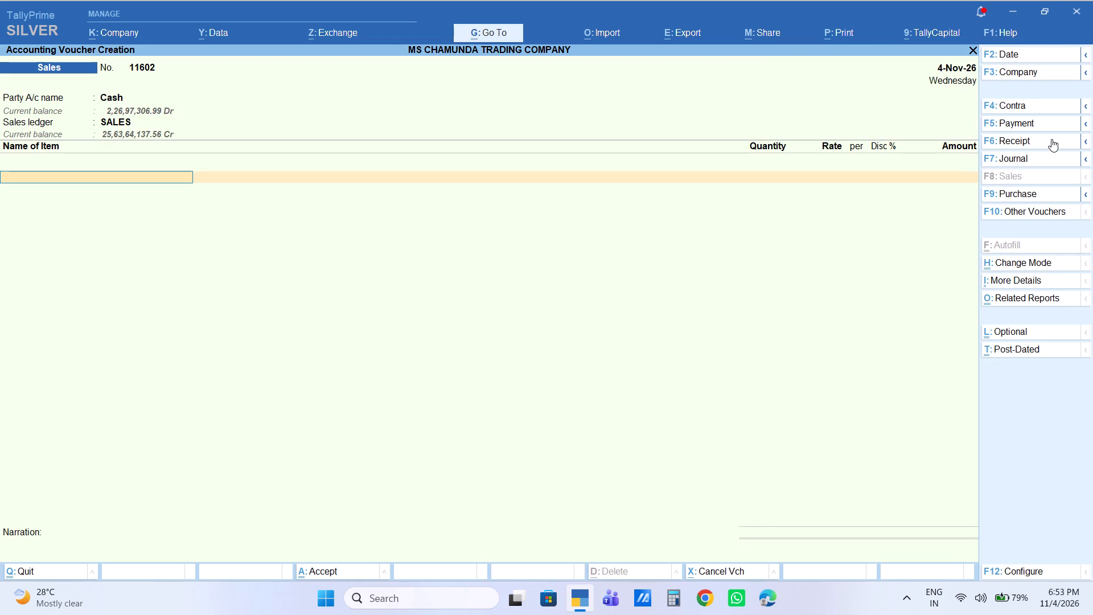
Add Madhuri Rahar30kg as the first item with a quantity of 3 BAG, keeping the prefilled rate of 2,940.
{"action": "type", "text": "MADHUR"}
{"action": "key", "text": "Return"}
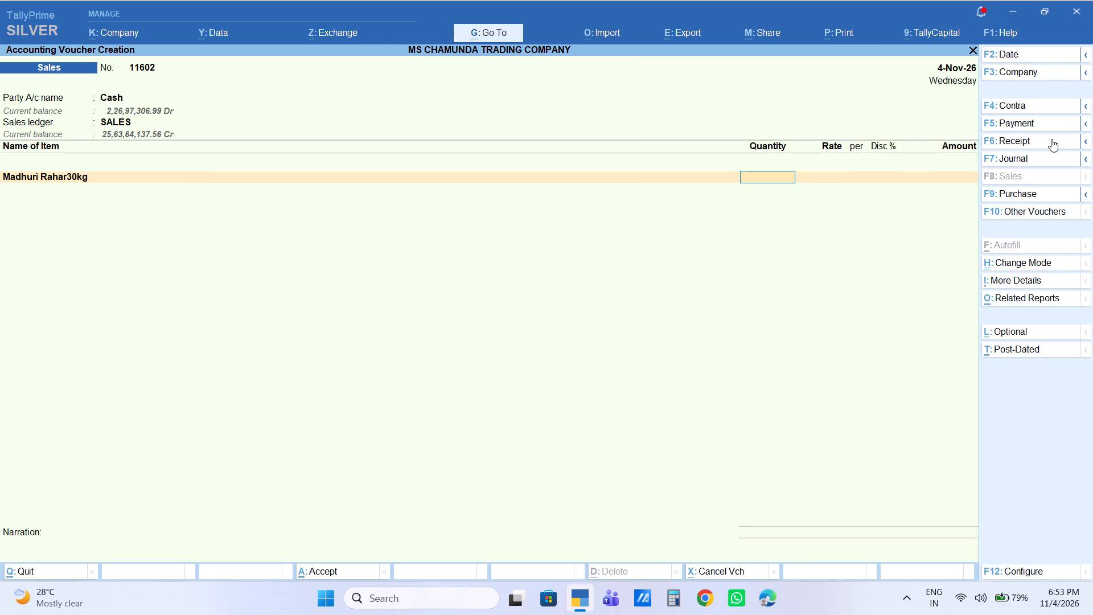
{"action": "key", "text": "3"}
{"action": "key", "text": "Return"}
{"action": "key", "text": "Return"}
{"action": "key", "text": "Return"}
{"action": "key", "text": "Return"}
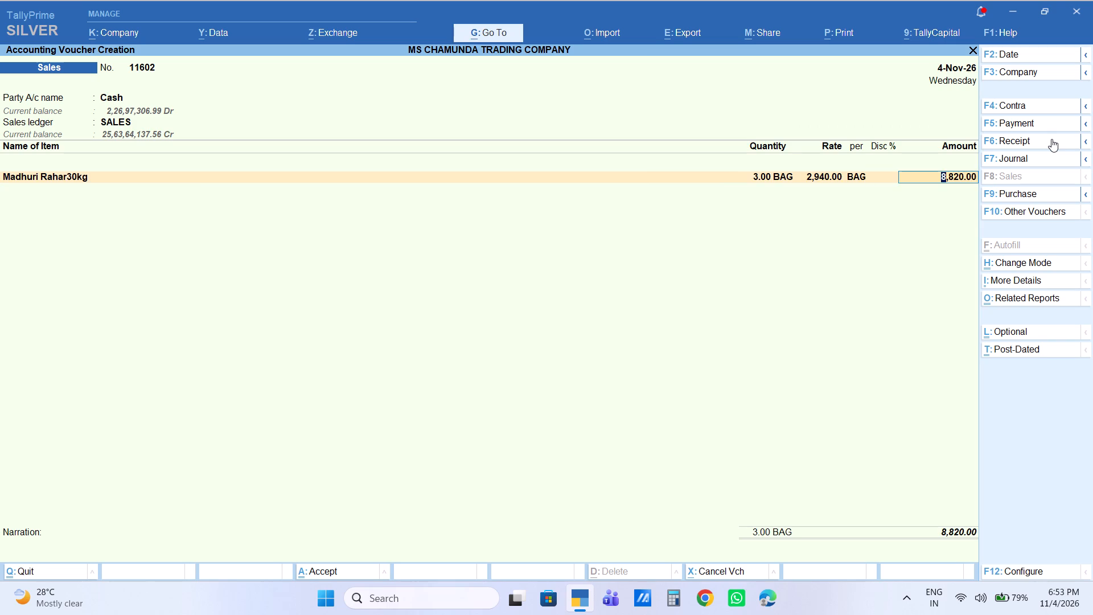
{"action": "key", "text": "Return"}
Add Machli Chips Bag as the second item with a quantity of 1 BAG and an amount of 960.
{"action": "type", "text": "MACHLI"}
{"action": "key", "text": "Down"}
{"action": "key", "text": "Down"}
{"action": "key", "text": "Down"}
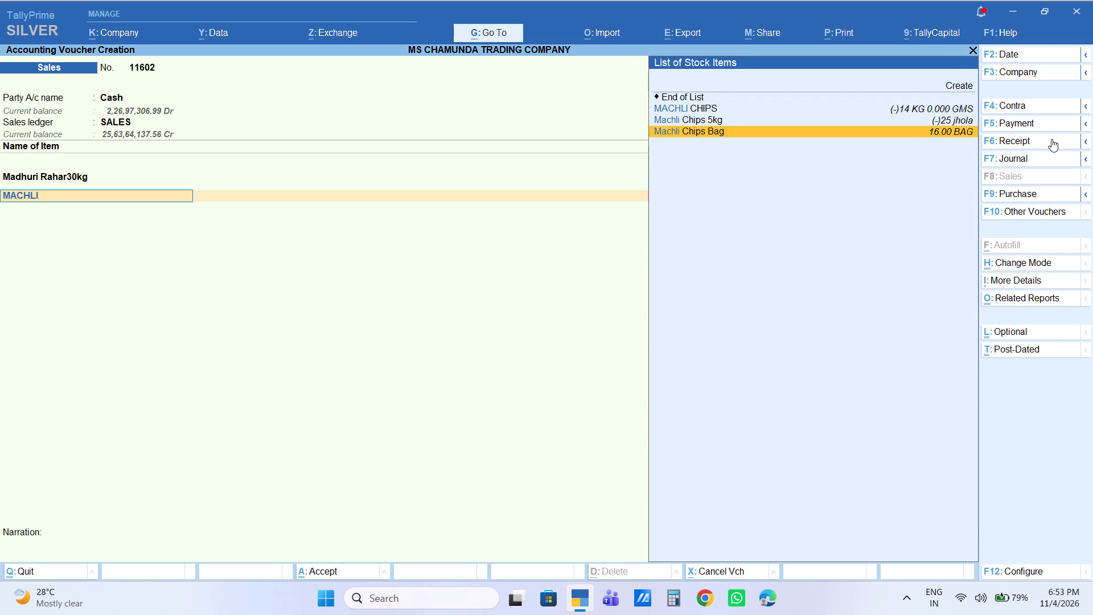
{"action": "key", "text": "Return"}
{"action": "key", "text": "1"}
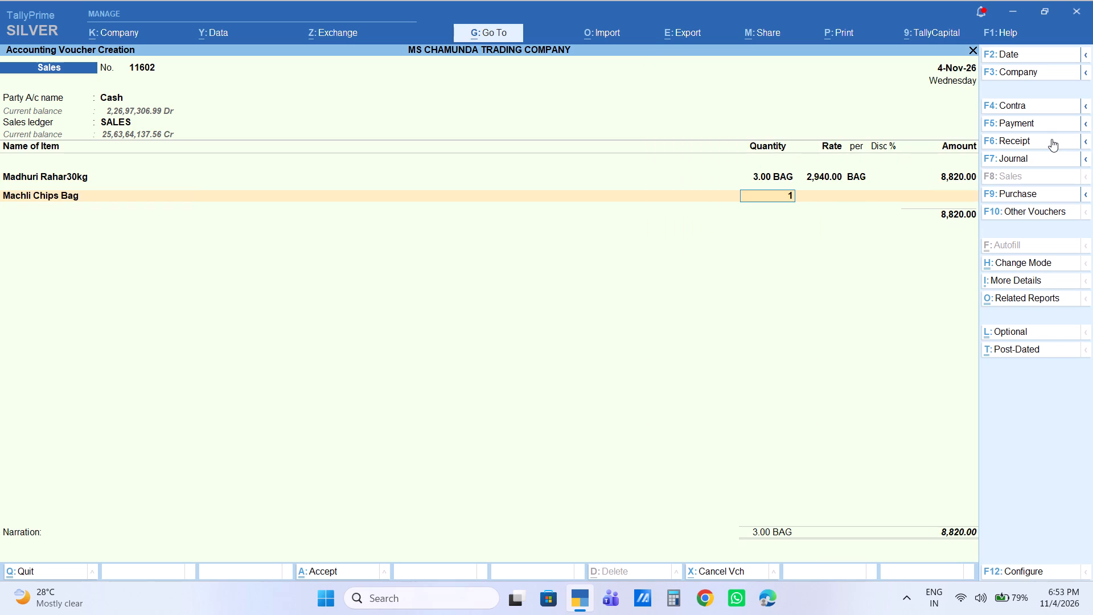
{"action": "key", "text": "Return"}
{"action": "key", "text": "Return"}
{"action": "key", "text": "Return"}
{"action": "key", "text": "Return"}
{"action": "type", "text": "9+60"}
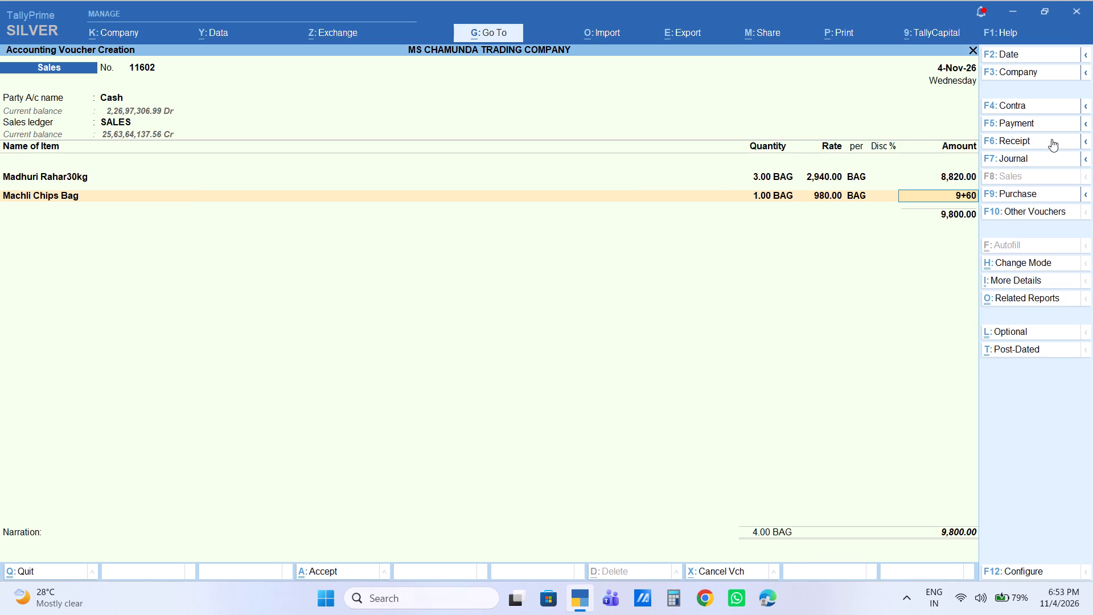
{"action": "key", "text": "BackSpace"}
{"action": "key", "text": "BackSpace"}
{"action": "key", "text": "BackSpace"}
{"action": "type", "text": "60"}
{"action": "key", "text": "Return"}
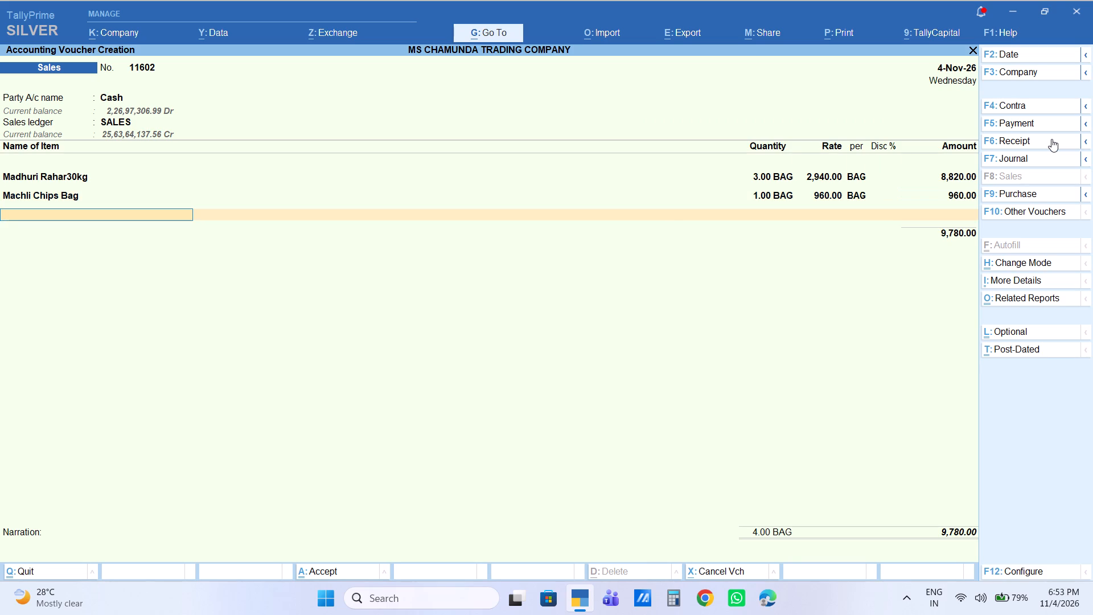
Add Frylo Peti as the third item with a quantity of 1 peti, keeping the prefilled rate of 1,400.
{"action": "type", "text": "FRY"}
{"action": "key", "text": "Down"}
{"action": "key", "text": "Down"}
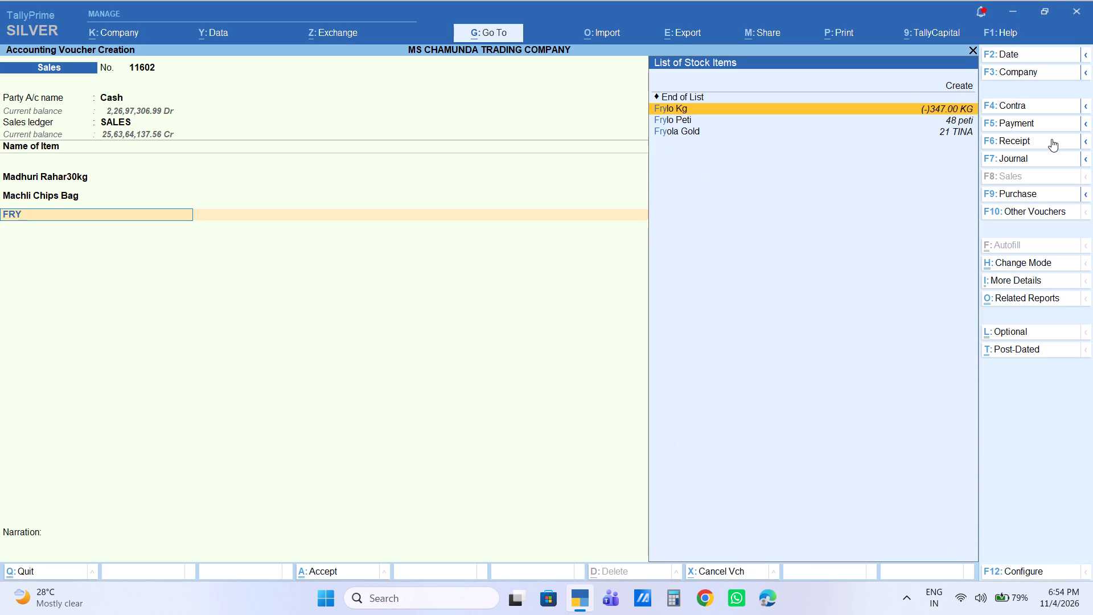
{"action": "key", "text": "Return"}
{"action": "key", "text": "1"}
{"action": "key", "text": "Return"}
{"action": "key", "text": "Return"}
{"action": "key", "text": "Return"}
{"action": "key", "text": "Return"}
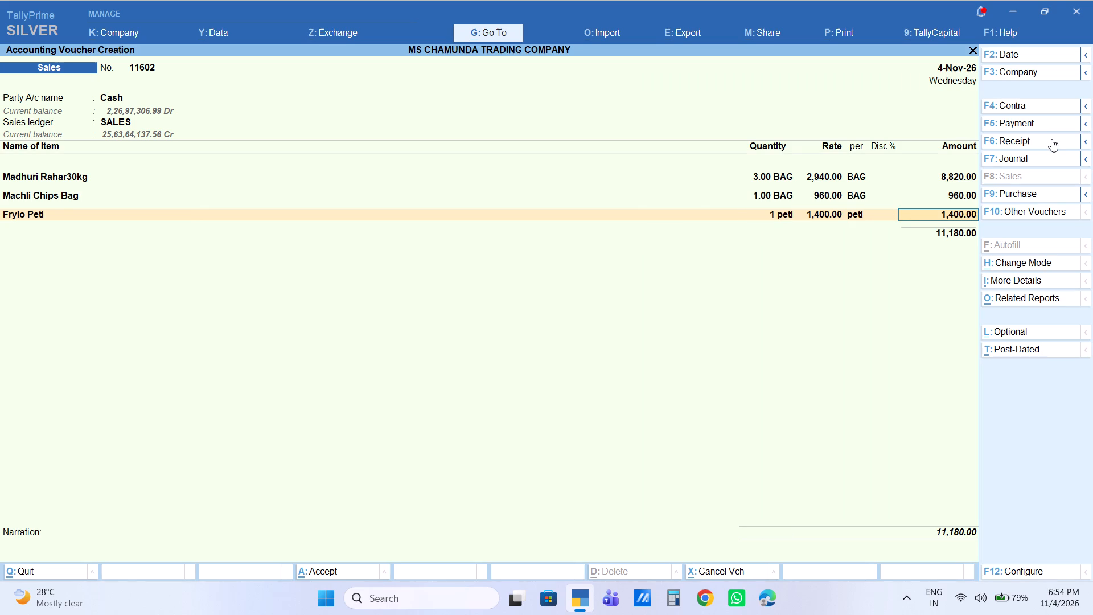
{"action": "key", "text": "Return"}
End the item list, add a Labour Charge of 10 and save sales voucher 11602.
{"action": "key", "text": "Return"}
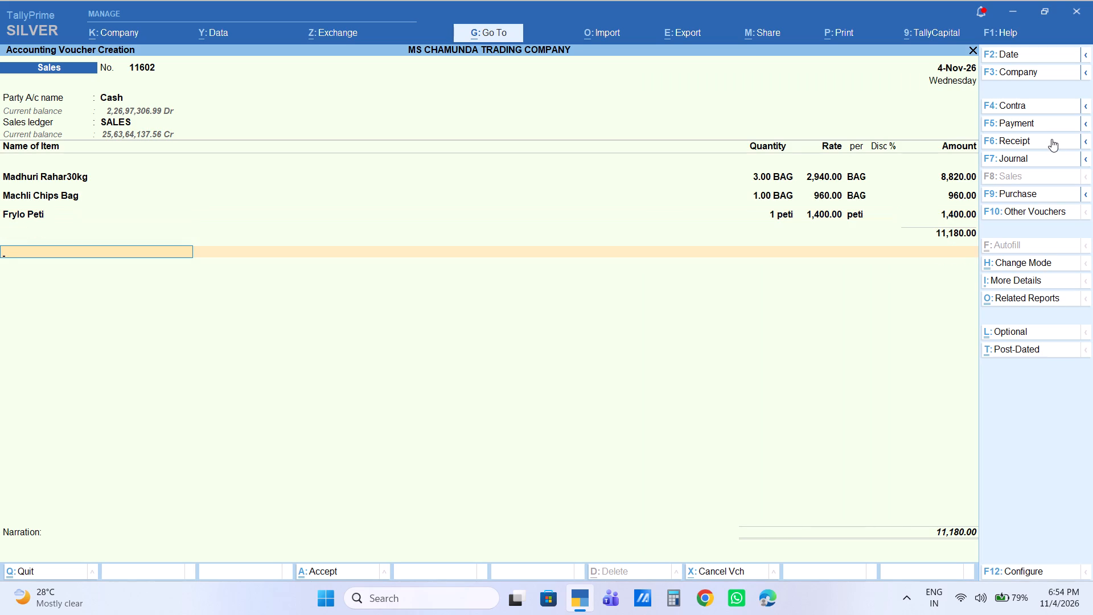
{"action": "type", "text": "LA"}
{"action": "key", "text": "Return"}
{"action": "key", "text": "Return"}
{"action": "type", "text": "10"}
{"action": "key", "text": "Return"}
{"action": "key", "text": "Return"}
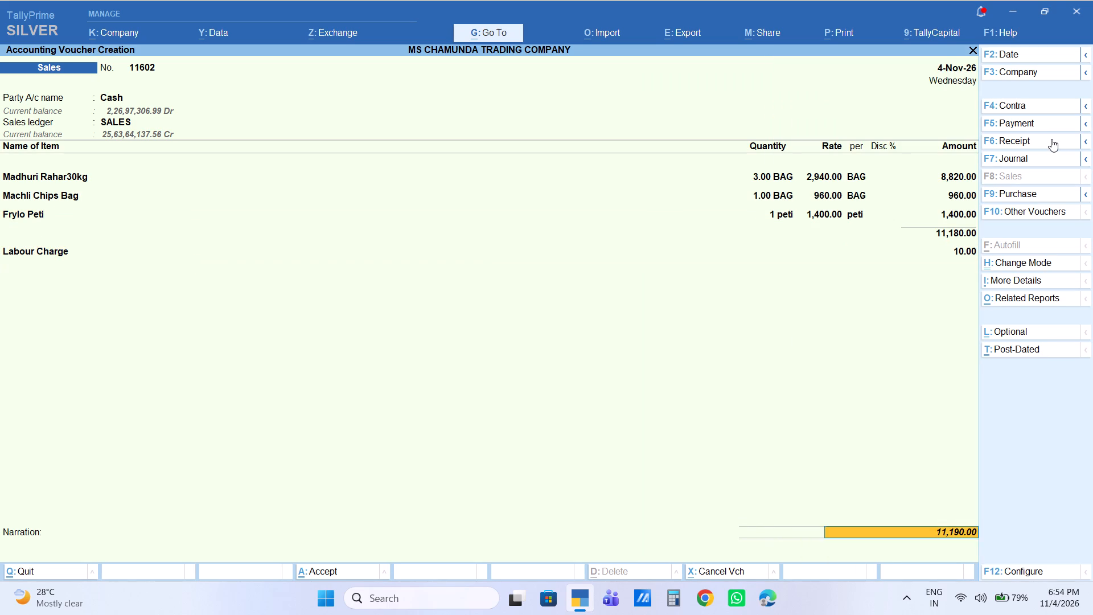
{"action": "key", "text": "Return"}
{"action": "key", "text": "Return"}
{"action": "key", "text": "Return"}
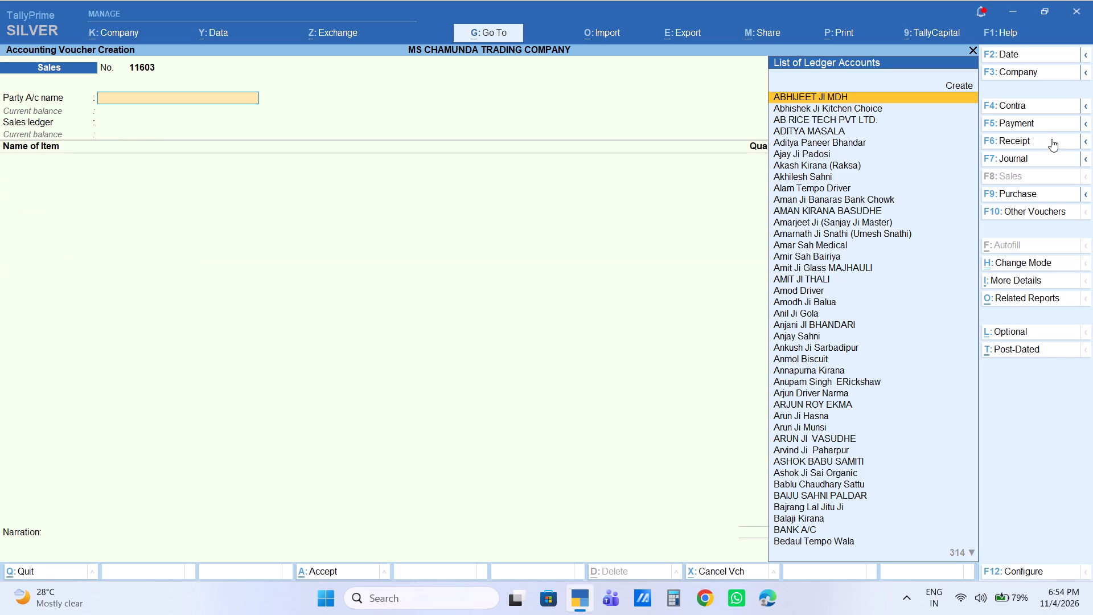
Start sales voucher 11603 with Cash as the party, keeping the default party details and the SALES ledger.
{"action": "type", "text": "CAS3"}
{"action": "key", "text": "Return"}
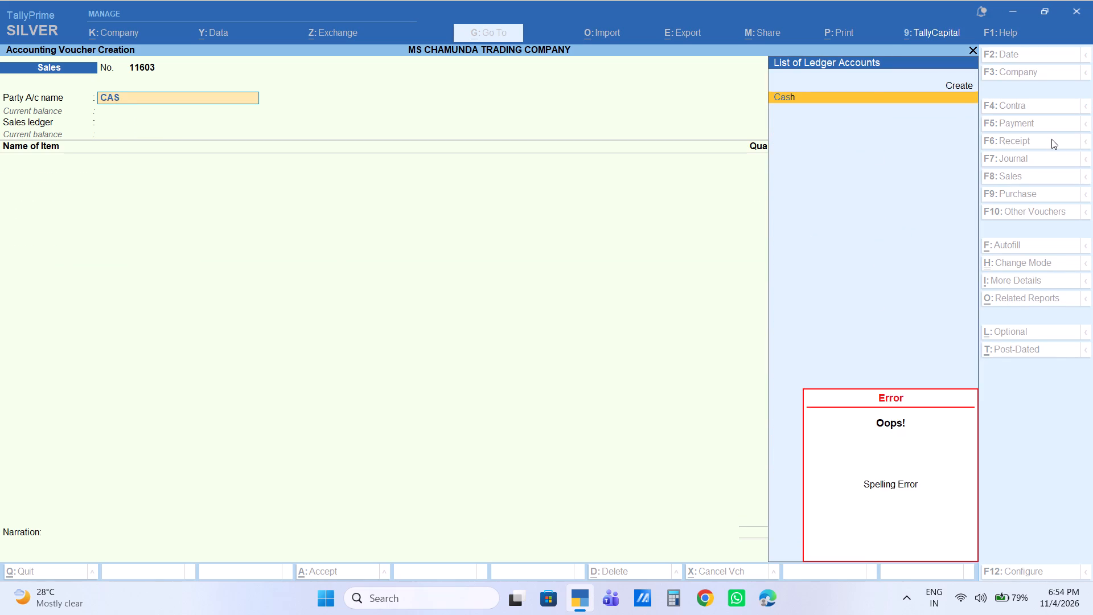
{"action": "key", "text": "Return"}
{"action": "key", "text": "Return"}
{"action": "key", "text": "Return"}
{"action": "key", "text": "Return"}
{"action": "key", "text": "Return"}
{"action": "key", "text": "Return"}
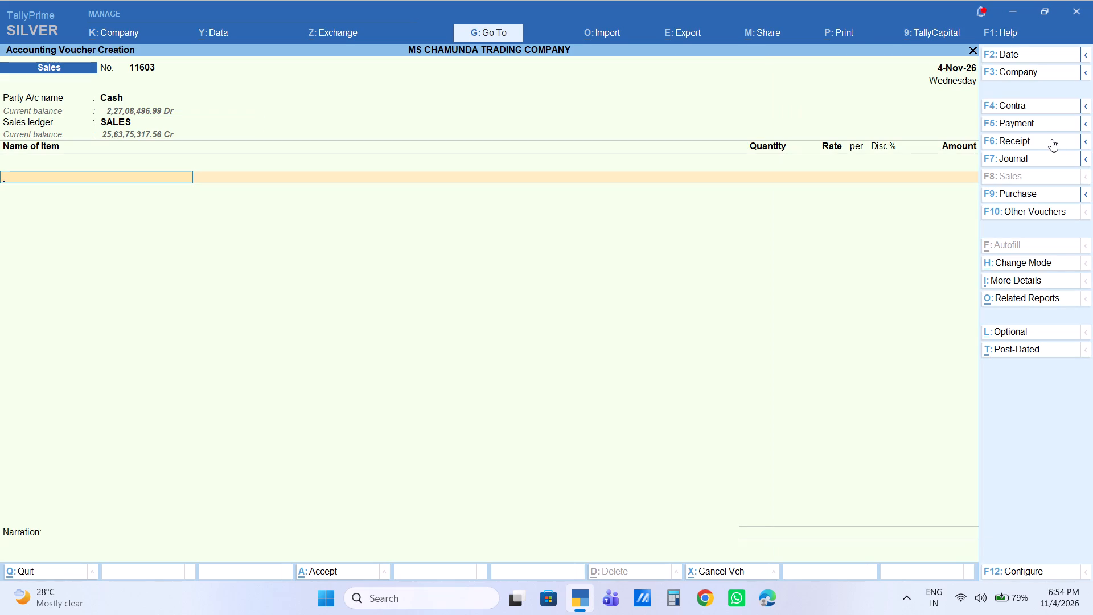
Add Sathi Chawal as the first item with a quantity of 5 KG, keeping the prefilled rate of 50.
{"action": "type", "text": "SATHUI"}
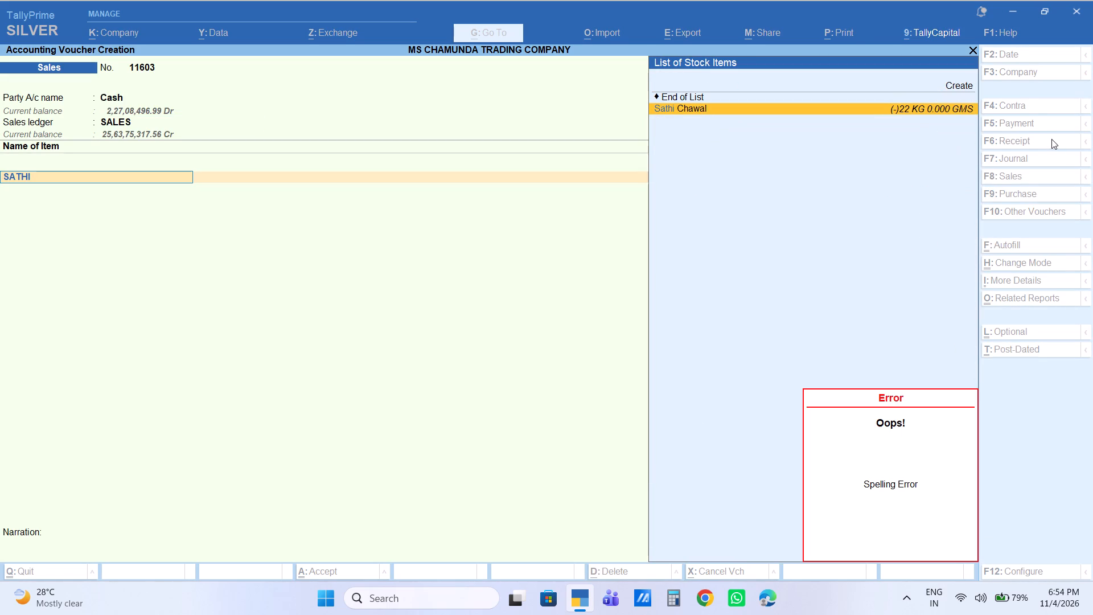
{"action": "key", "text": "Return"}
{"action": "key", "text": "Return"}
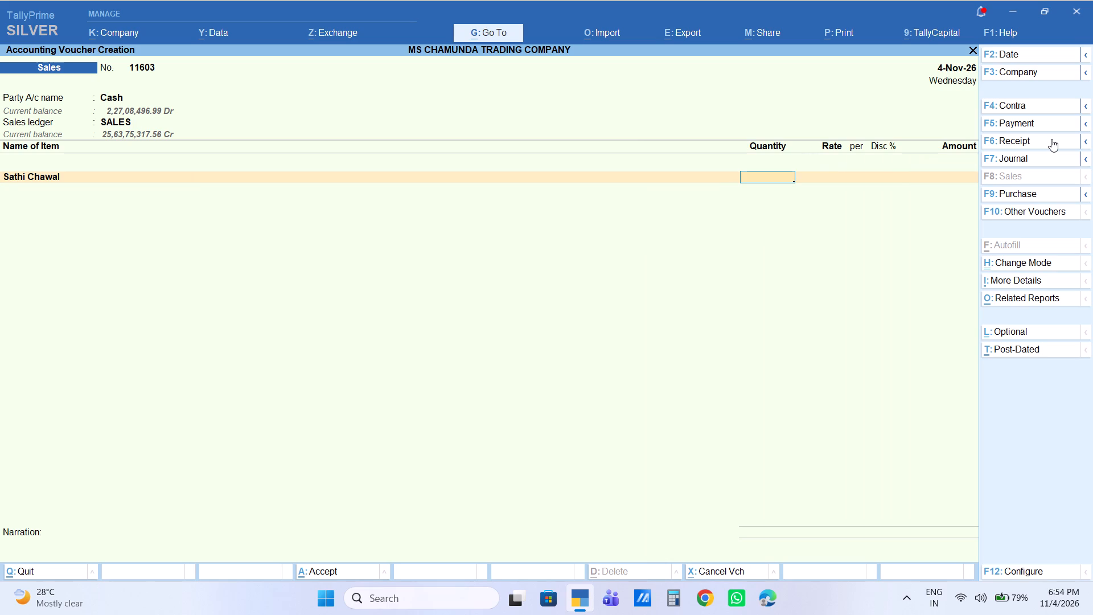
{"action": "key", "text": "5"}
{"action": "key", "text": "Return"}
{"action": "key", "text": "Return"}
{"action": "key", "text": "Return"}
{"action": "key", "text": "Return"}
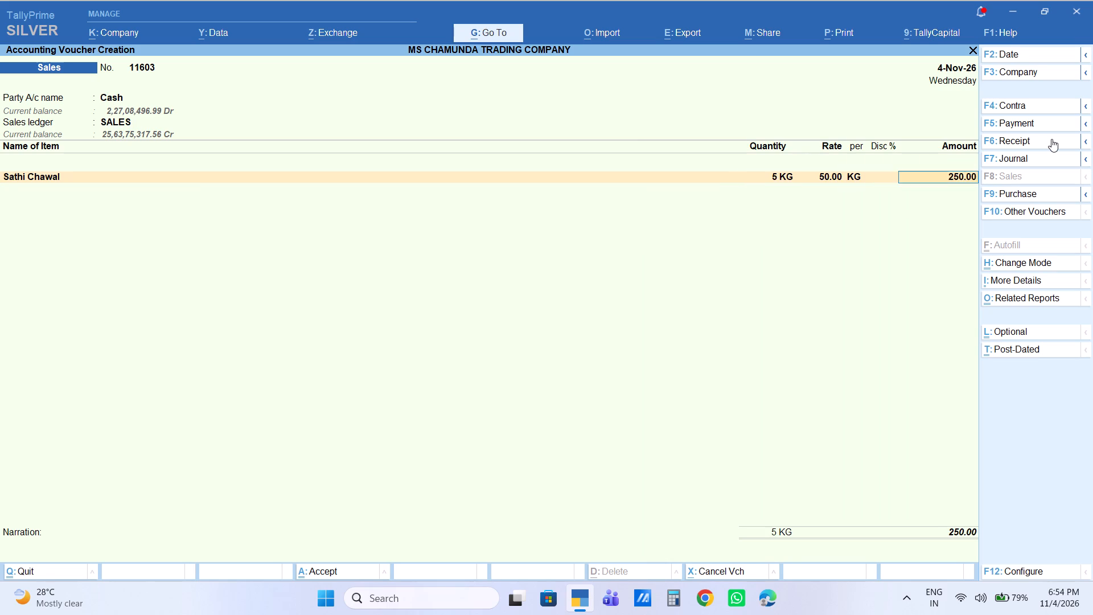
{"action": "key", "text": "Return"}
Add Kerao as the second item with a quantity of 1.5 KG, keeping the prefilled rate of 70.
{"action": "type", "text": "KERA"}
{"action": "key", "text": "Down"}
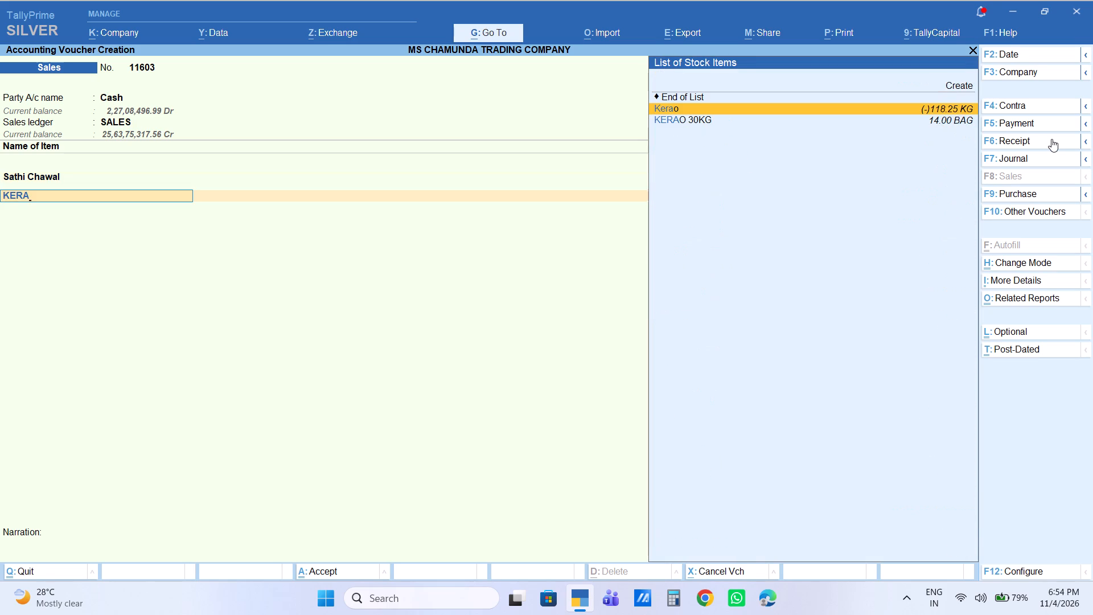
{"action": "key", "text": "Return"}
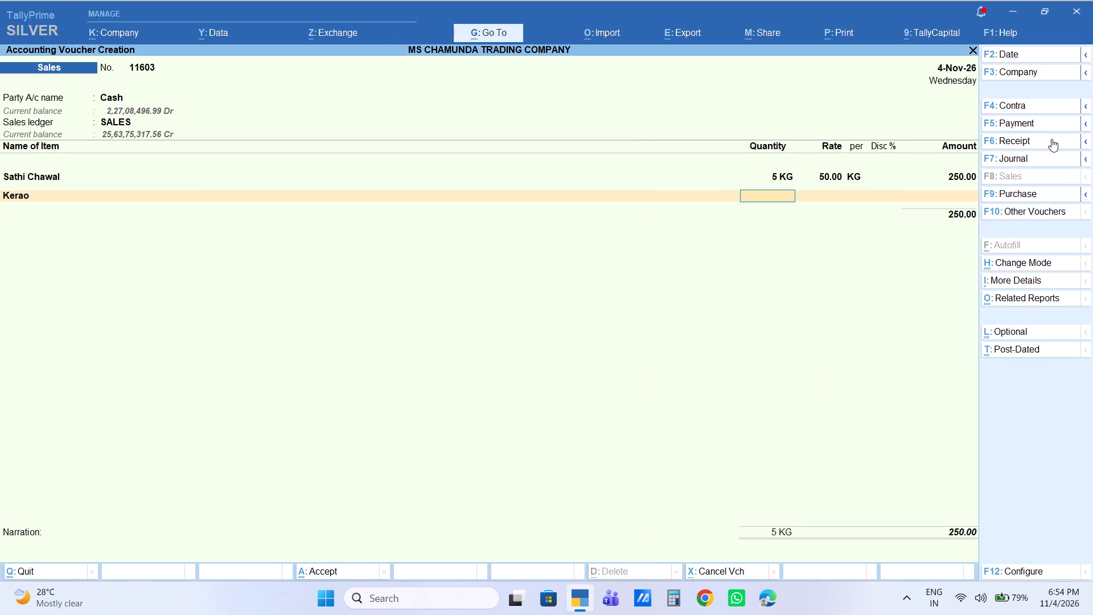
{"action": "type", "text": "1.5"}
{"action": "key", "text": "Return"}
{"action": "key", "text": "Return"}
{"action": "key", "text": "Return"}
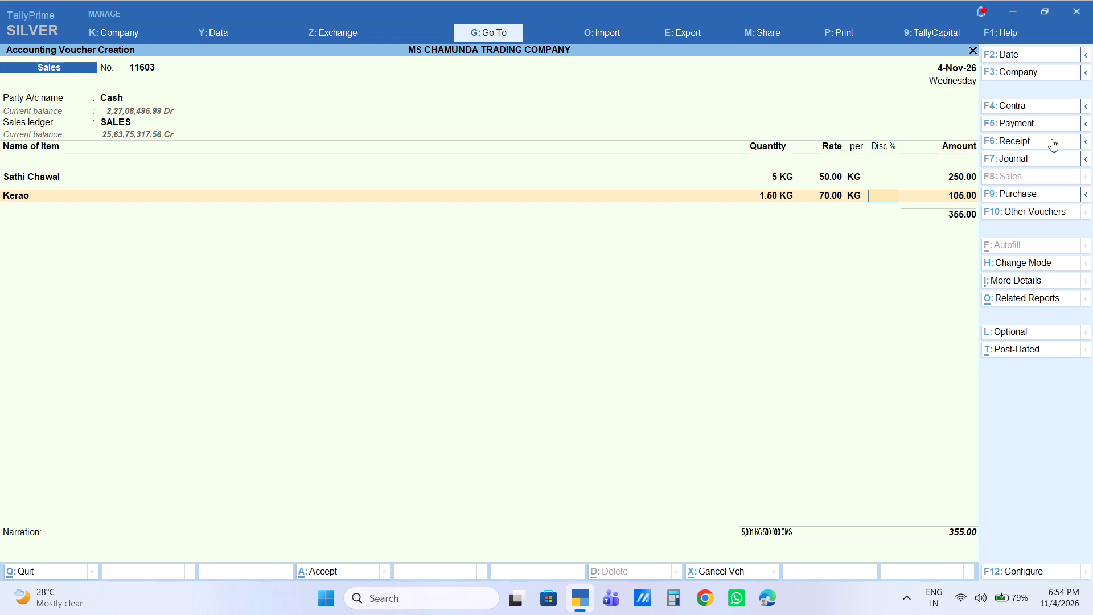
{"action": "key", "text": "Return"}
{"action": "key", "text": "Return"}
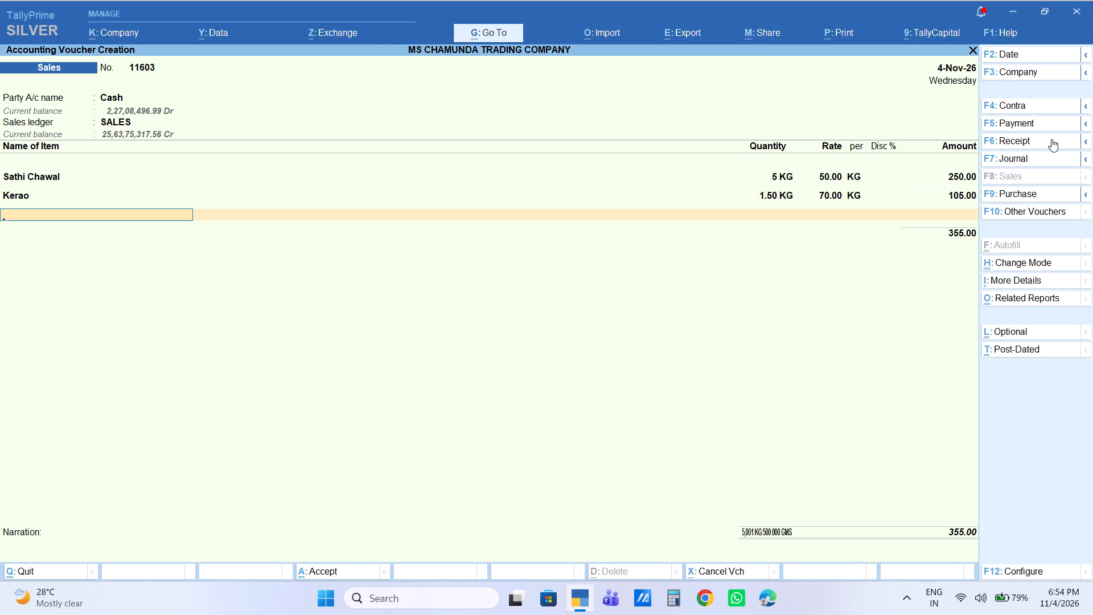
Add AADI KG as the third item with a quantity of 10 KG, keeping the prefilled rate of 80.
{"action": "type", "text": "AADI"}
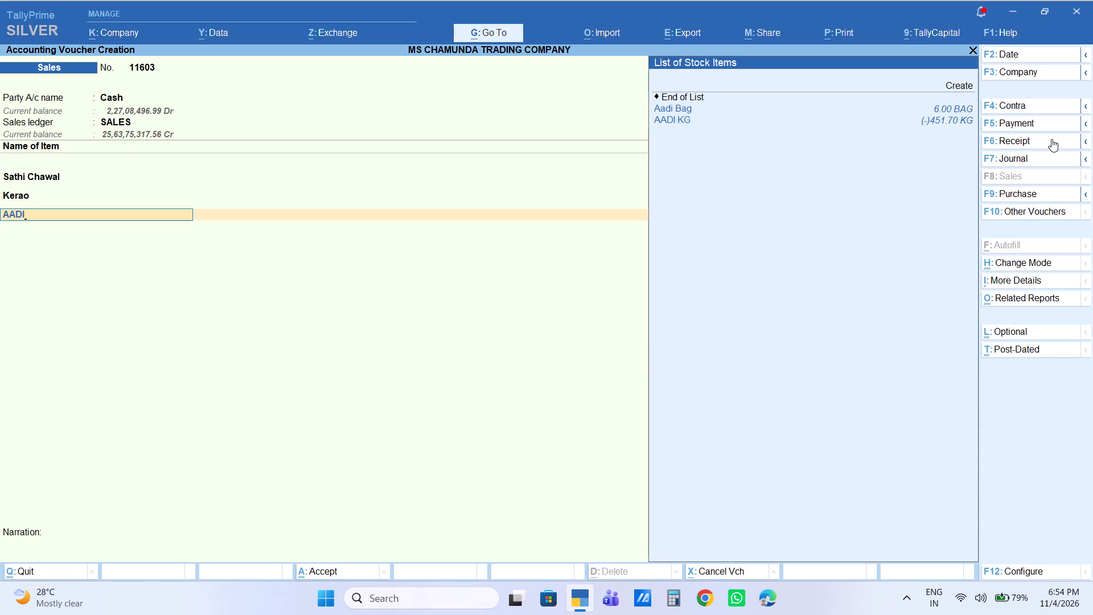
{"action": "key", "text": "Down"}
{"action": "key", "text": "Down"}
{"action": "key", "text": "Return"}
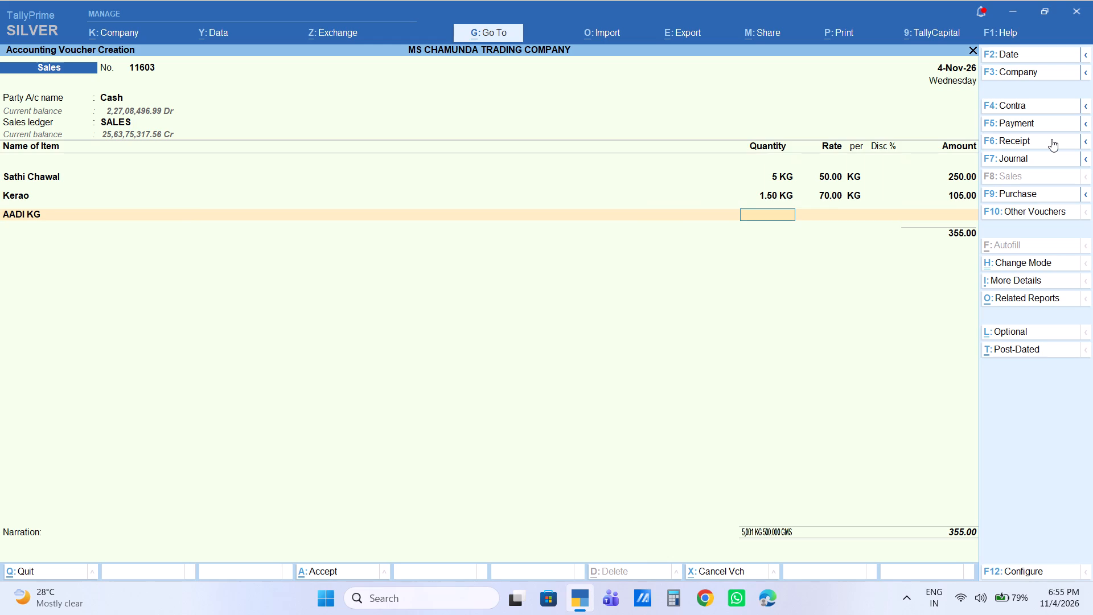
{"action": "type", "text": "10"}
{"action": "key", "text": "Return"}
{"action": "key", "text": "Return"}
{"action": "key", "text": "Return"}
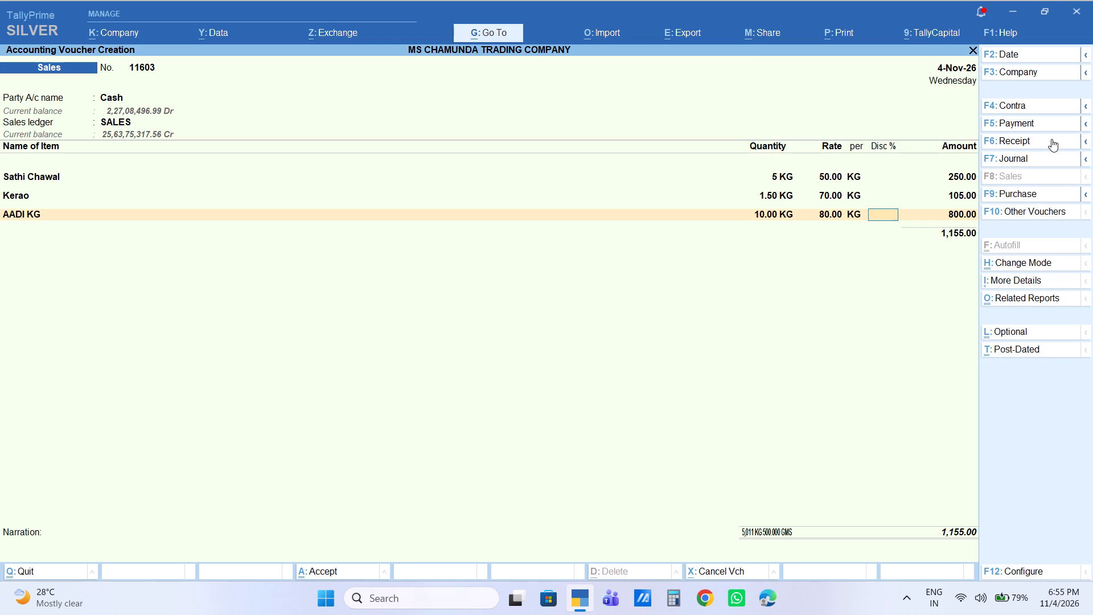
{"action": "key", "text": "Return"}
{"action": "key", "text": "Return"}
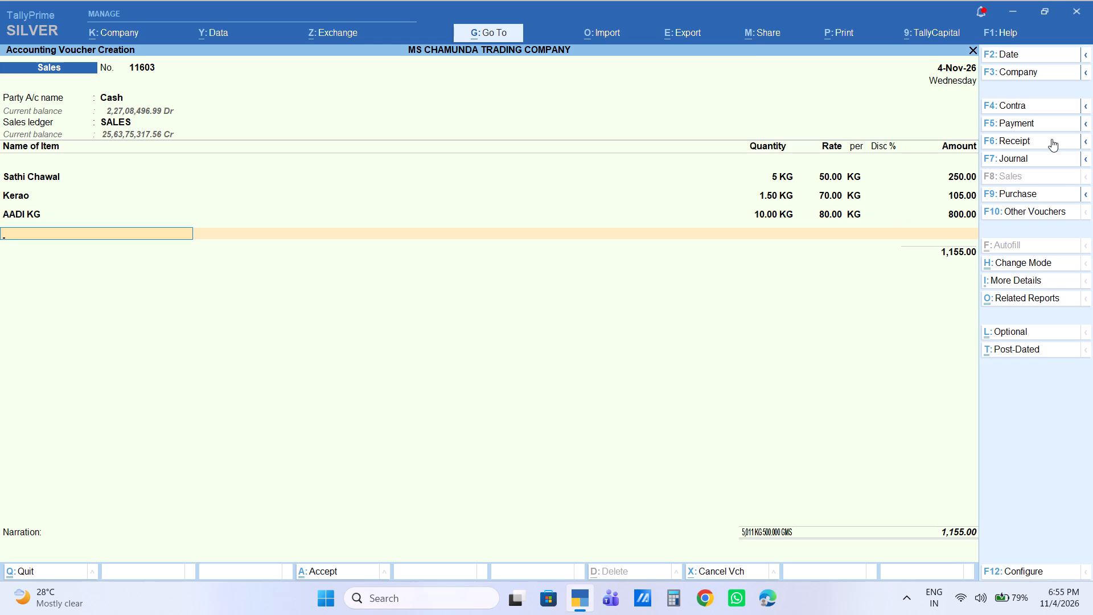
Add A Dreamlite Rs5 as the fourth item with a quantity of 2 peti, keeping the prefilled rate of 520.
{"action": "type", "text": "DREA"}
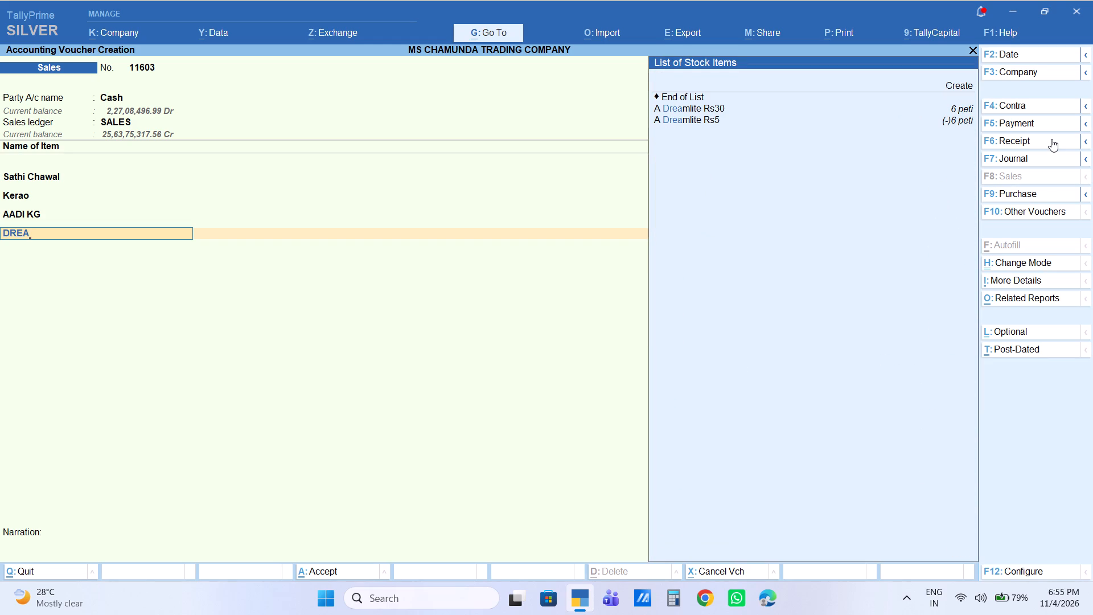
{"action": "key", "text": "Down"}
{"action": "key", "text": "Down"}
{"action": "key", "text": "Return"}
{"action": "key", "text": "2"}
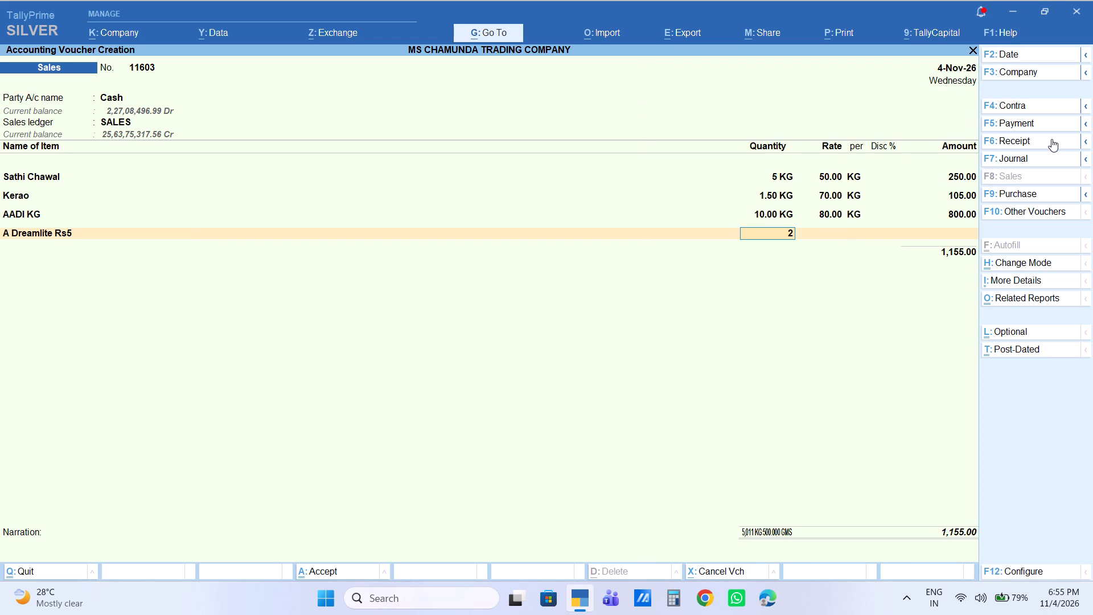
{"action": "key", "text": "Return"}
{"action": "key", "text": "Return"}
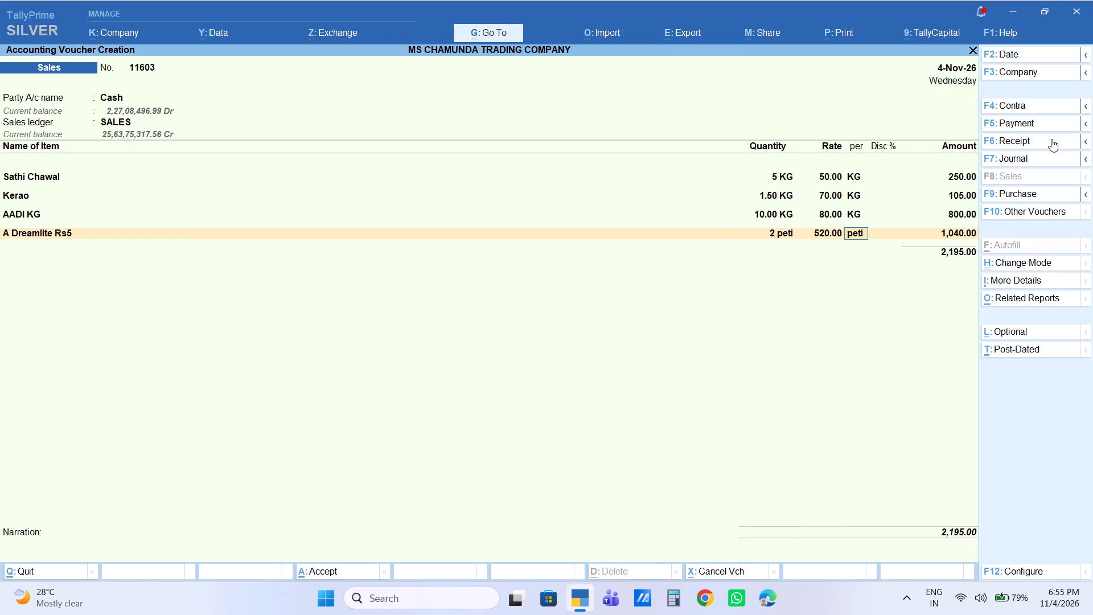
{"action": "key", "text": "Return"}
{"action": "key", "text": "Return"}
Go back to the Kerao line and open its quantity for editing.
{"action": "key", "text": "Up"}
{"action": "key", "text": "Up"}
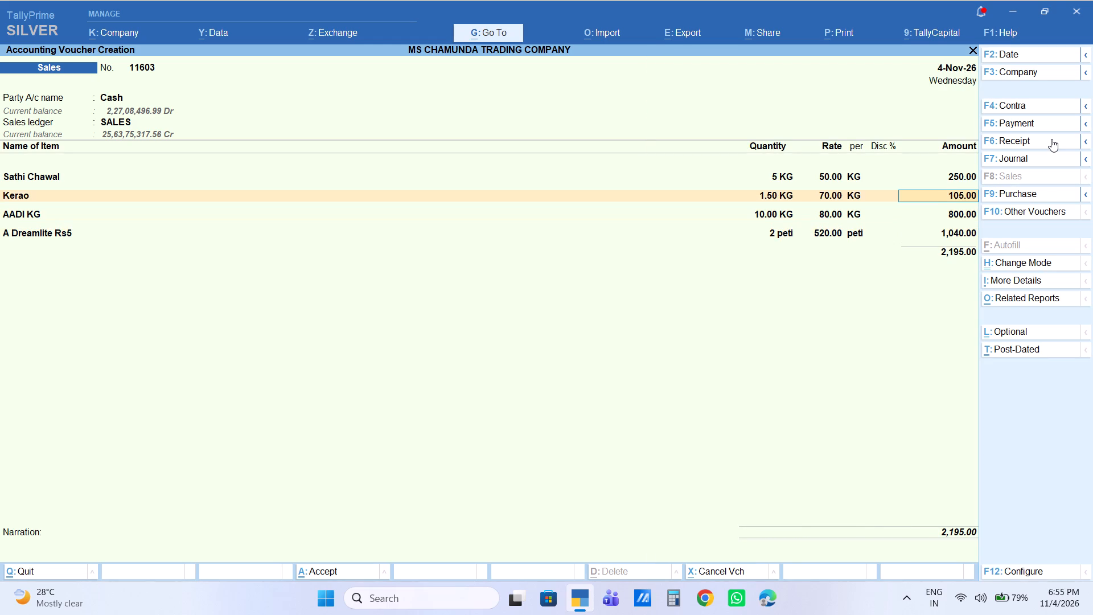
{"action": "key", "text": "BackSpace"}
{"action": "key", "text": "BackSpace"}
{"action": "key", "text": "BackSpace"}
{"action": "key", "text": "BackSpace"}
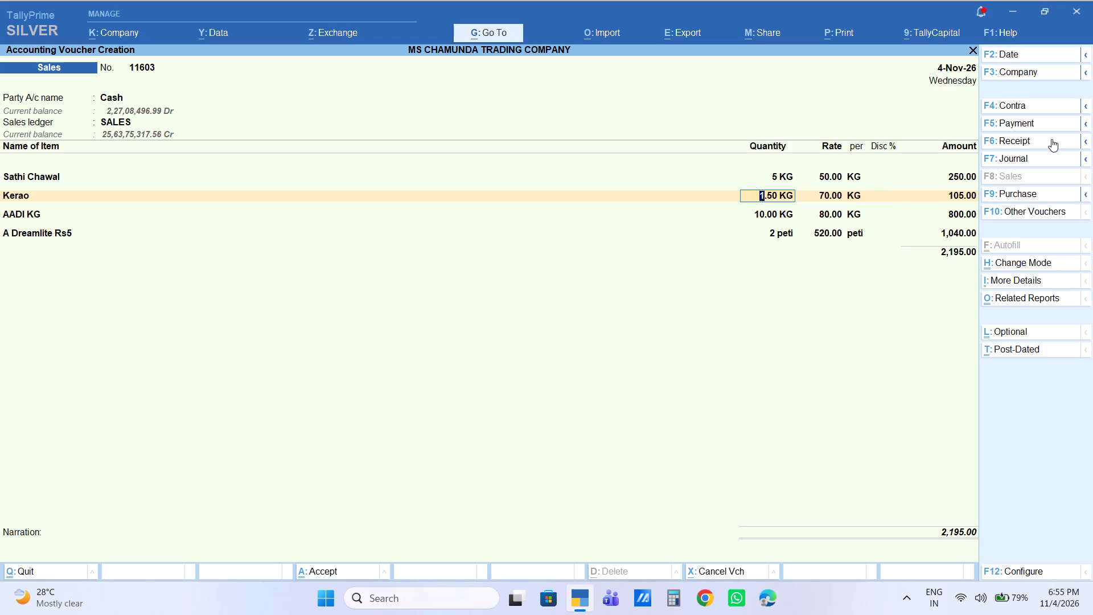